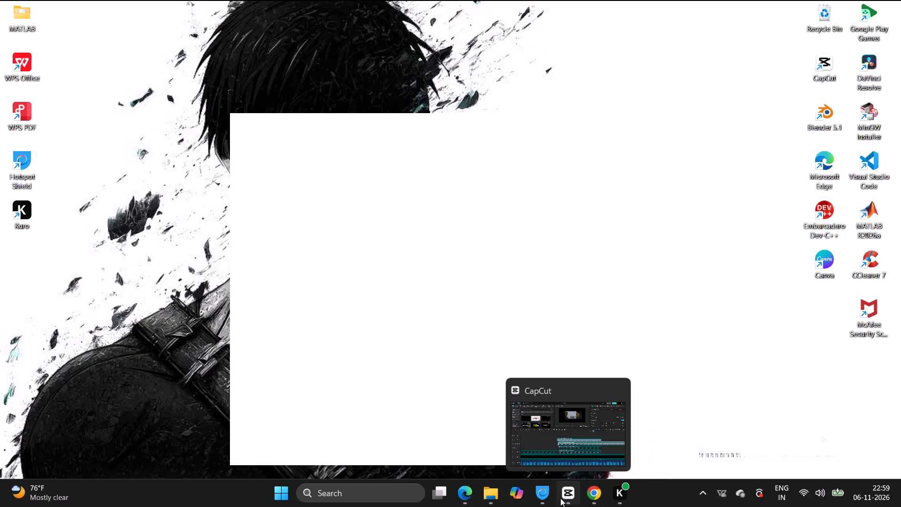
# Switch to CapCut and review the multi-clip sequence on the timeline from about 6 to 10 seconds.
pyautogui.click(577, 446)
pyautogui.moveTo(435, 231); pyautogui.dragTo(18, 307)
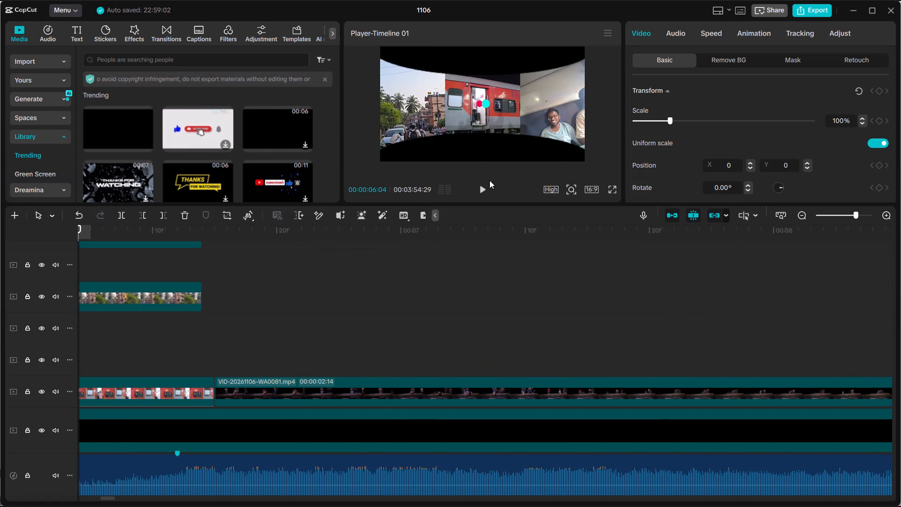
pyautogui.click(478, 189)
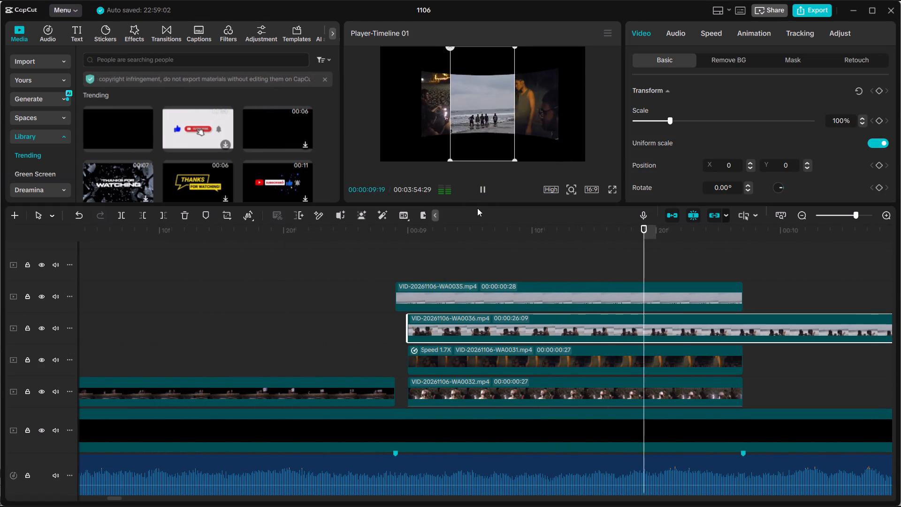
pyautogui.click(478, 207)
pyautogui.click(481, 193)
pyautogui.scroll(-4, 305, 273)
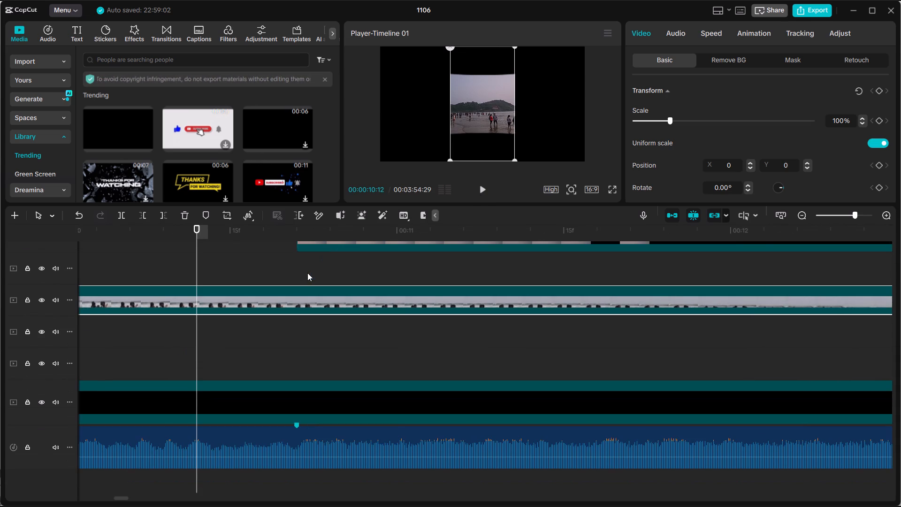
pyautogui.moveTo(196, 241); pyautogui.dragTo(55, 256)
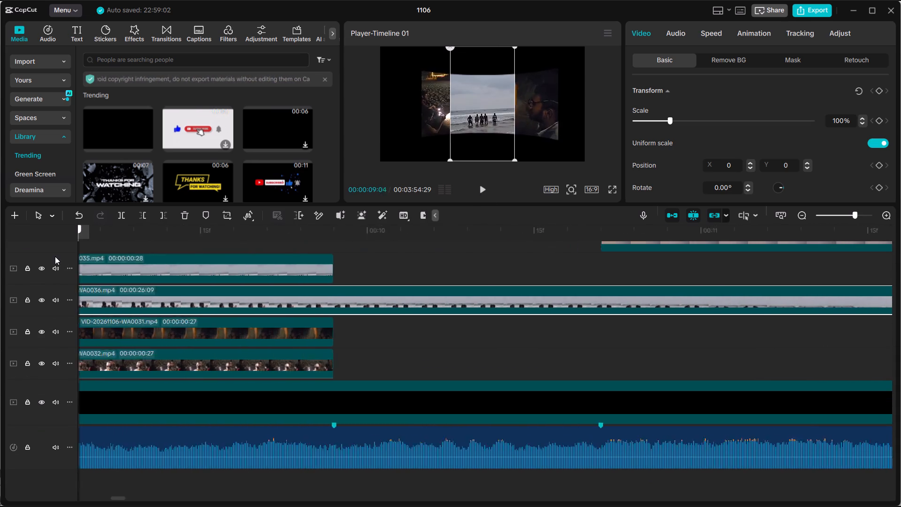
pyautogui.moveTo(55, 256); pyautogui.dragTo(389, 273)
# Stagger the overlay starts near 9 seconds by trimming clip WA0031 to 22 frames, WA0036 to 26:02 and WA0035 to 18 frames.
pyautogui.click(475, 324)
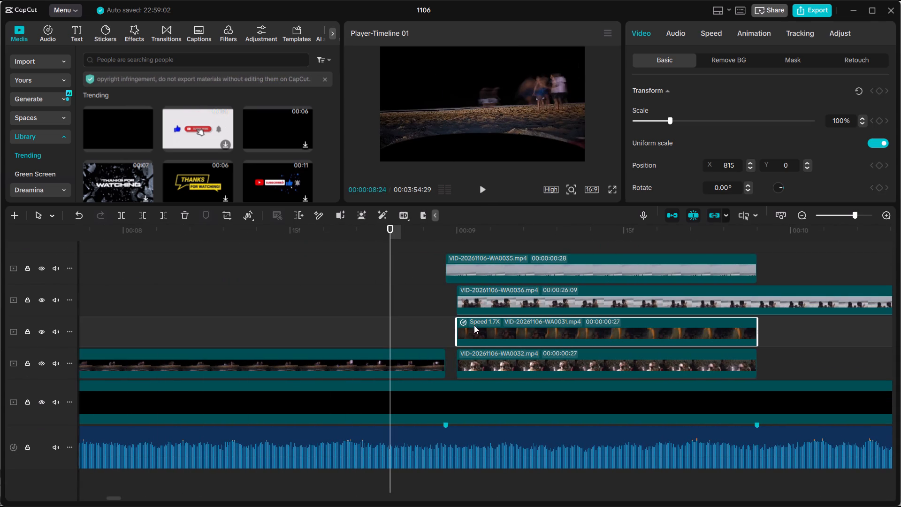
pyautogui.moveTo(457, 328); pyautogui.dragTo(513, 332)
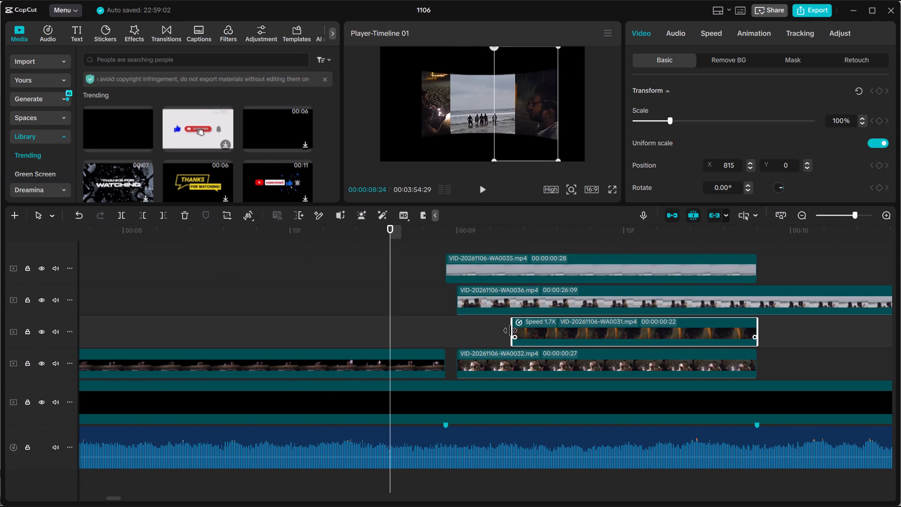
pyautogui.click(492, 298)
pyautogui.moveTo(455, 302); pyautogui.dragTo(525, 309)
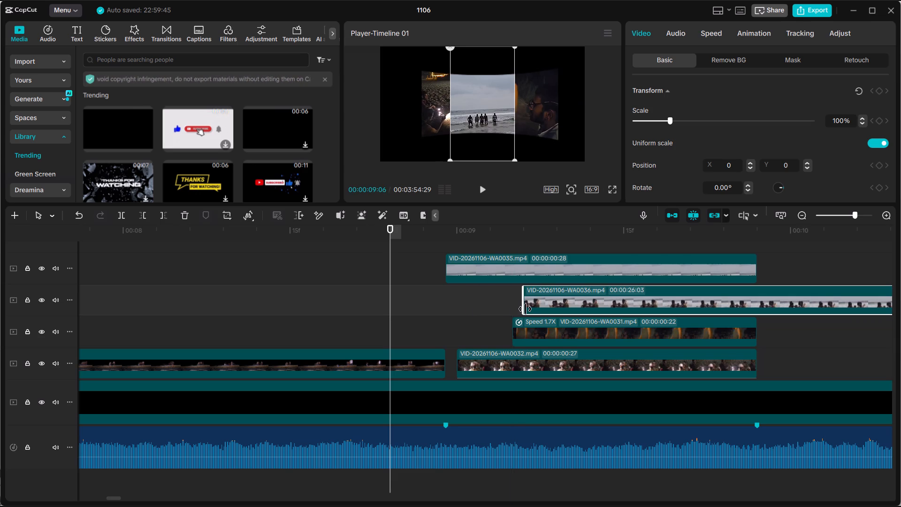
pyautogui.moveTo(525, 309); pyautogui.dragTo(534, 310)
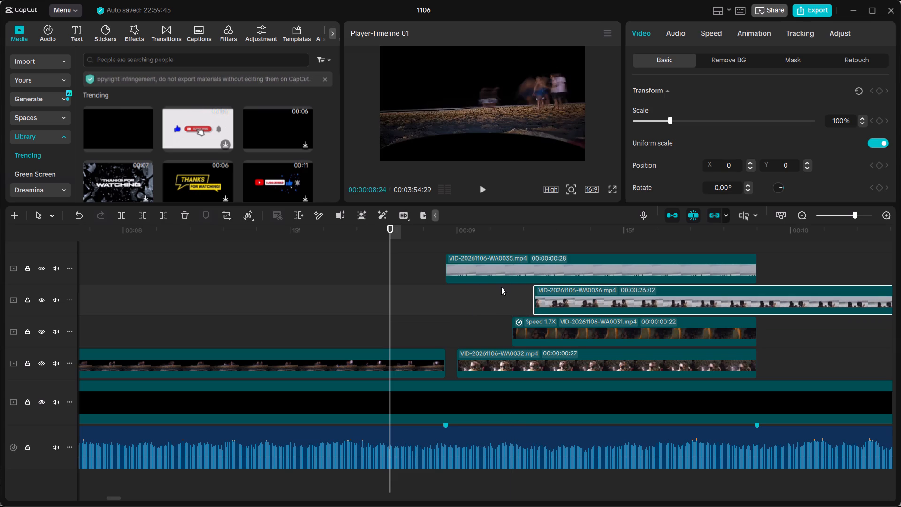
pyautogui.click(493, 271)
pyautogui.moveTo(447, 270); pyautogui.dragTo(564, 278)
# Play to about 00:00:09:22 and move clip WA0035 along the frame's horizontal centre line to position X -1778.
pyautogui.click(484, 188)
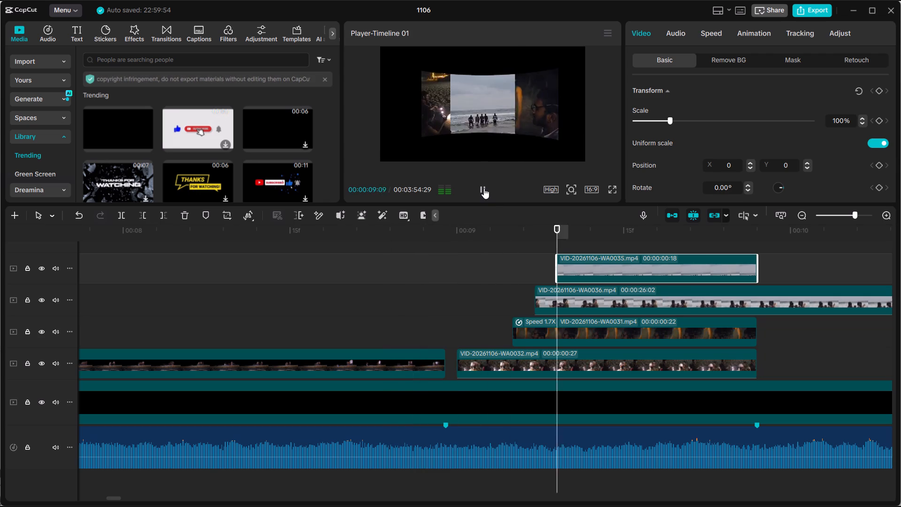
pyautogui.click(484, 188)
pyautogui.moveTo(480, 123); pyautogui.dragTo(409, 121)
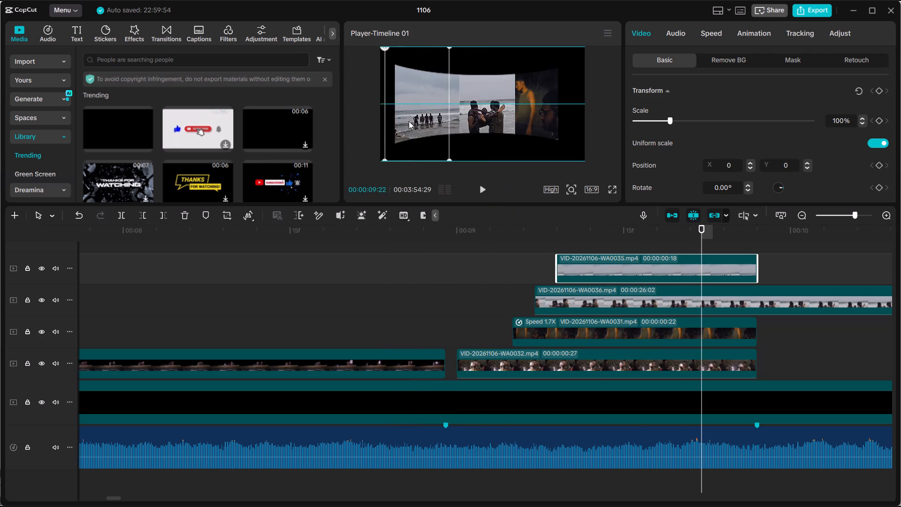
pyautogui.moveTo(409, 121); pyautogui.dragTo(385, 123)
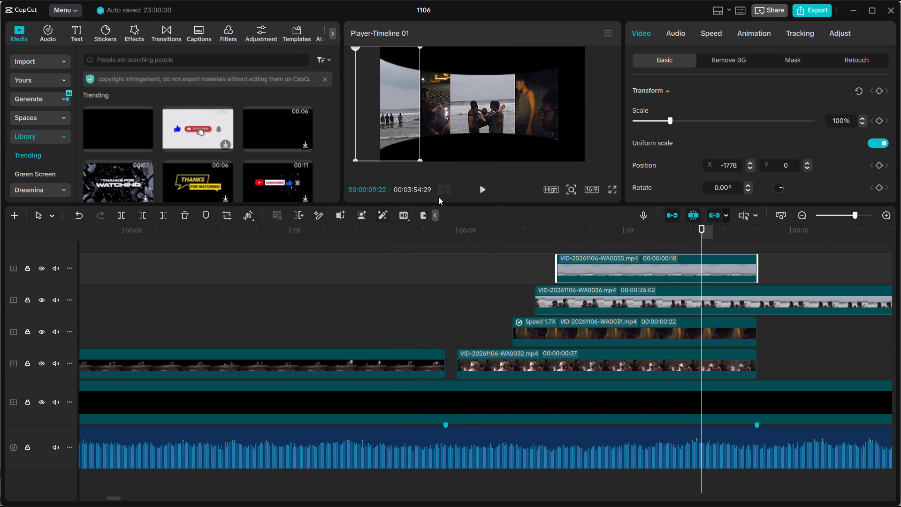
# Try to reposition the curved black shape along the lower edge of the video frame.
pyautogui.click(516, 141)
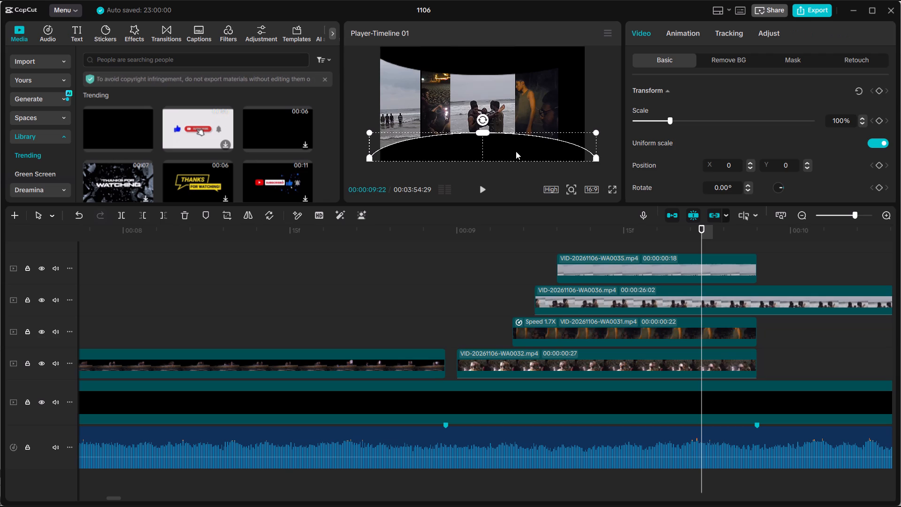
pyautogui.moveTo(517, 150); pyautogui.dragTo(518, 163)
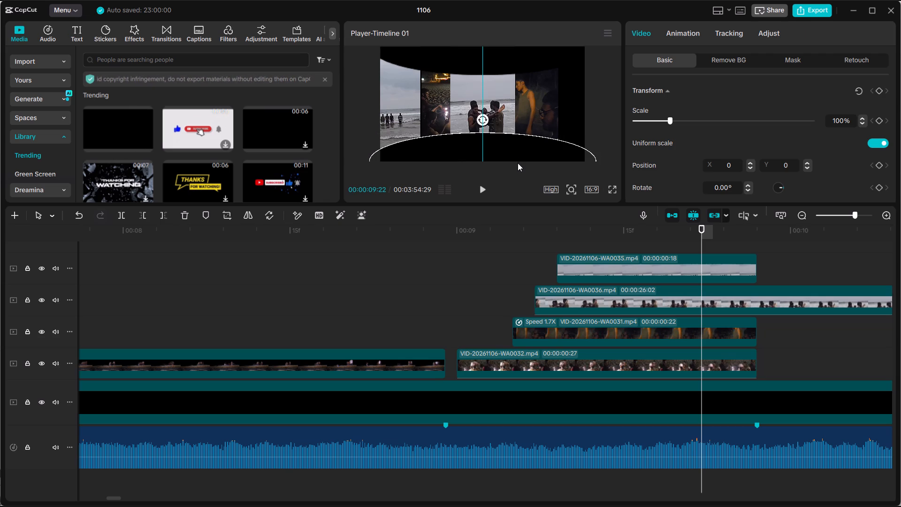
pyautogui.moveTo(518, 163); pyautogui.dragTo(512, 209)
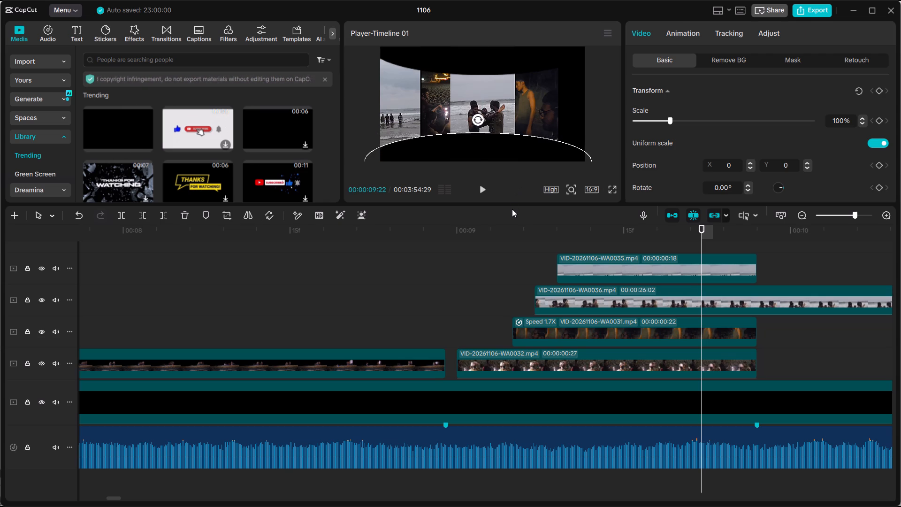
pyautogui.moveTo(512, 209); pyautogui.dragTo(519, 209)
# Play back the edit from about 4 to 11 seconds to check the clip timing and layout.
pyautogui.moveTo(427, 237); pyautogui.dragTo(155, 284)
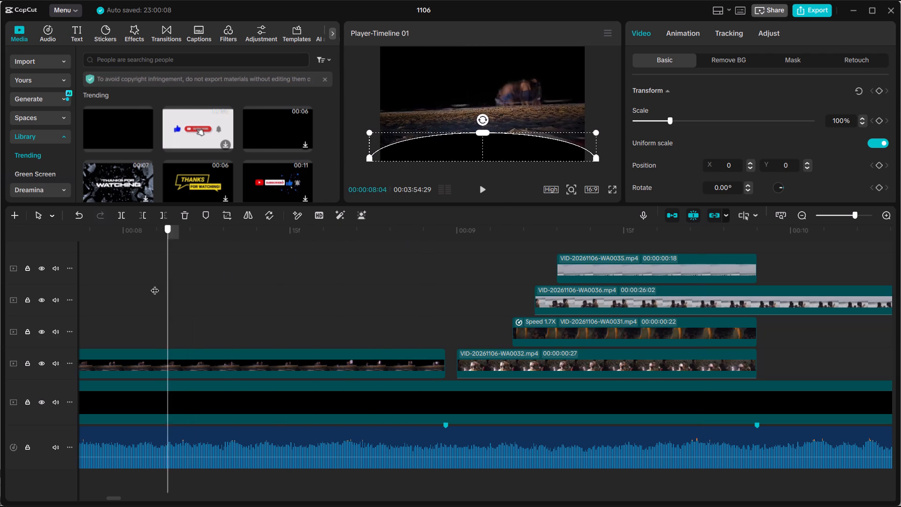
pyautogui.moveTo(155, 284); pyautogui.dragTo(0, 315)
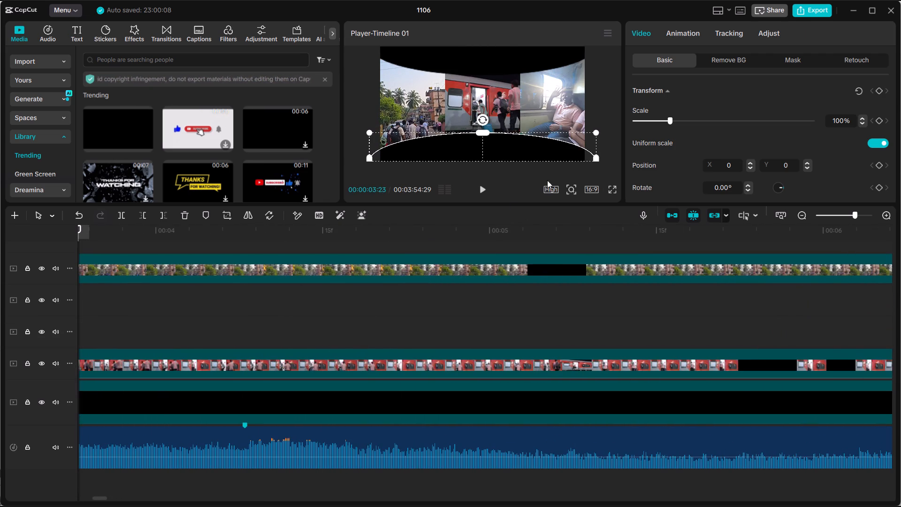
pyautogui.click(479, 189)
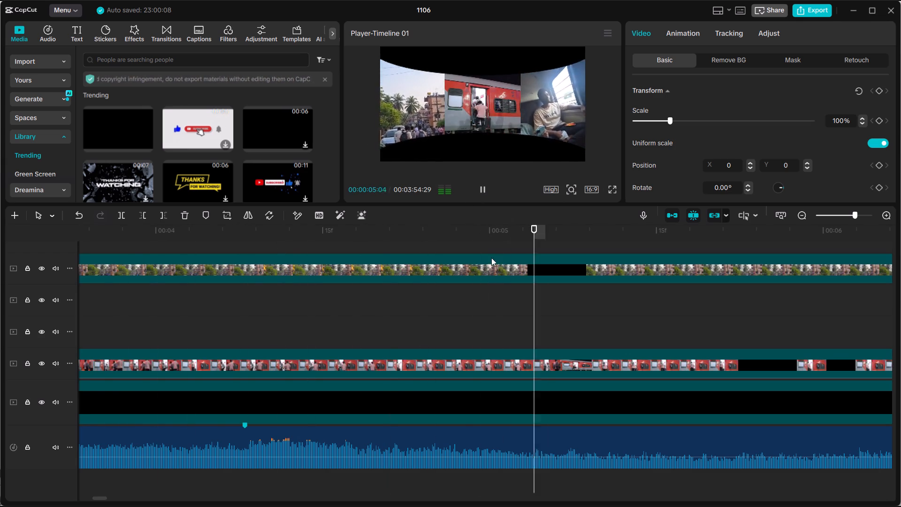
pyautogui.keyDown('ctrl'); pyautogui.scroll(-8, 488, 280); pyautogui.keyUp('ctrl')
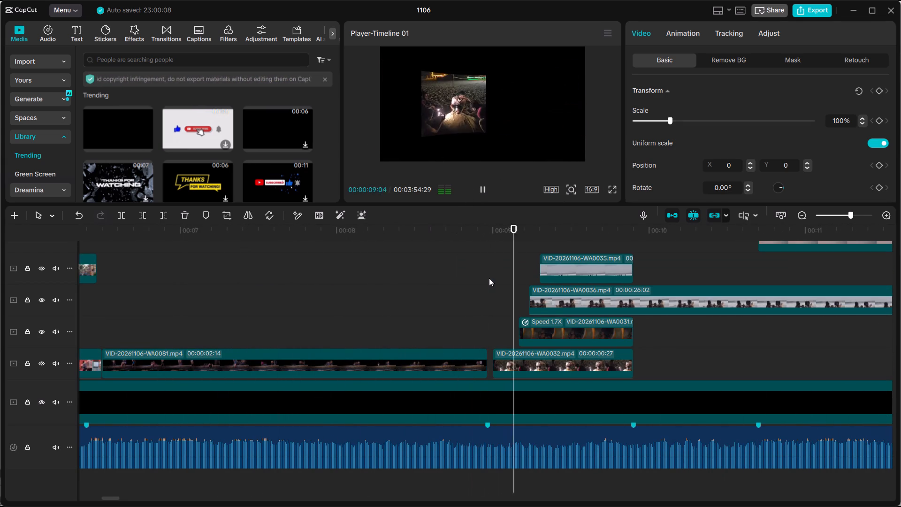
pyautogui.click(477, 185)
# Extend the end of clip WA0081 to 2:15 so it meets clip WA0032, and preview the transition.
pyautogui.moveTo(501, 237); pyautogui.dragTo(470, 236)
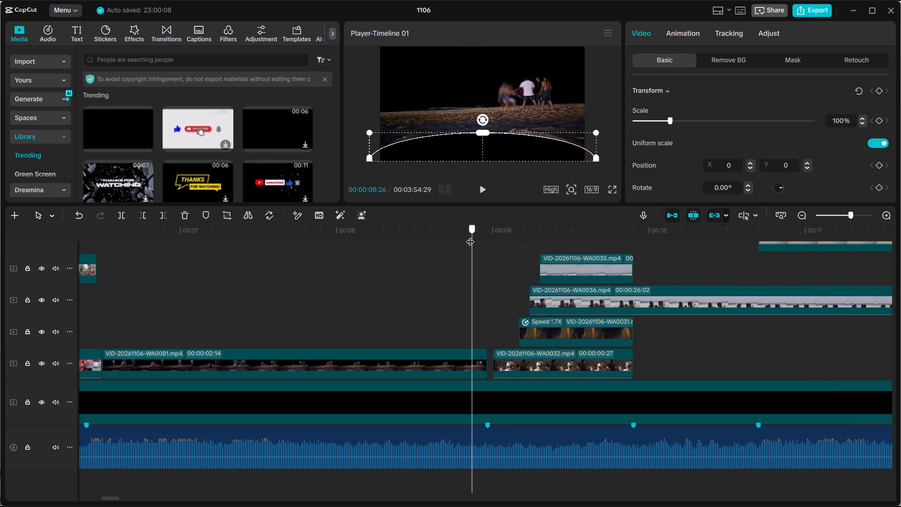
pyautogui.moveTo(470, 236); pyautogui.dragTo(463, 236)
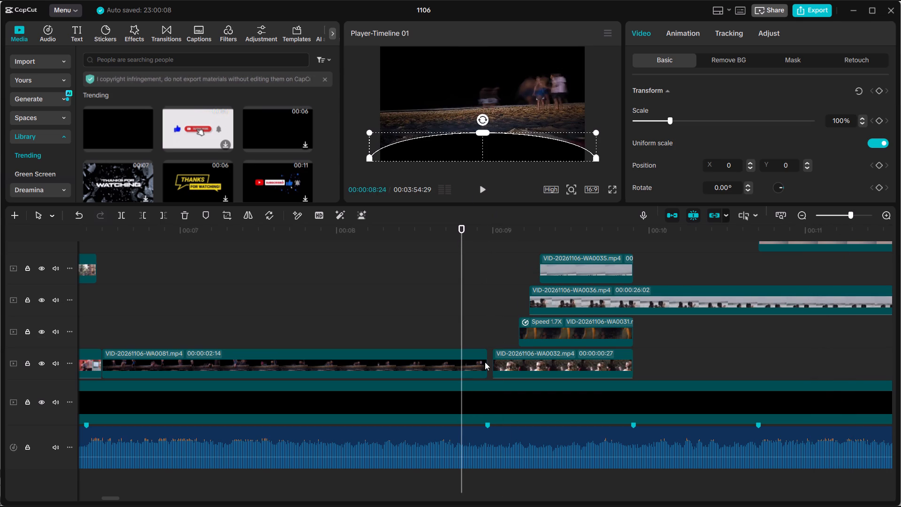
pyautogui.click(485, 362)
pyautogui.moveTo(486, 364); pyautogui.dragTo(495, 368)
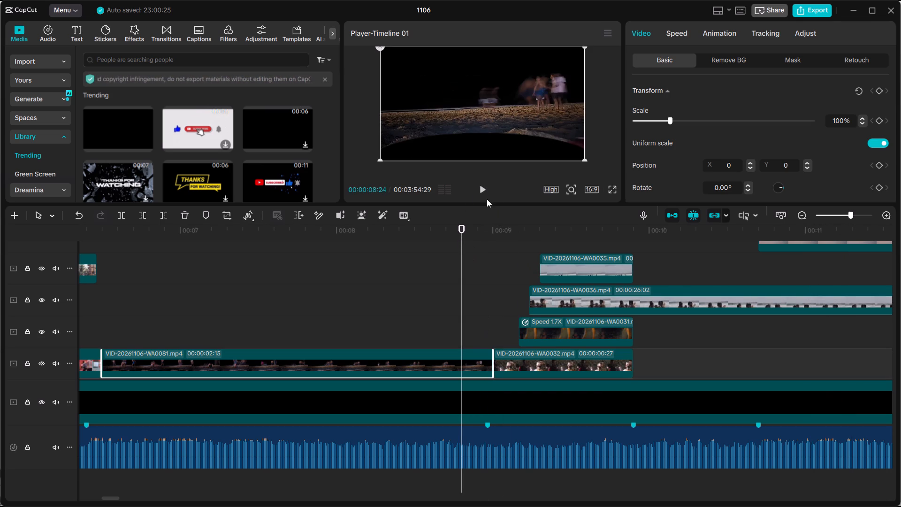
pyautogui.click(483, 186)
pyautogui.click(483, 186)
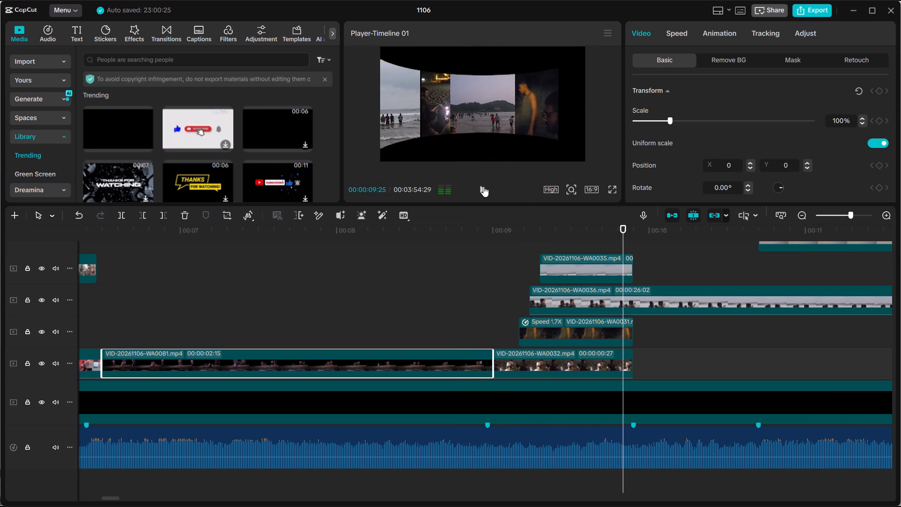
# At 00:00:09:05, move clip WA0032 horizontally in the frame to position X -358, closer to clip WA0031.
pyautogui.moveTo(543, 232); pyautogui.dragTo(509, 236)
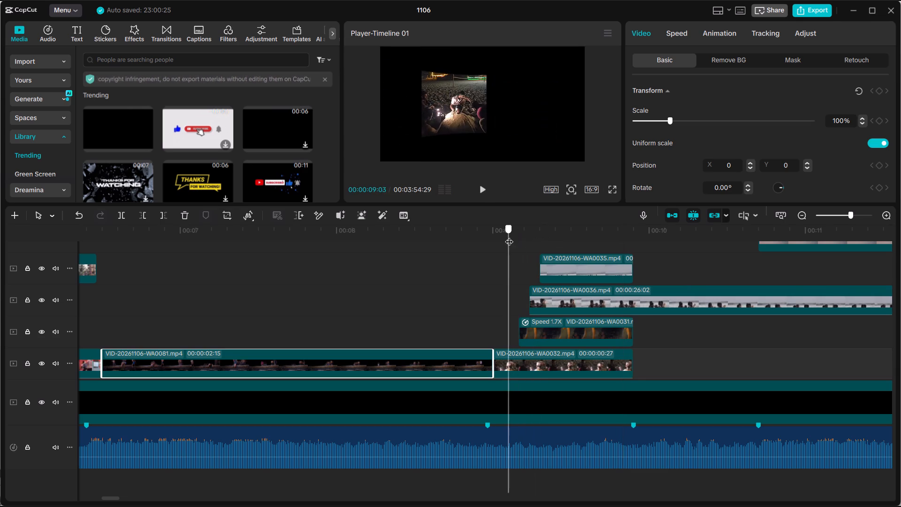
pyautogui.moveTo(509, 236); pyautogui.dragTo(519, 236)
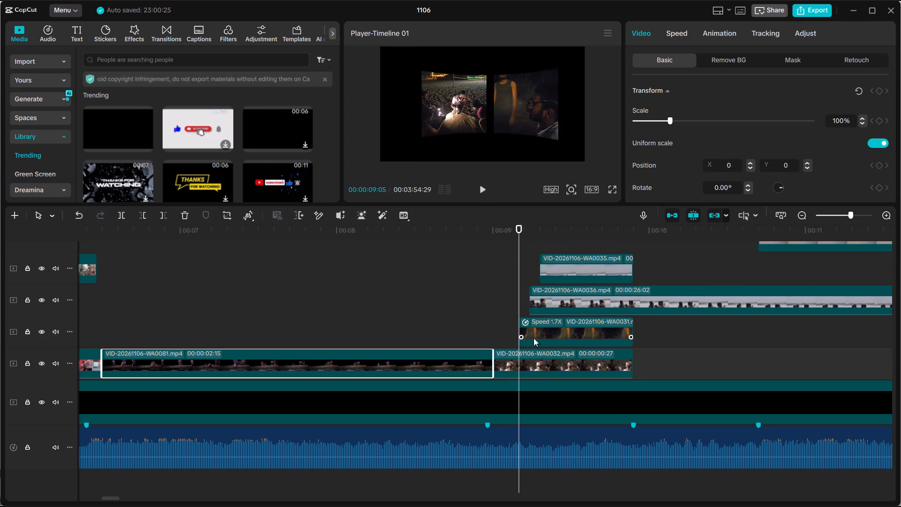
pyautogui.click(534, 342)
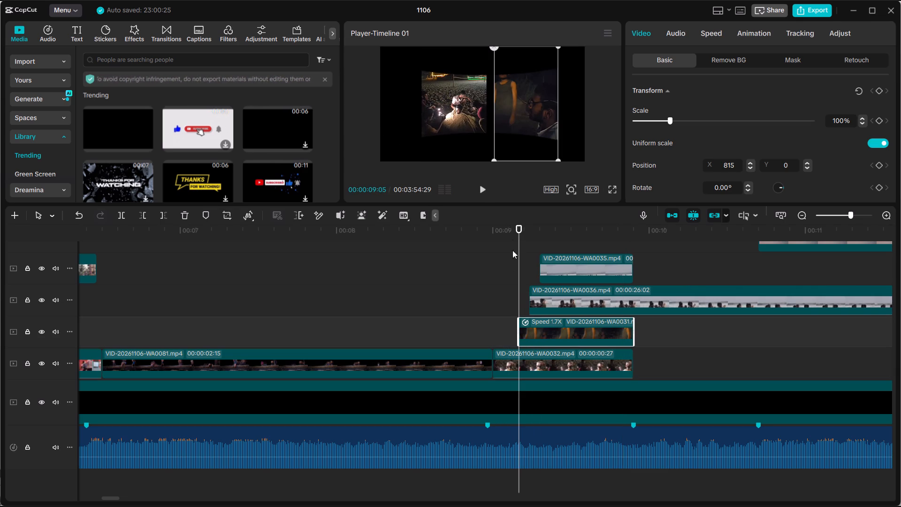
pyautogui.click(528, 366)
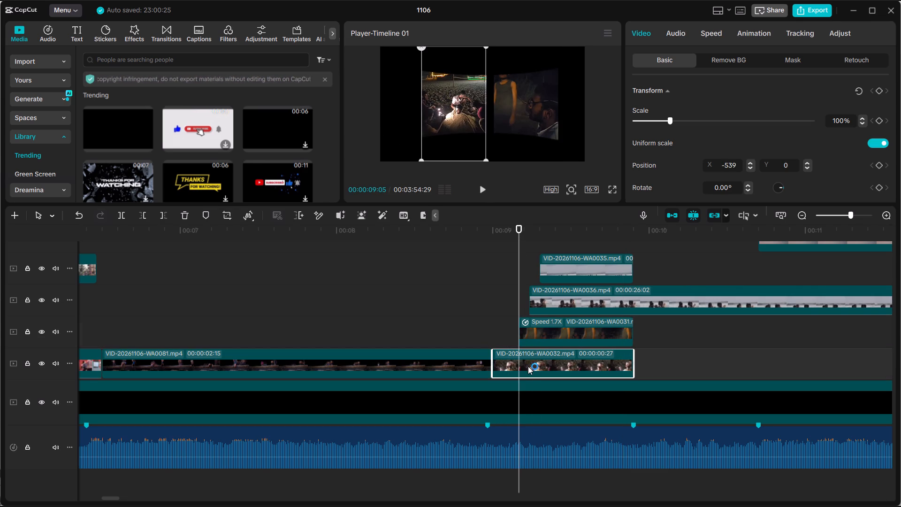
pyautogui.moveTo(469, 108); pyautogui.dragTo(479, 110)
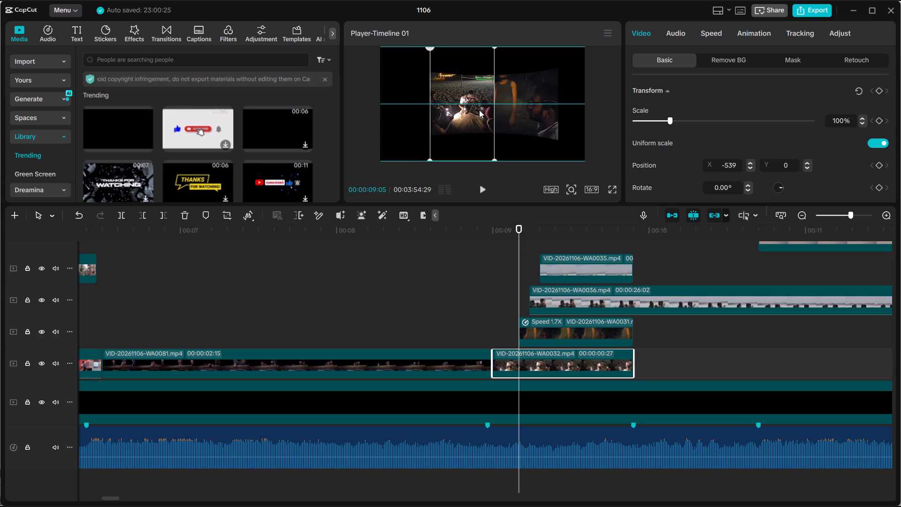
pyautogui.moveTo(479, 110); pyautogui.dragTo(479, 110)
# Extend the start of clip WA0035 to align with the start of clip WA0032, lasting 27 frames.
pyautogui.scroll(-4, 535, 328)
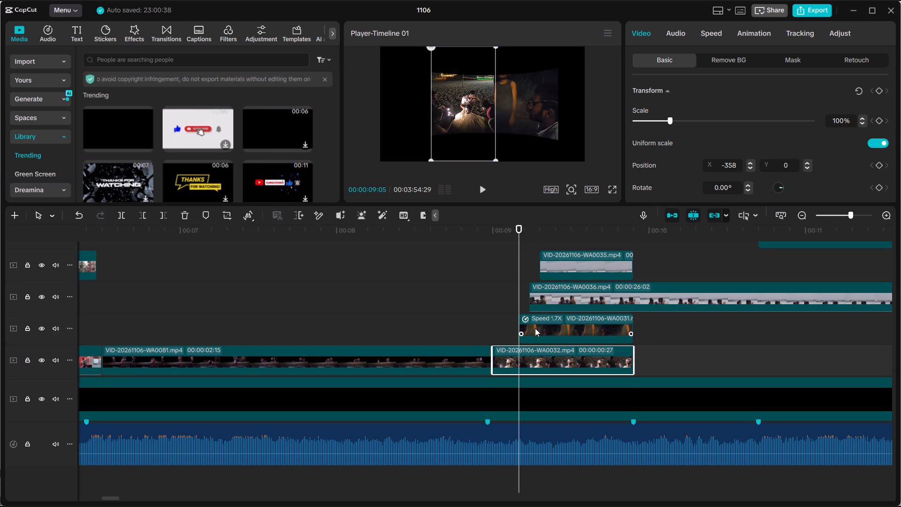
pyautogui.scroll(4, 535, 328)
pyautogui.click(581, 322)
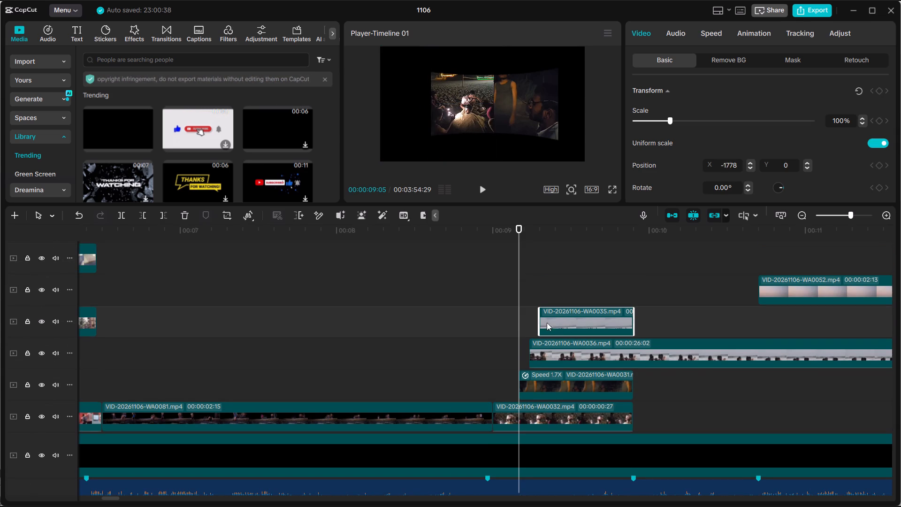
pyautogui.moveTo(540, 322); pyautogui.dragTo(494, 315)
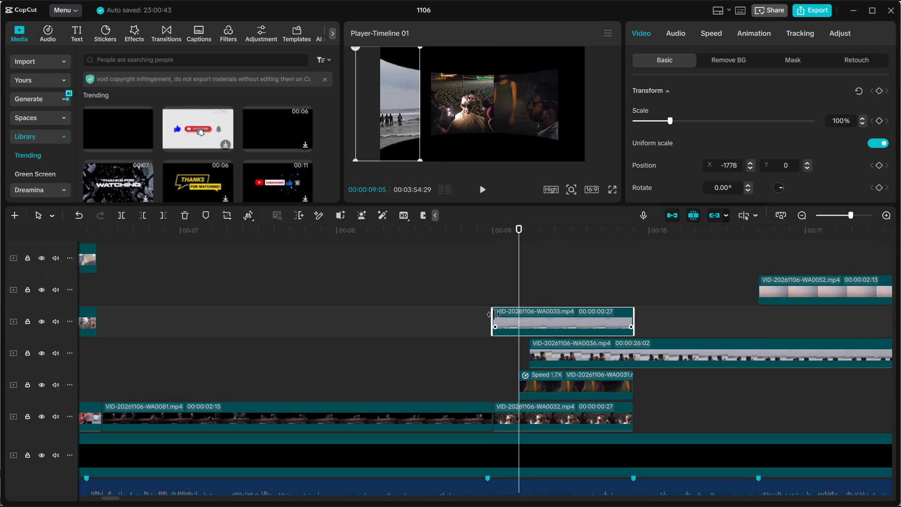
# Trim the start of clip WA0036 to 00:00:09:09, giving a duration of 26:00.
pyautogui.click(548, 351)
pyautogui.moveTo(515, 296); pyautogui.dragTo(539, 299)
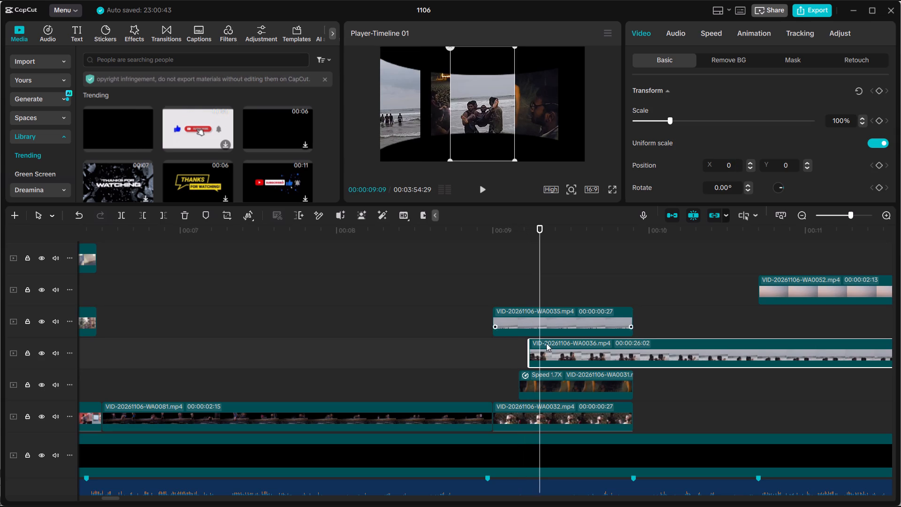
pyautogui.moveTo(530, 356); pyautogui.dragTo(520, 354)
pyautogui.moveTo(530, 348); pyautogui.dragTo(513, 345)
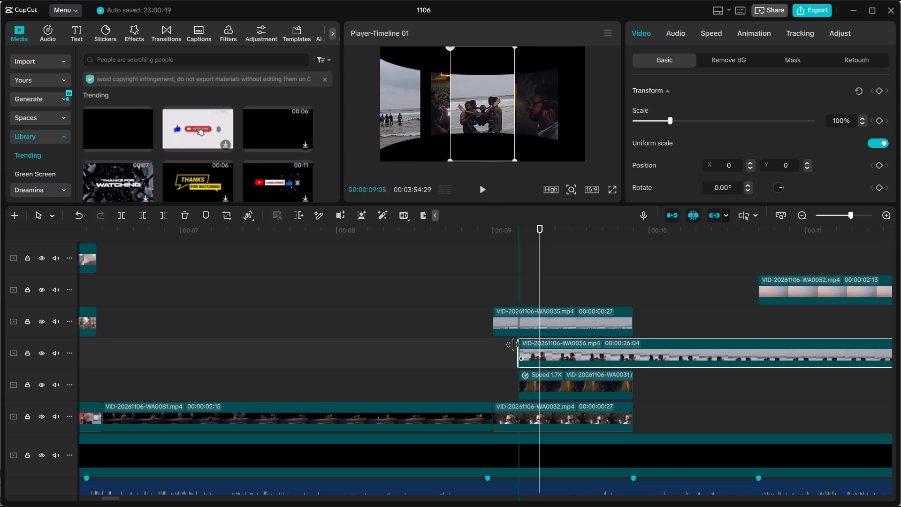
pyautogui.moveTo(513, 345); pyautogui.dragTo(498, 342)
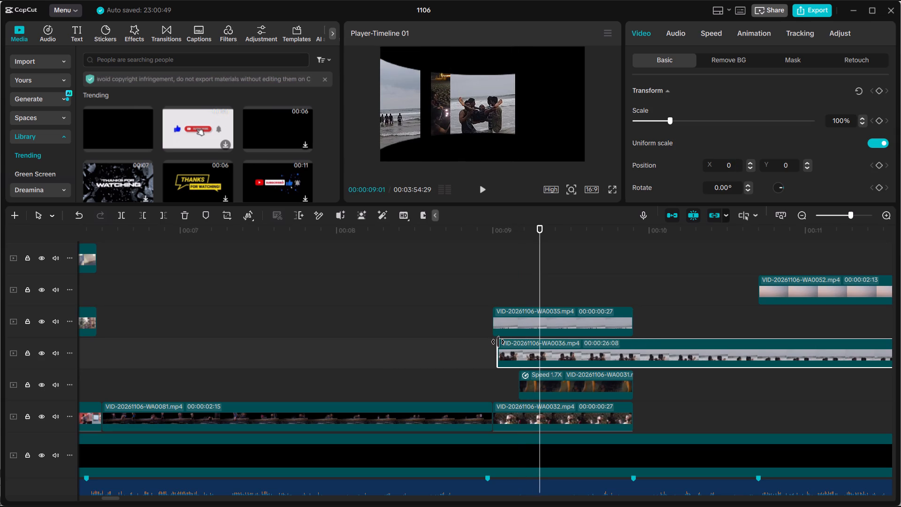
pyautogui.moveTo(498, 342); pyautogui.dragTo(542, 347)
# Move clip WA0035 from the frame's edge to its horizontal center, at position X 0, Y -61.
pyautogui.click(527, 324)
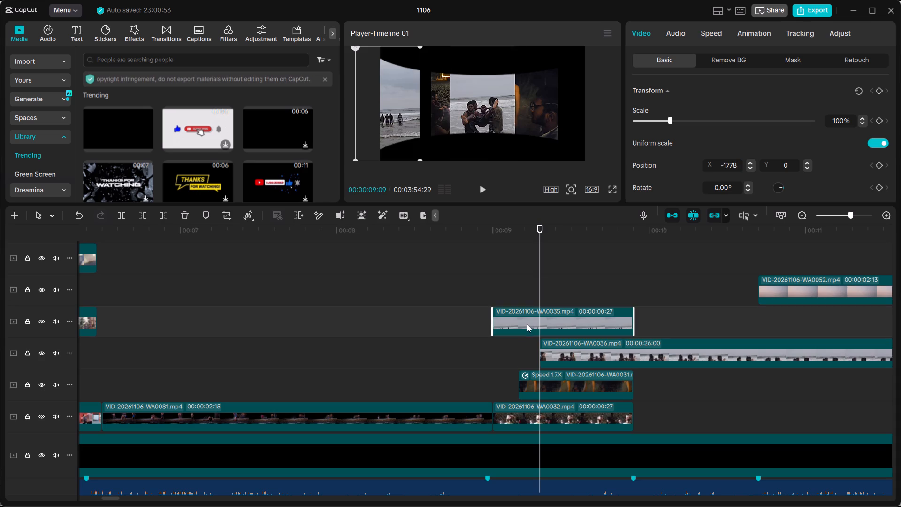
pyautogui.moveTo(409, 129); pyautogui.dragTo(473, 129)
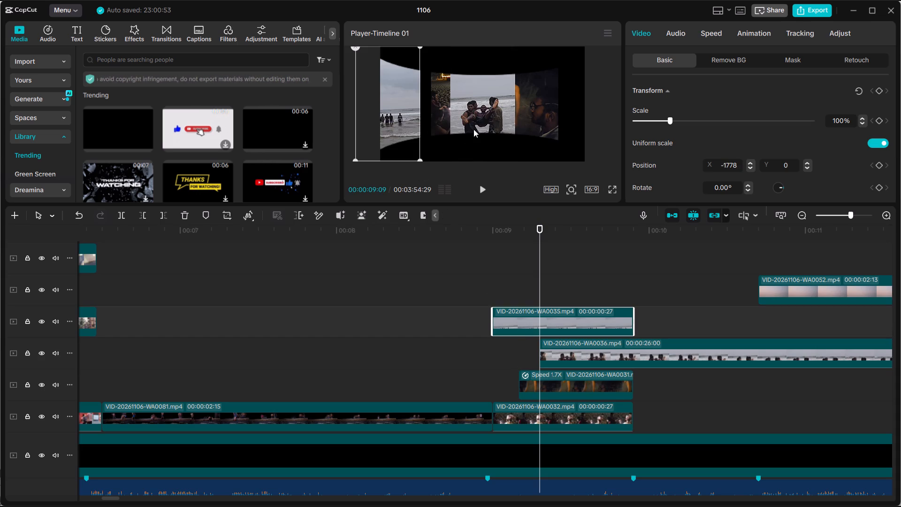
pyautogui.moveTo(396, 117); pyautogui.dragTo(490, 121)
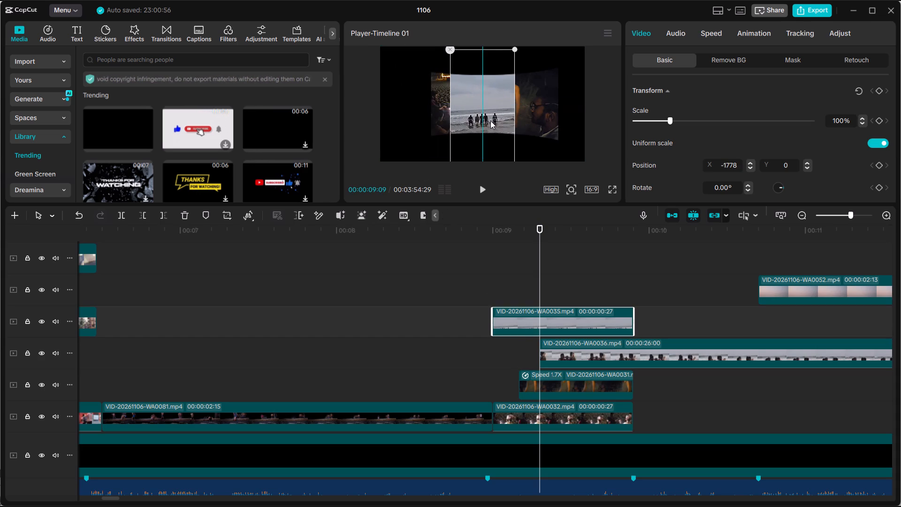
pyautogui.moveTo(490, 121); pyautogui.dragTo(492, 121)
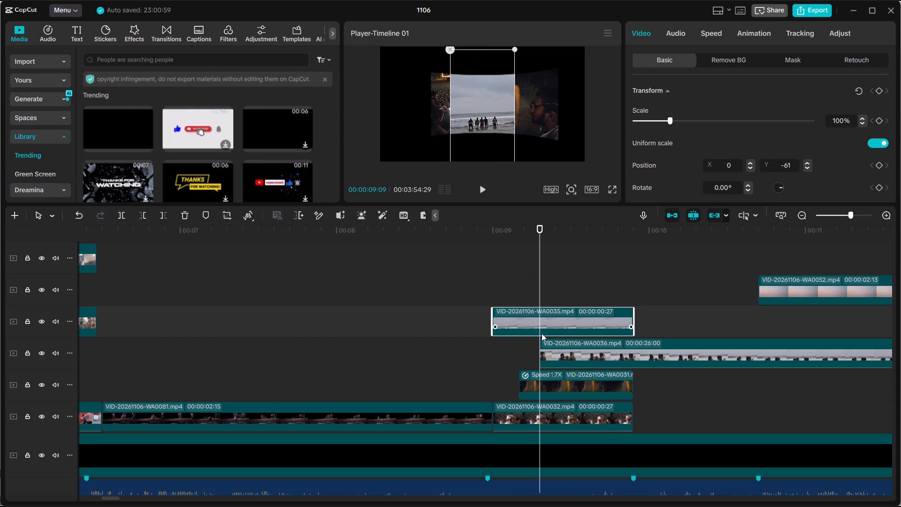
# Move clip WA0032 outward beside the centered WA0035 clip, to position X -903, Y -83.
pyautogui.scroll(-5, 536, 391)
pyautogui.click(533, 356)
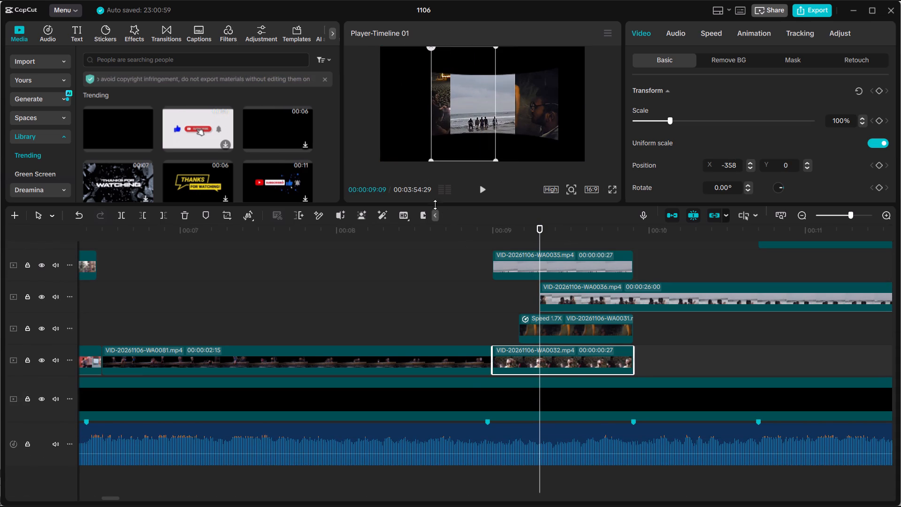
pyautogui.moveTo(458, 130); pyautogui.dragTo(428, 127)
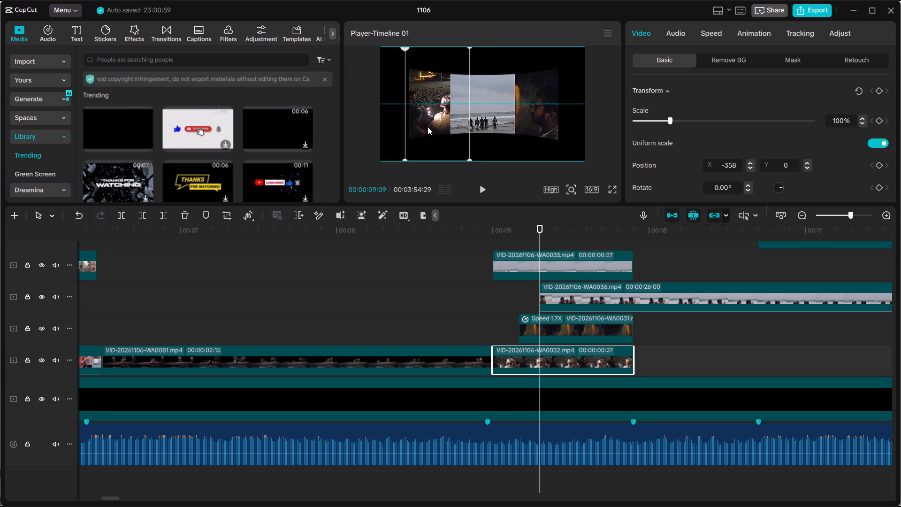
pyautogui.moveTo(428, 127); pyautogui.dragTo(426, 134)
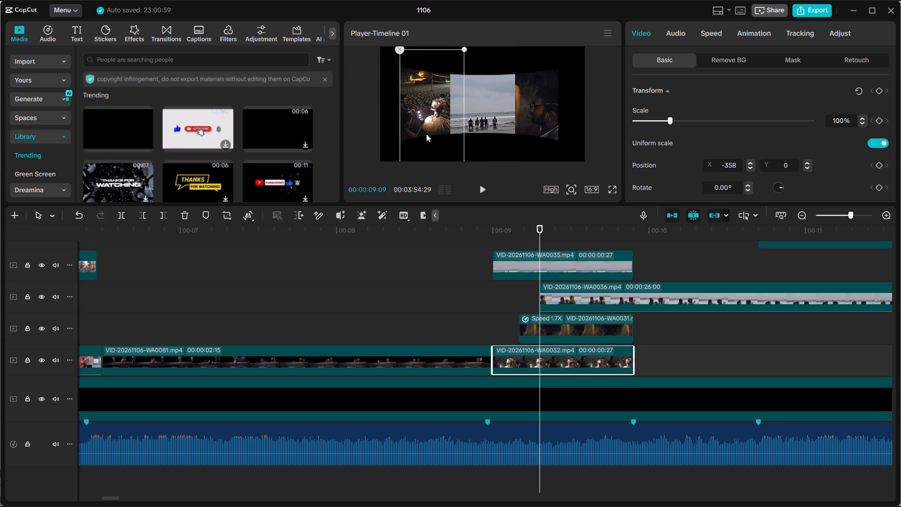
pyautogui.moveTo(426, 134); pyautogui.dragTo(428, 135)
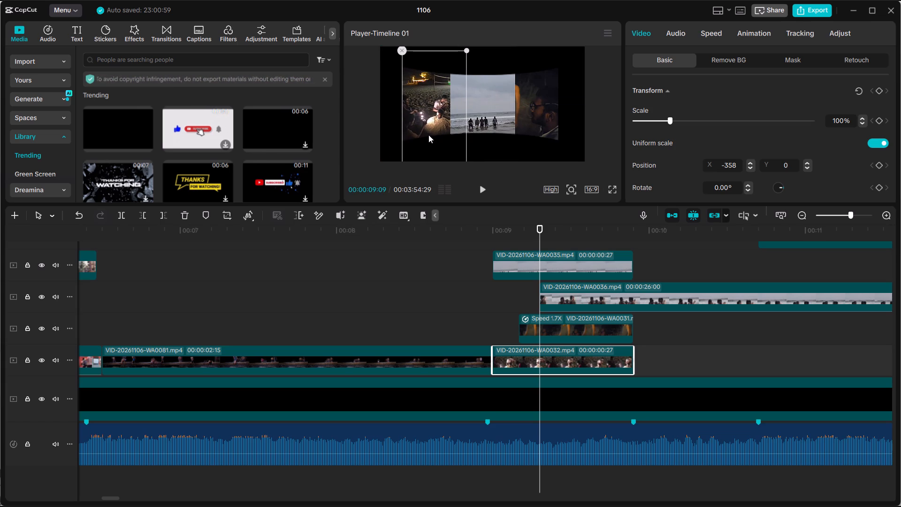
# Trim the start of clip WA0032 to a duration of 24 frames, and play the collage on to 00:00:09:17.
pyautogui.scroll(-4, 532, 307)
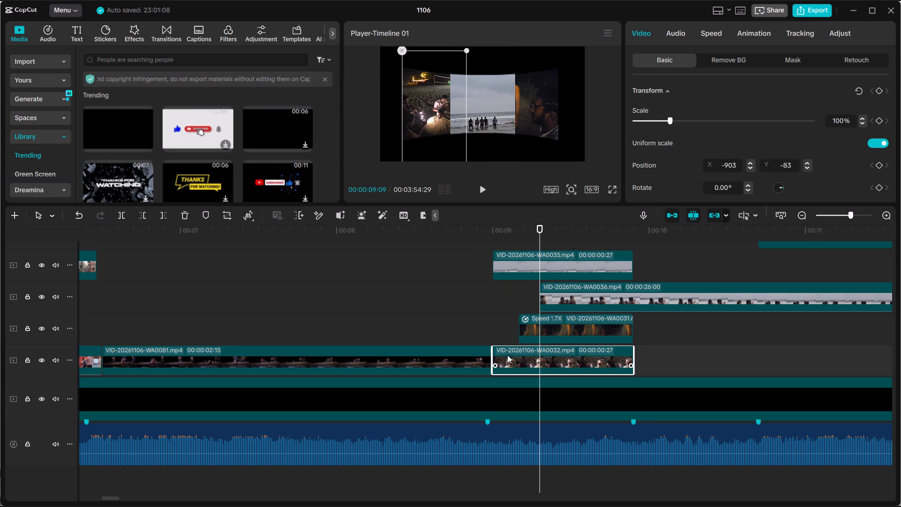
pyautogui.moveTo(491, 360); pyautogui.dragTo(504, 361)
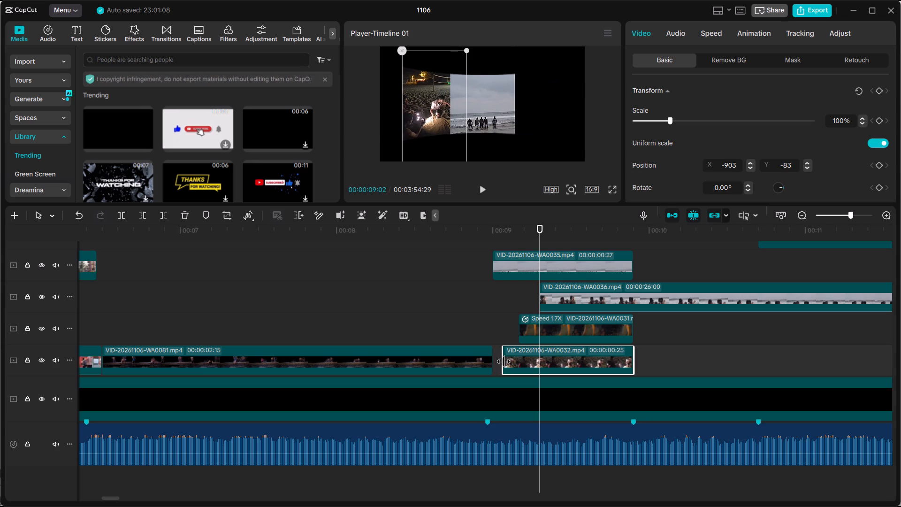
pyautogui.moveTo(504, 361); pyautogui.dragTo(506, 362)
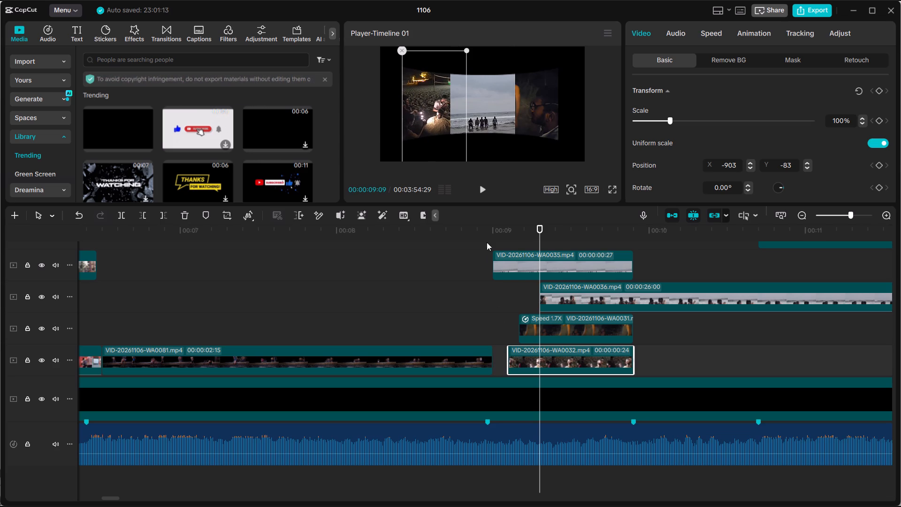
pyautogui.click(492, 242)
pyautogui.click(480, 189)
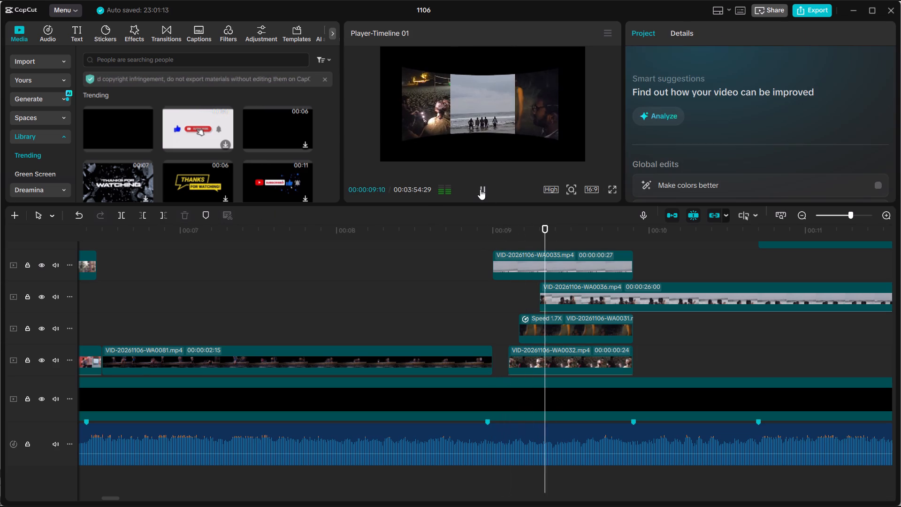
pyautogui.click(480, 189)
# Trim the start of the 1.7X-speed clip WA0031 by about one frame so it enters slightly after WA0032.
pyautogui.scroll(2, 521, 301)
pyautogui.click(522, 300)
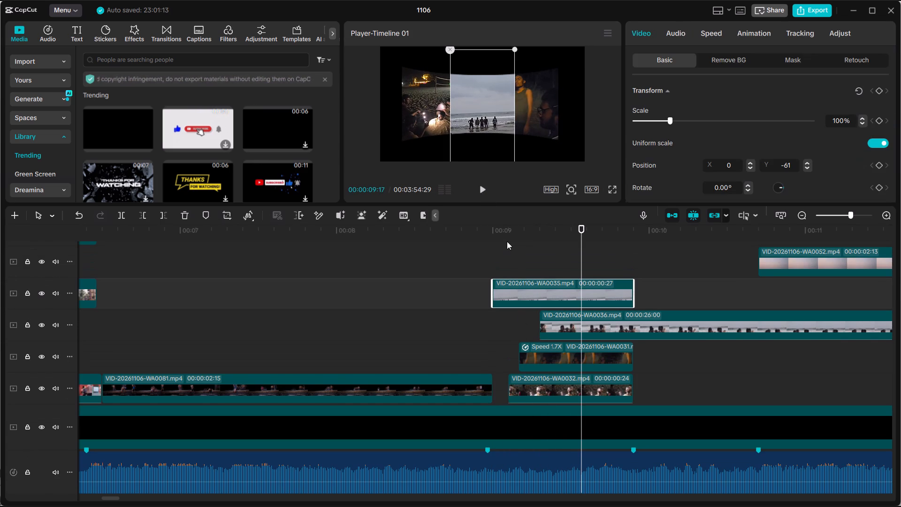
pyautogui.click(545, 351)
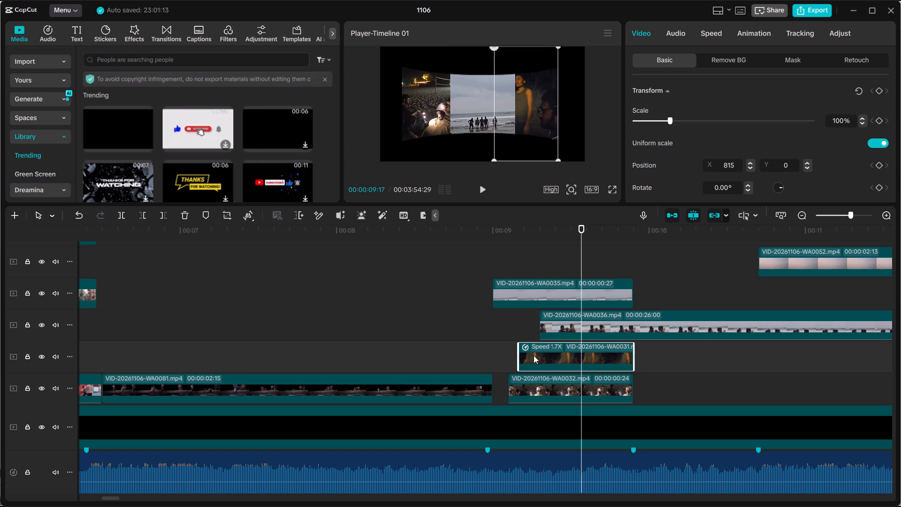
pyautogui.moveTo(518, 353); pyautogui.dragTo(526, 353)
pyautogui.click(524, 384)
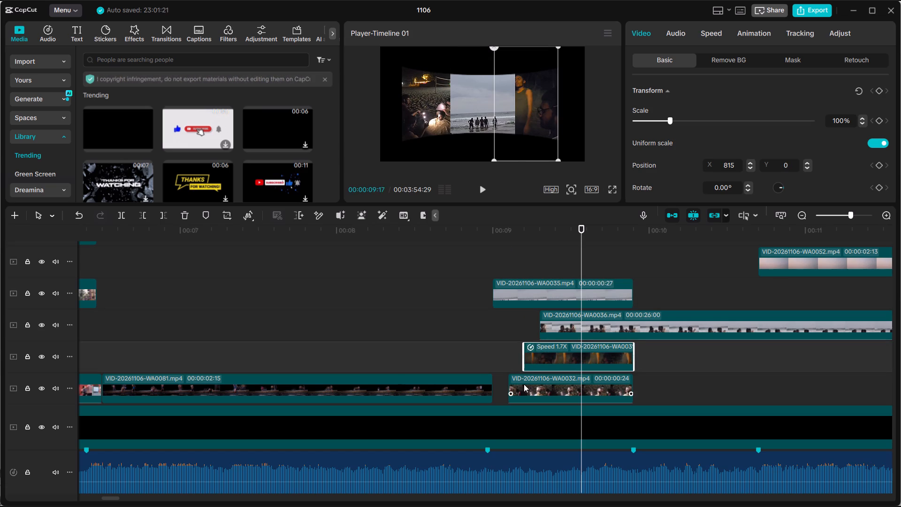
# Move clip WA0036 horizontally to the outer edge of the curved frame beside WA0032, at position X -2009, Y 0.
pyautogui.scroll(-3, 524, 384)
pyautogui.click(547, 291)
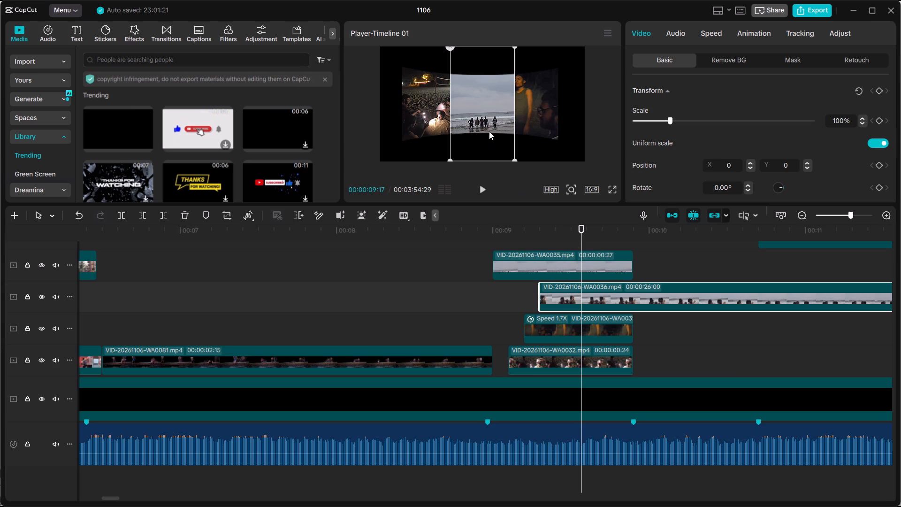
pyautogui.moveTo(489, 131); pyautogui.dragTo(381, 132)
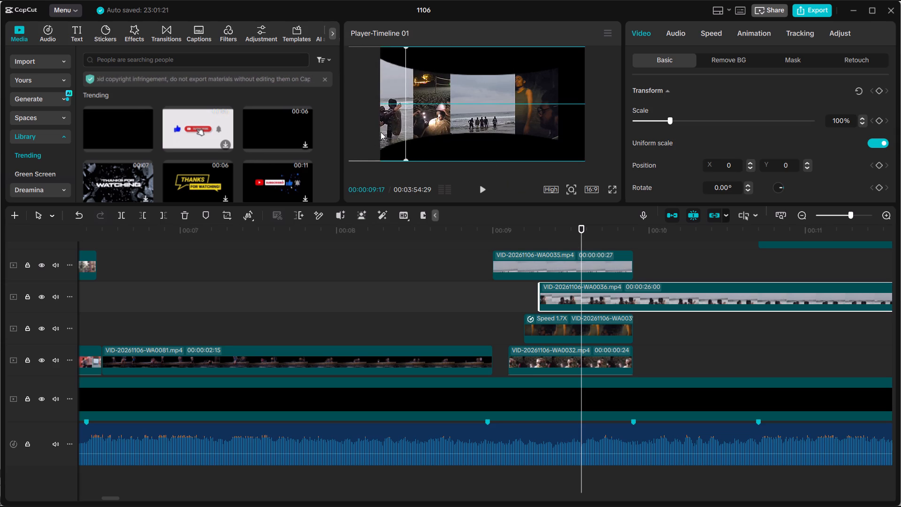
pyautogui.moveTo(381, 132); pyautogui.dragTo(382, 134)
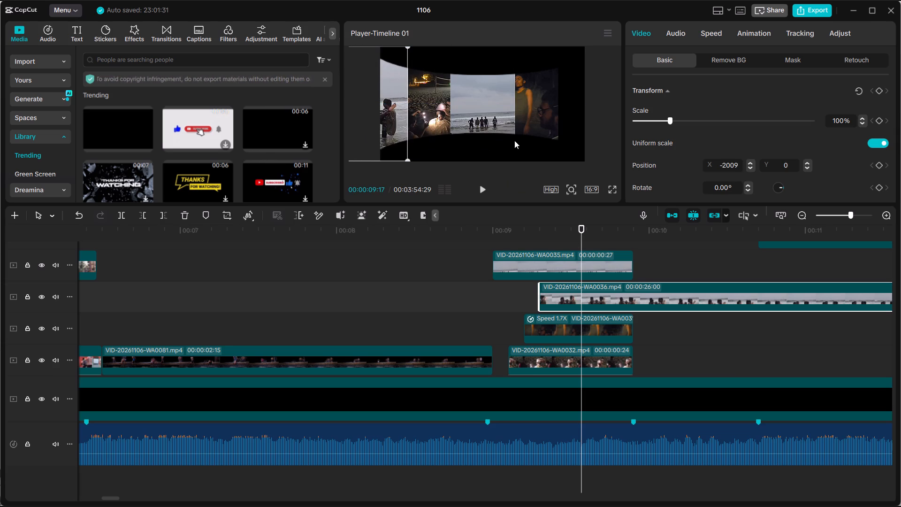
# Move clip WA0031 outward toward the opposite edge of the frame, to position X 1431, Y -105.
pyautogui.click(534, 121)
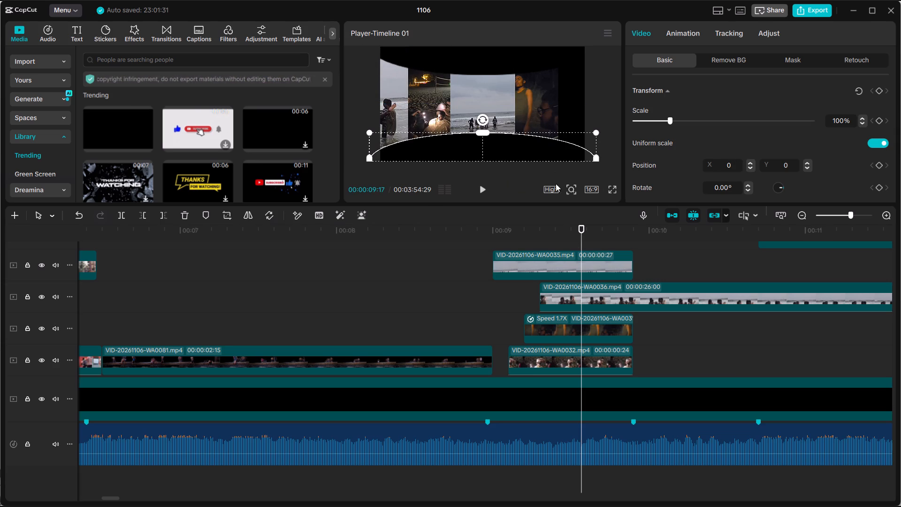
pyautogui.click(568, 356)
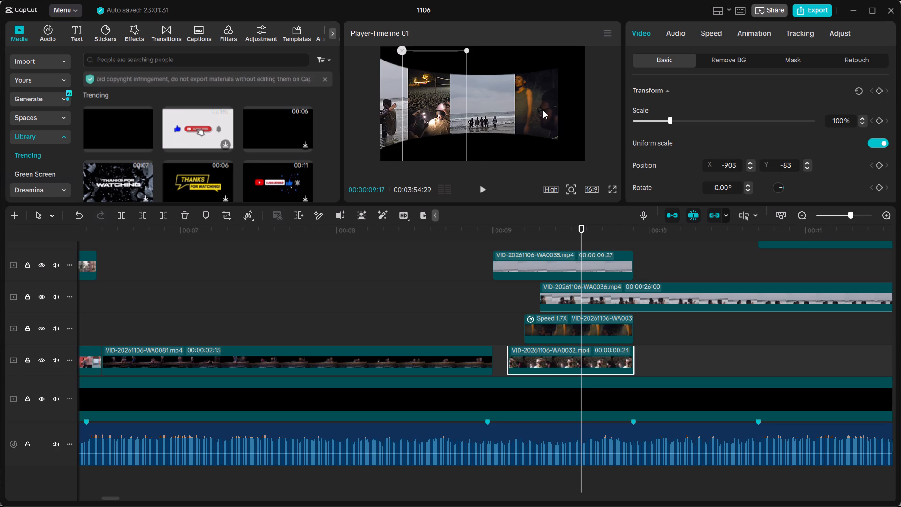
pyautogui.click(543, 110)
pyautogui.click(584, 335)
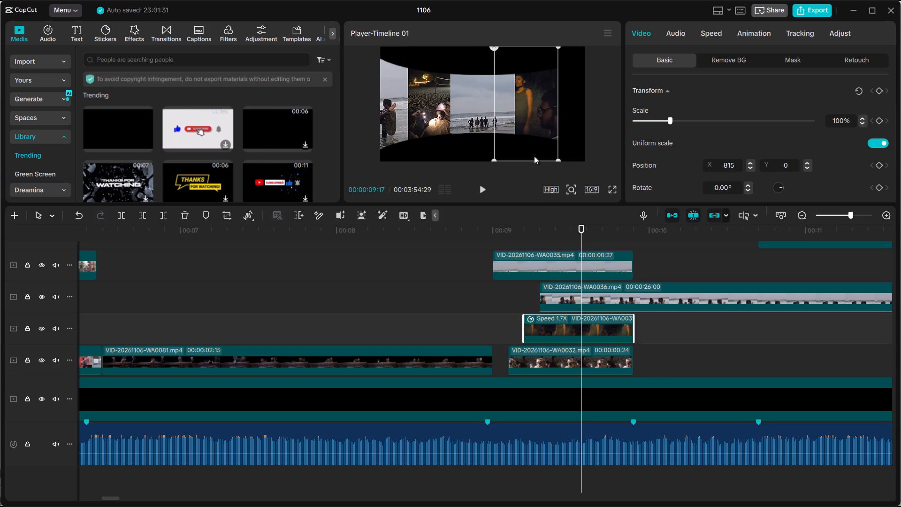
pyautogui.moveTo(536, 91); pyautogui.dragTo(569, 97)
# Shift clip WA0035 toward WA0031 to position X 281, Y -99, closing the gap between them.
pyautogui.click(506, 108)
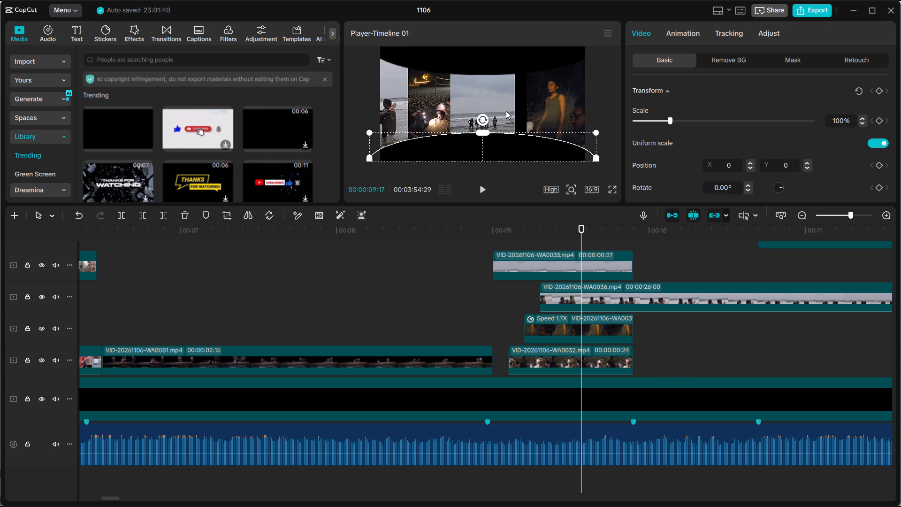
pyautogui.click(590, 323)
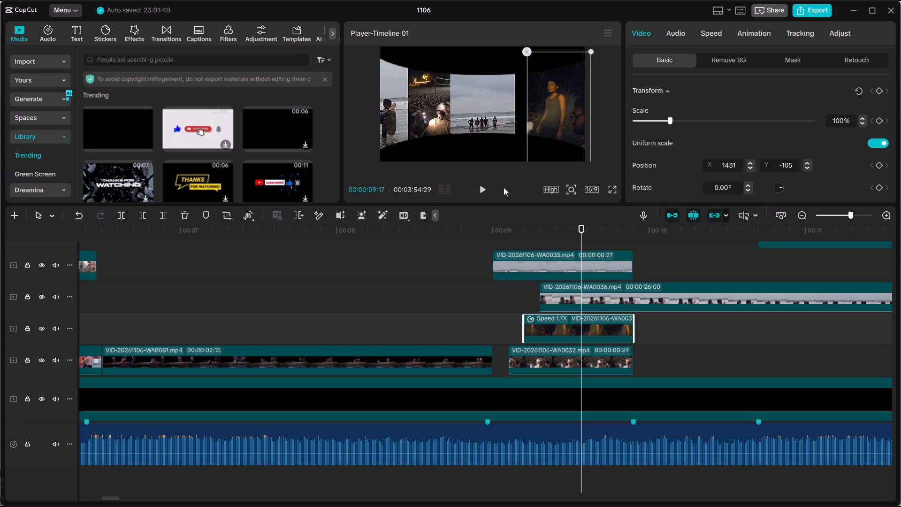
pyautogui.click(565, 307)
pyautogui.click(562, 266)
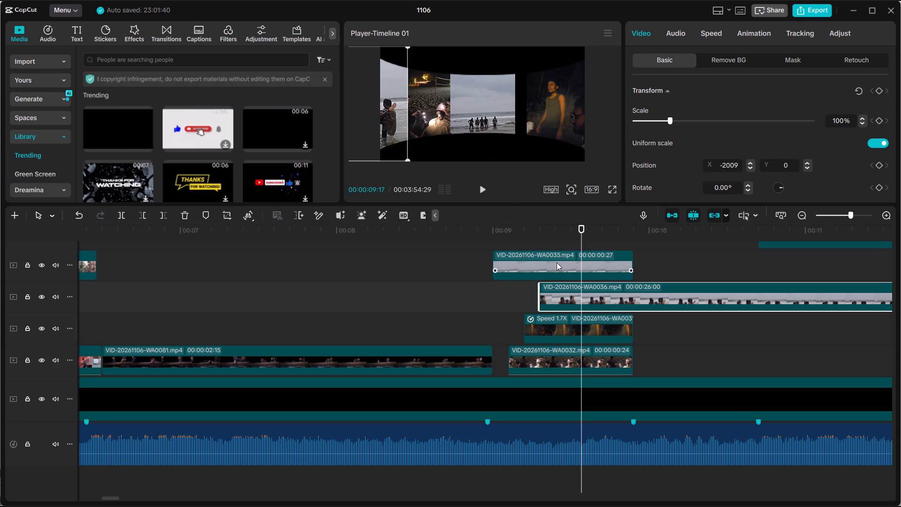
pyautogui.moveTo(486, 102); pyautogui.dragTo(502, 105)
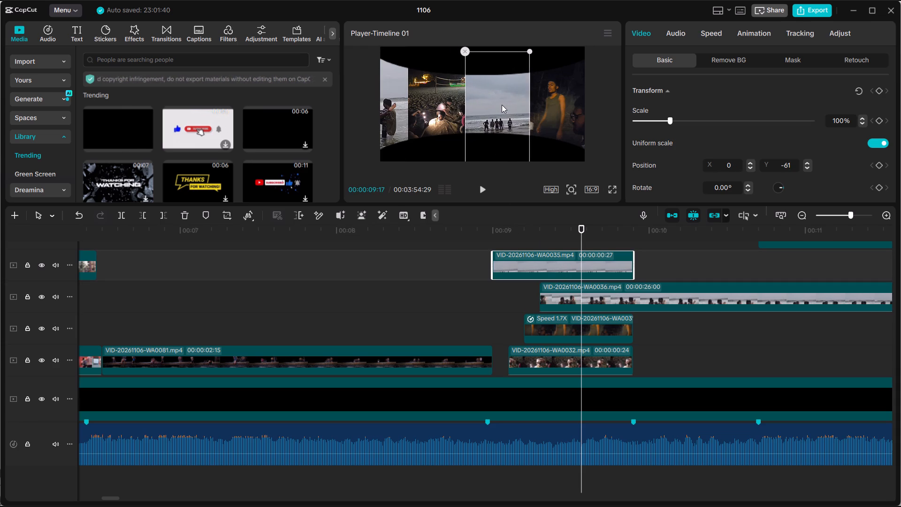
pyautogui.moveTo(502, 105); pyautogui.dragTo(501, 105)
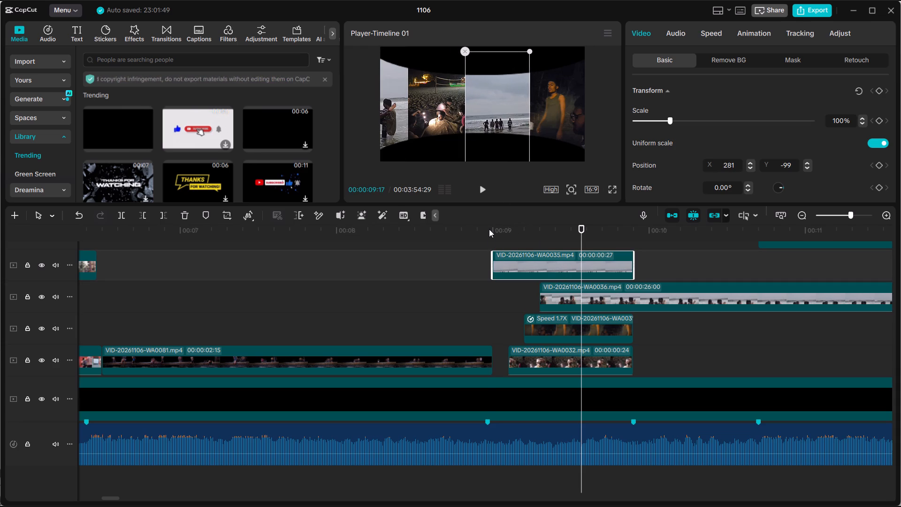
# Play back the collage around the 9-second mark several times, checking the clip entrances and placement against the beat markers.
pyautogui.moveTo(489, 229); pyautogui.dragTo(473, 230)
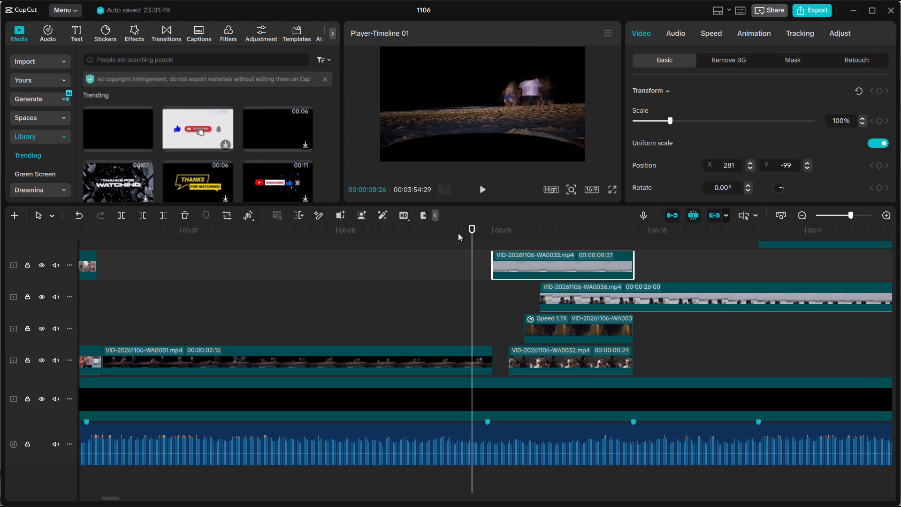
pyautogui.moveTo(455, 230); pyautogui.dragTo(97, 277)
pyautogui.click(479, 188)
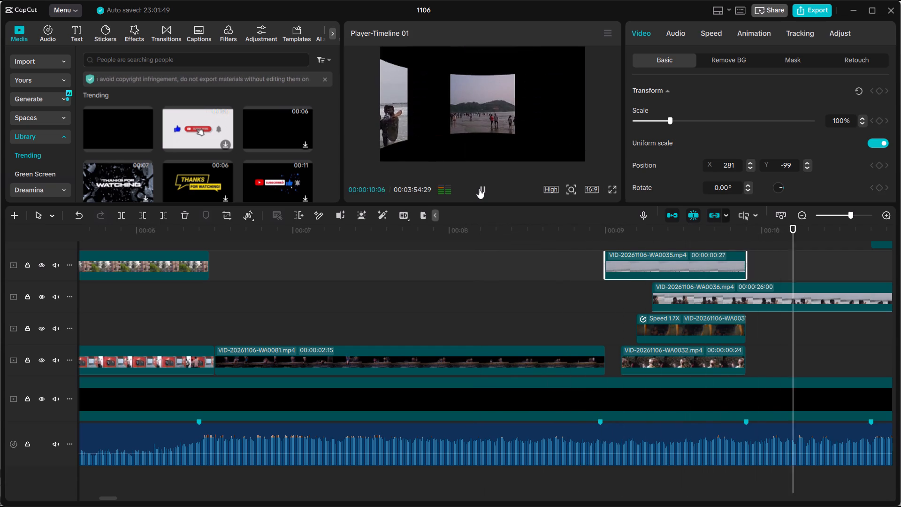
pyautogui.click(479, 188)
pyautogui.click(577, 234)
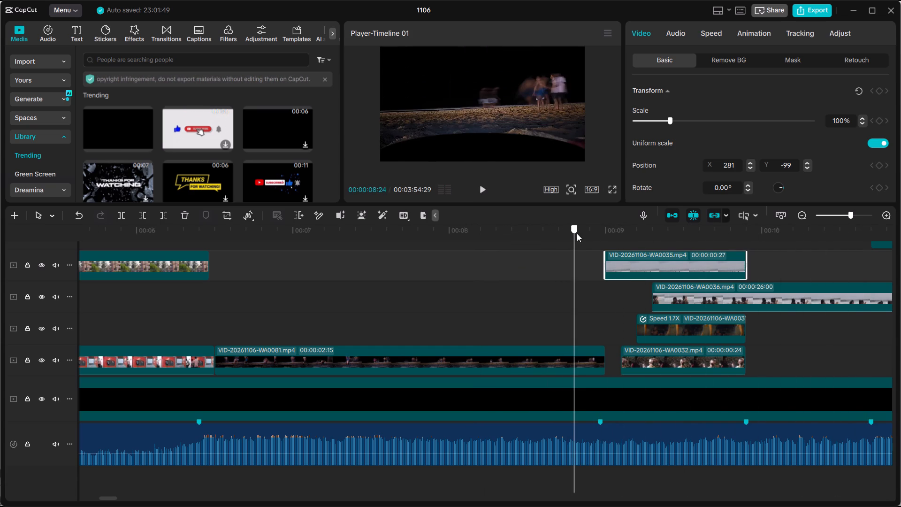
pyautogui.click(482, 192)
pyautogui.click(482, 192)
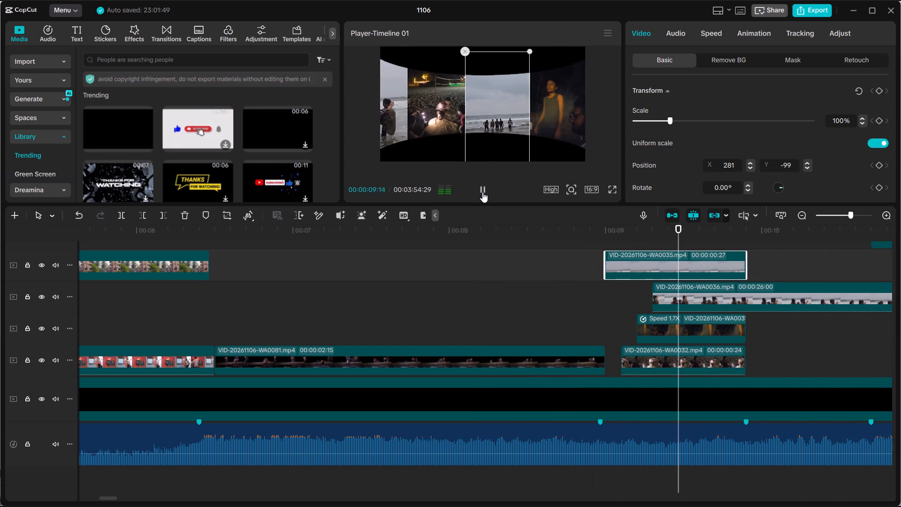
pyautogui.scroll(-4, 621, 363)
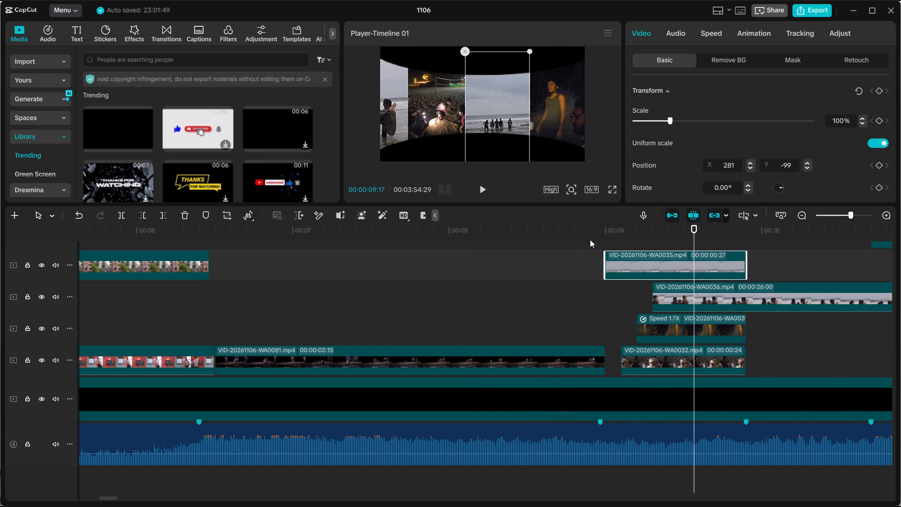
pyautogui.moveTo(588, 236); pyautogui.dragTo(542, 234)
pyautogui.click(479, 184)
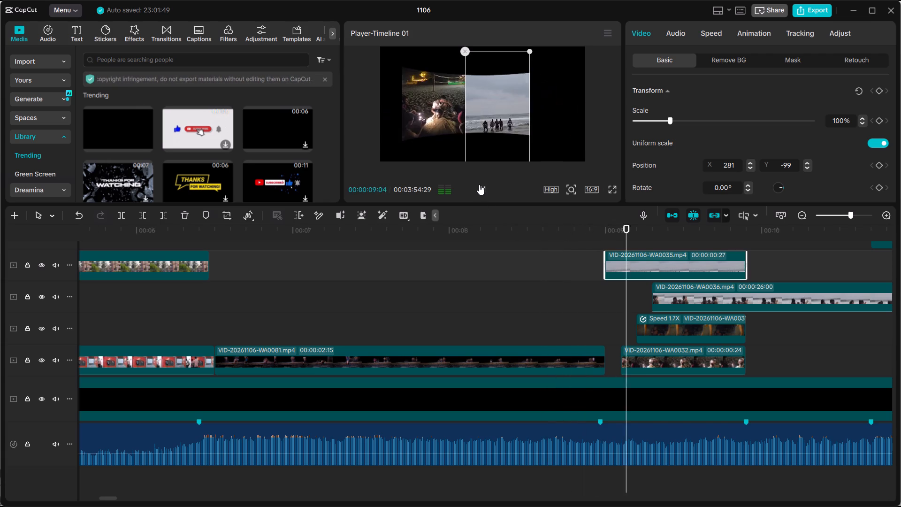
pyautogui.click(479, 184)
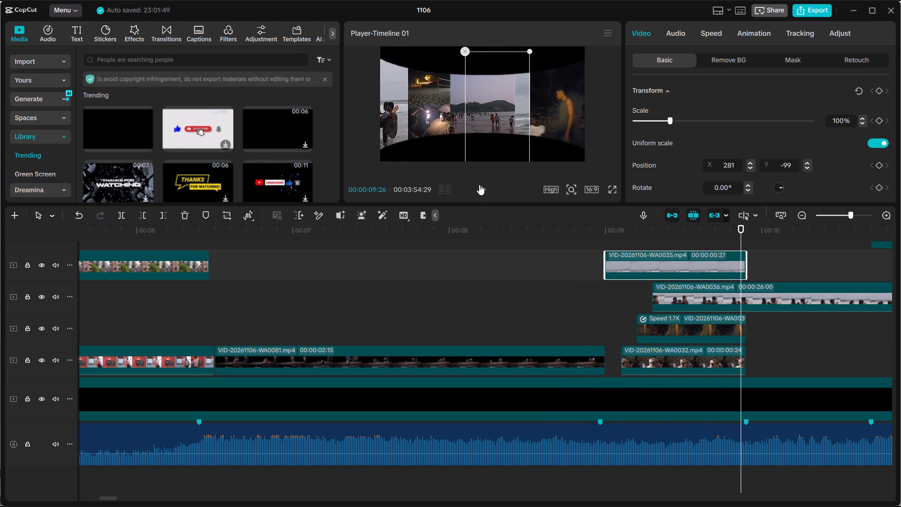
pyautogui.moveTo(571, 235); pyautogui.dragTo(555, 233)
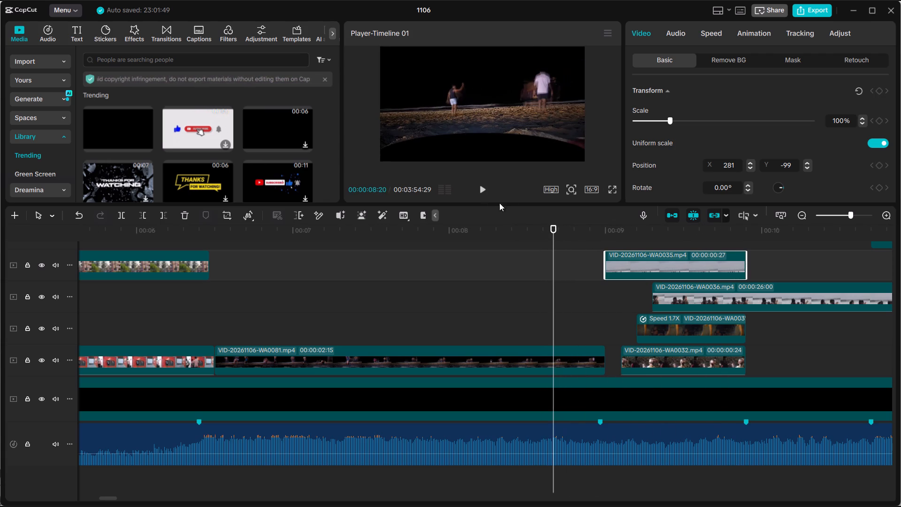
pyautogui.click(483, 195)
pyautogui.click(483, 195)
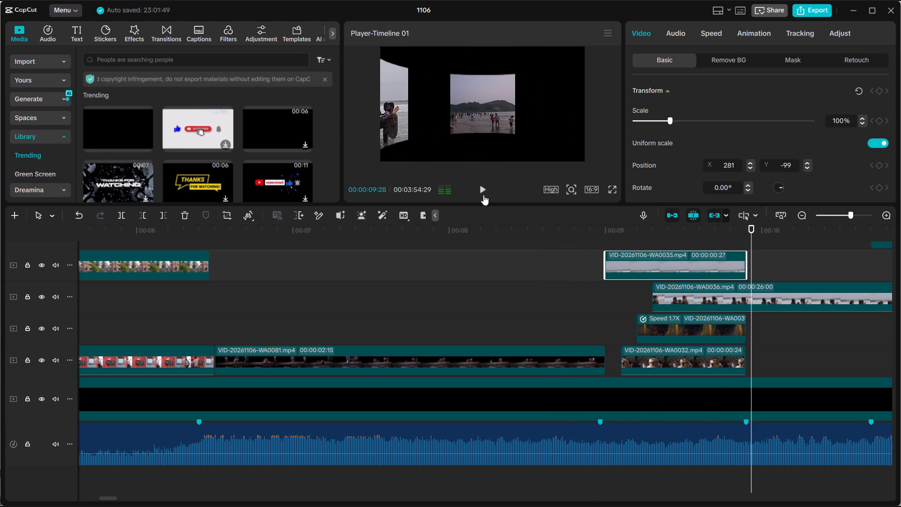
# Play back the collage from just before the 9-second mark past 00:00:10:00 to check where each clip ends.
pyautogui.click(626, 260)
pyautogui.click(596, 299)
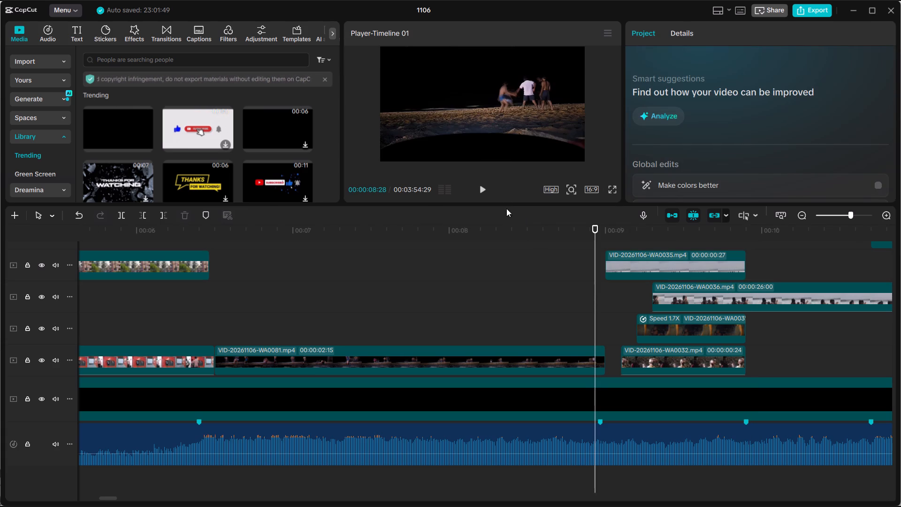
pyautogui.click(484, 188)
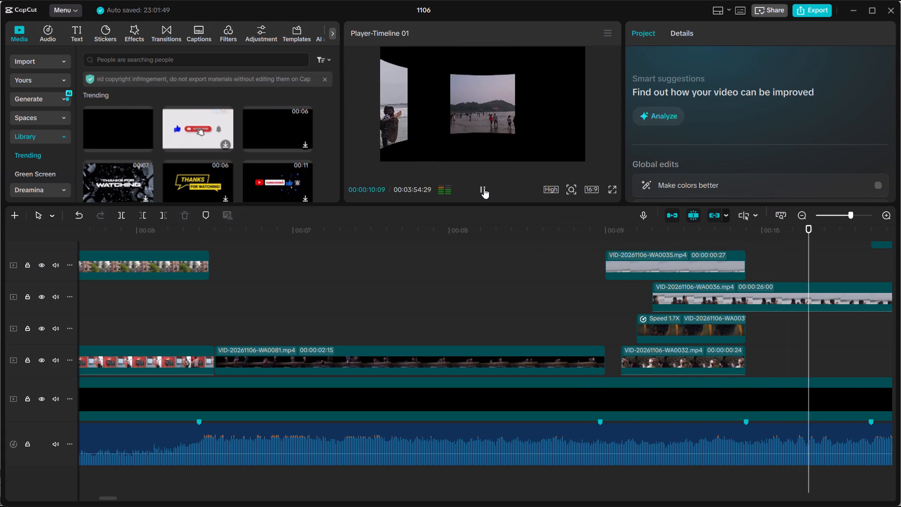
pyautogui.click(484, 188)
# Split clip WA0036 at the 00:00:09:27 beat marker and delete the part after the cut.
pyautogui.click(770, 300)
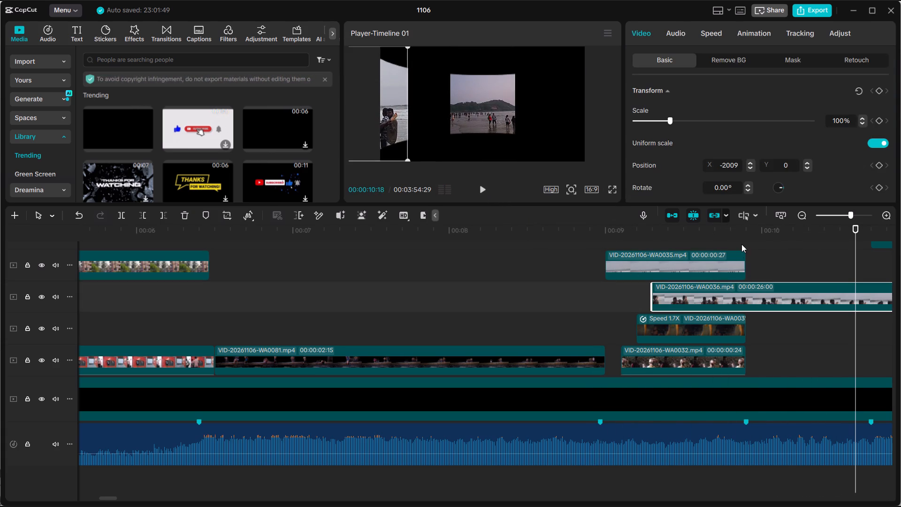
pyautogui.click(745, 237)
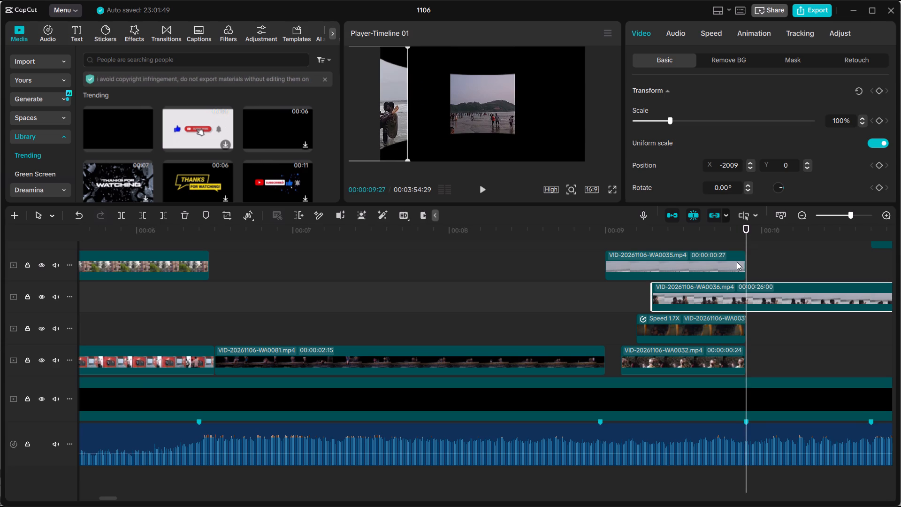
pyautogui.scroll(-6, 729, 280)
pyautogui.keyDown('ctrl'); pyautogui.scroll(-4, 735, 290); pyautogui.keyUp('ctrl')
pyautogui.scroll(5, 759, 308)
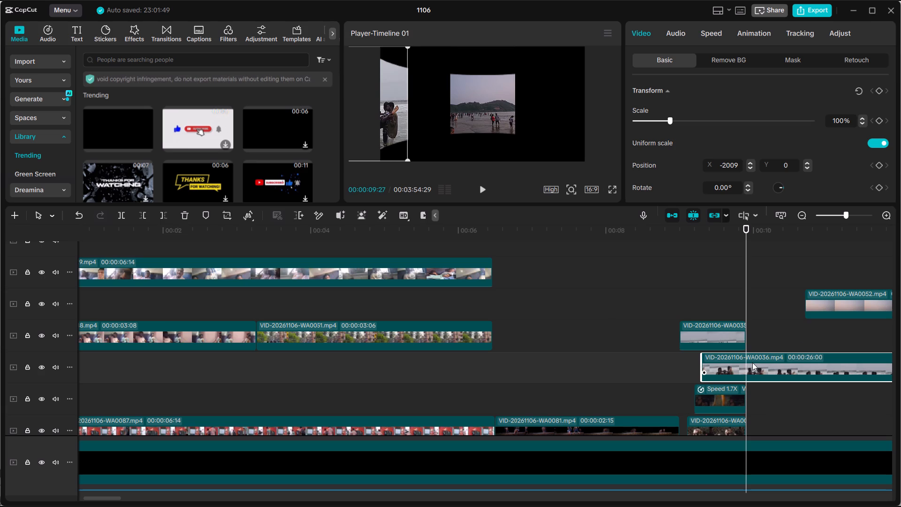
pyautogui.click(120, 214)
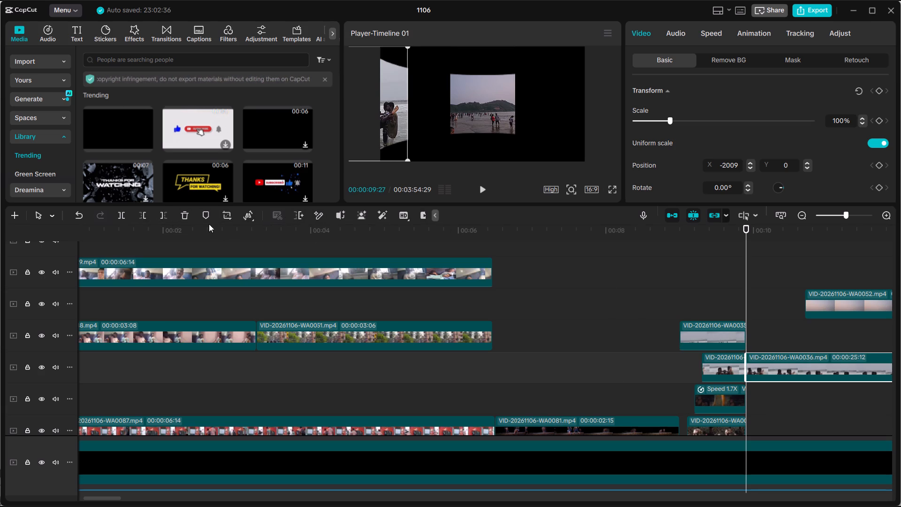
pyautogui.click(189, 218)
# Scrub and play the section from about 00:00:08:25 to check the trimmed collage and the shot following it.
pyautogui.keyDown('ctrl'); pyautogui.scroll(-4, 799, 355); pyautogui.keyUp('ctrl')
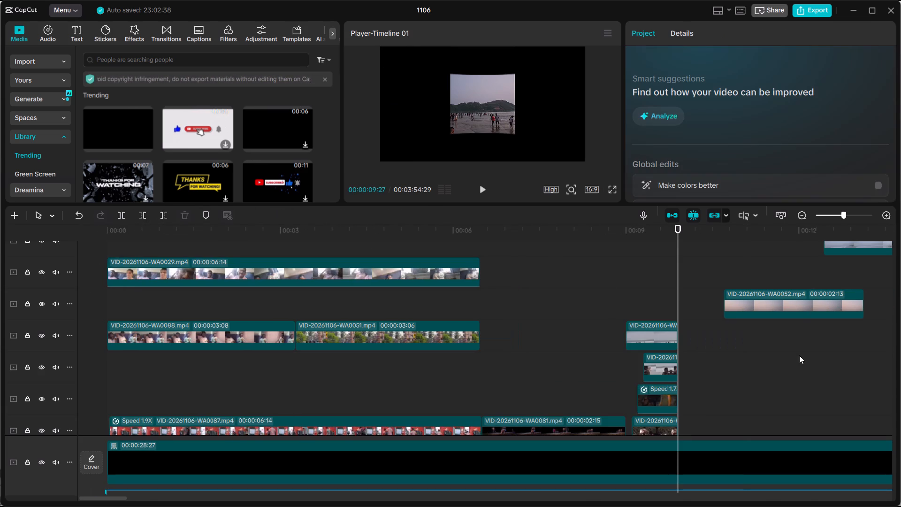
pyautogui.moveTo(611, 237); pyautogui.dragTo(618, 238)
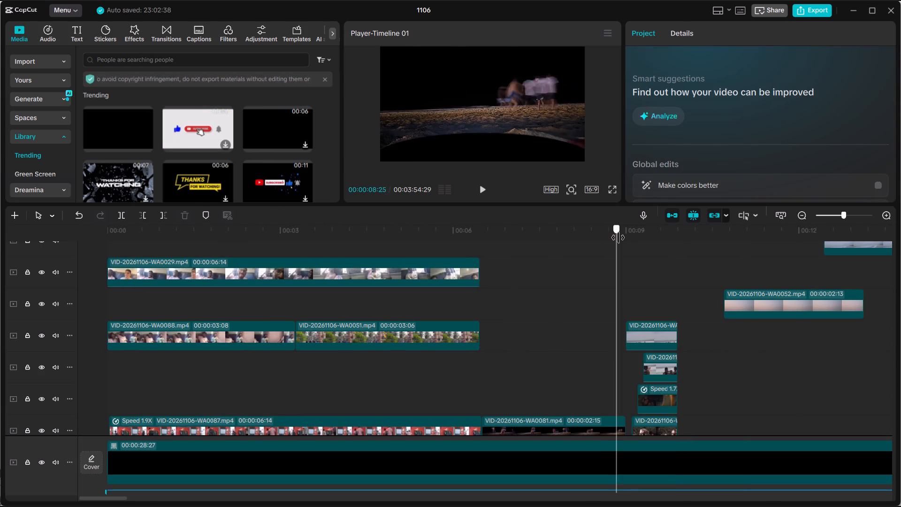
pyautogui.moveTo(618, 238); pyautogui.dragTo(657, 246)
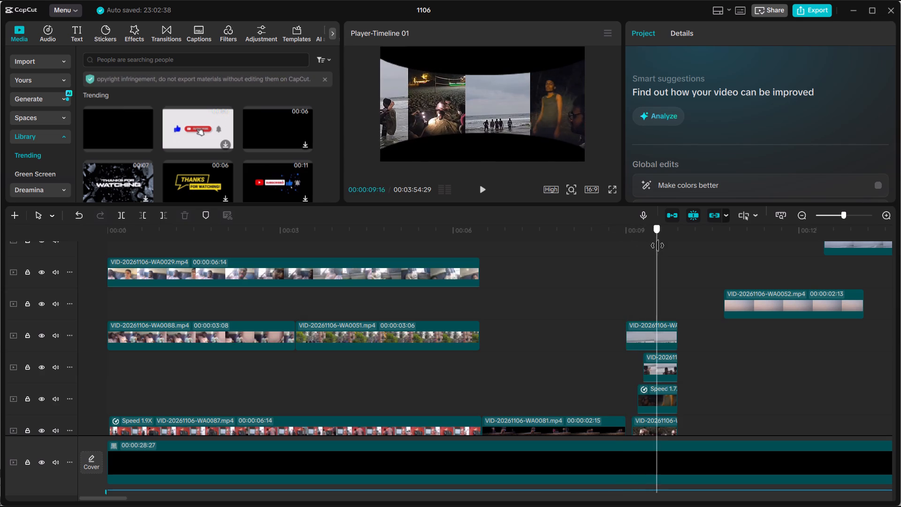
pyautogui.moveTo(657, 246); pyautogui.dragTo(613, 242)
pyautogui.click(485, 182)
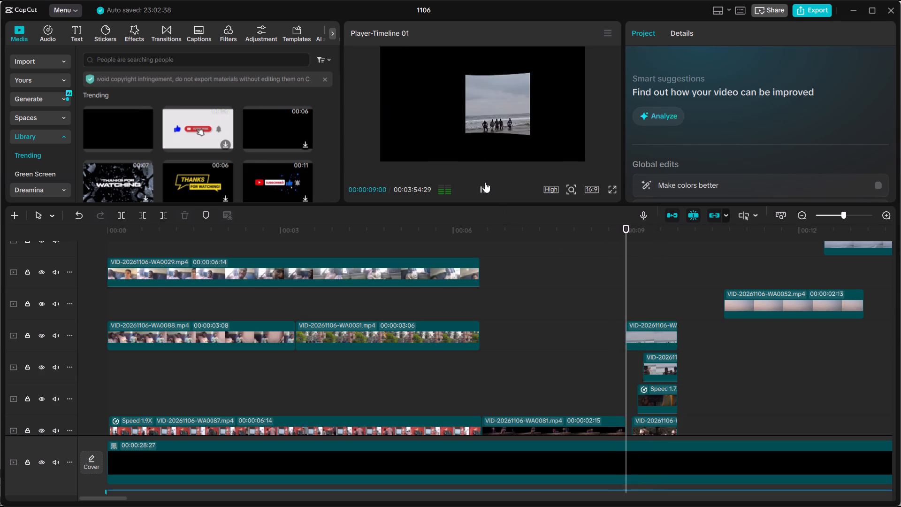
pyautogui.click(485, 182)
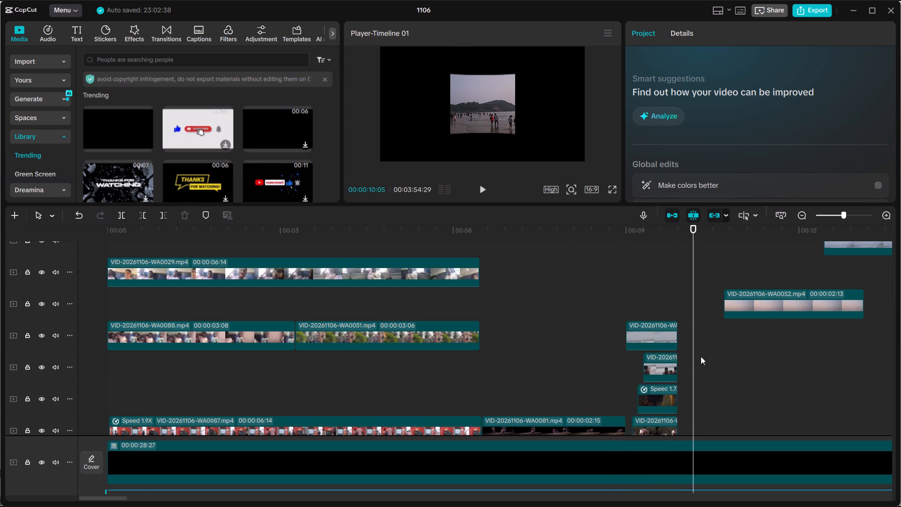
# Move clip WA0083 down one track so that it sits beneath clip WA0079 around the 10-second mark.
pyautogui.scroll(-6, 692, 356)
pyautogui.scroll(5, 692, 356)
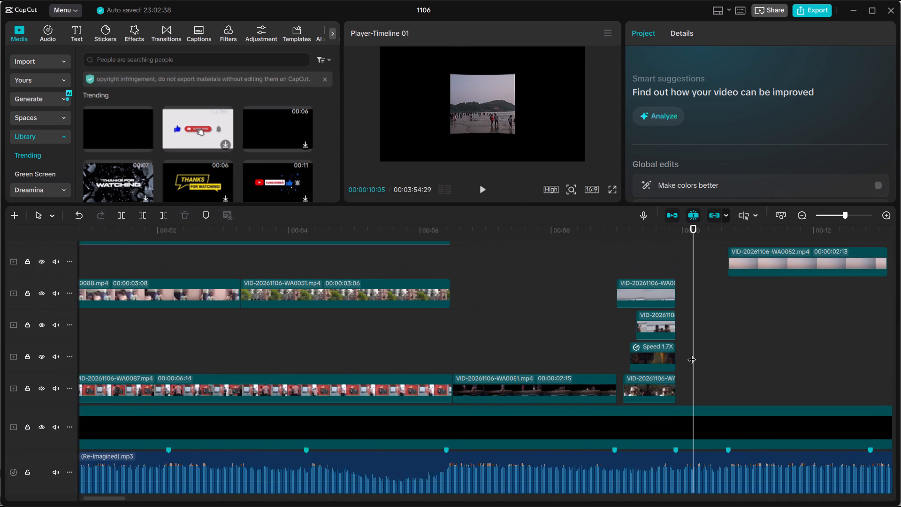
pyautogui.keyDown('ctrl'); pyautogui.scroll(13, 692, 353); pyautogui.keyUp('ctrl')
pyautogui.keyDown('ctrl'); pyautogui.scroll(-2, 692, 353); pyautogui.keyUp('ctrl')
pyautogui.keyDown('ctrl'); pyautogui.scroll(18, 692, 353); pyautogui.keyUp('ctrl')
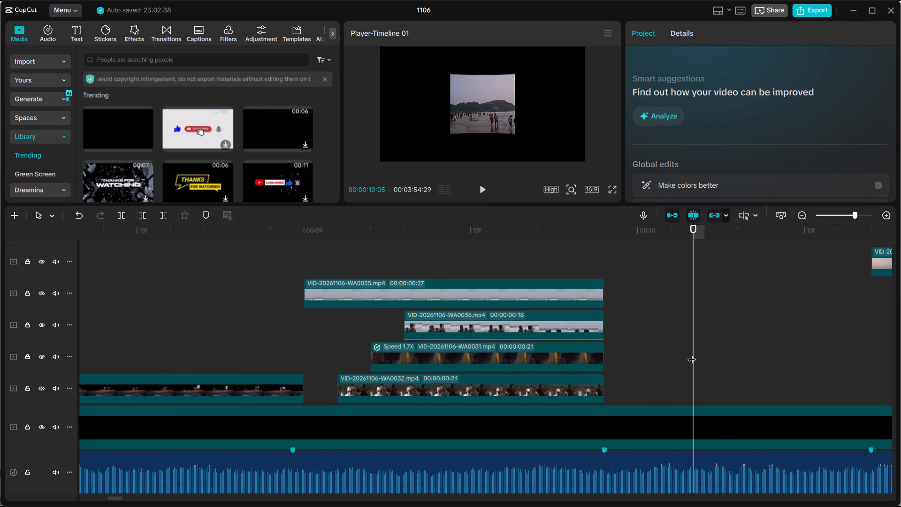
pyautogui.keyDown('ctrl'); pyautogui.scroll(1, 692, 353); pyautogui.keyUp('ctrl')
pyautogui.scroll(20, 690, 352)
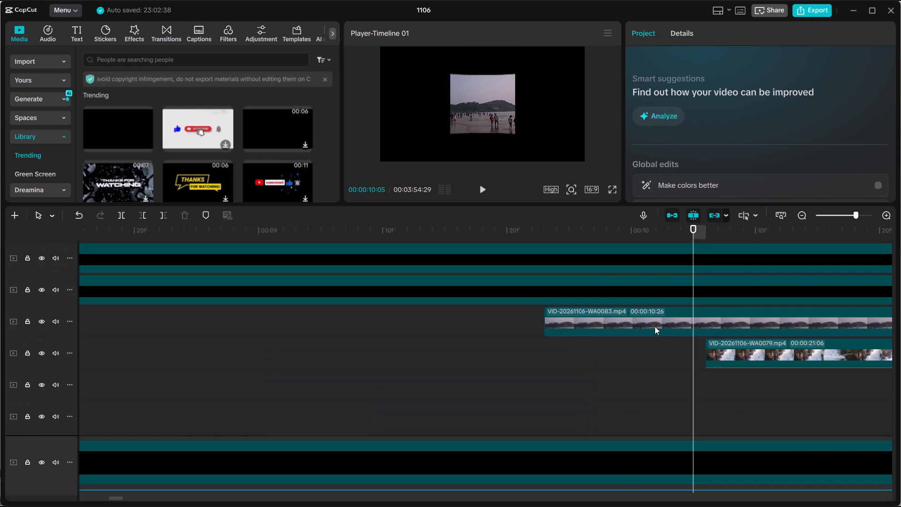
pyautogui.click(653, 319)
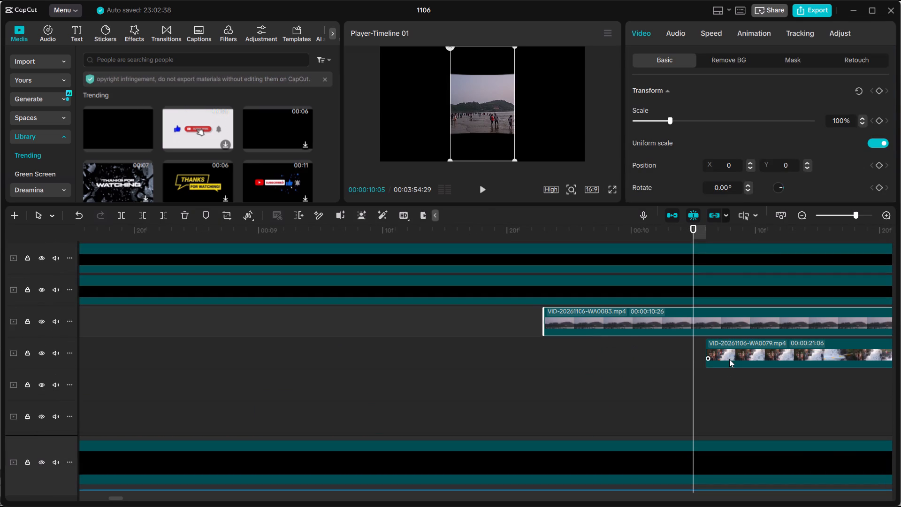
pyautogui.click(729, 359)
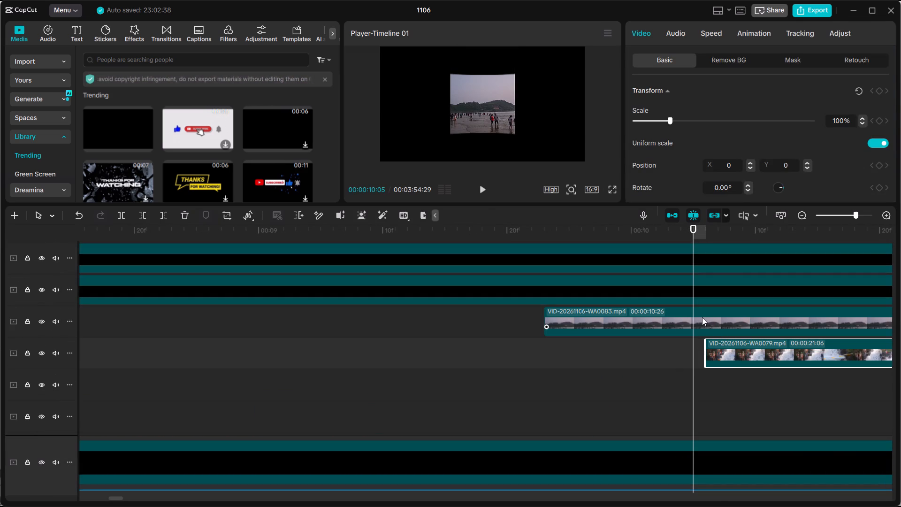
pyautogui.click(702, 317)
pyautogui.moveTo(702, 317); pyautogui.dragTo(705, 373)
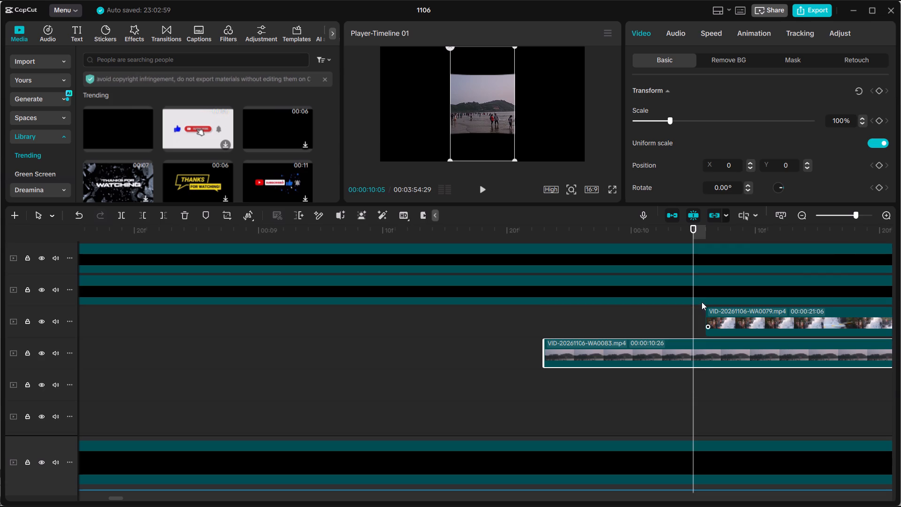
# Scrub to 00:00:10:09 and examine clip WA0079 where it overlaps clip WA0083.
pyautogui.moveTo(693, 296); pyautogui.dragTo(709, 295)
pyautogui.moveTo(692, 231); pyautogui.dragTo(700, 232)
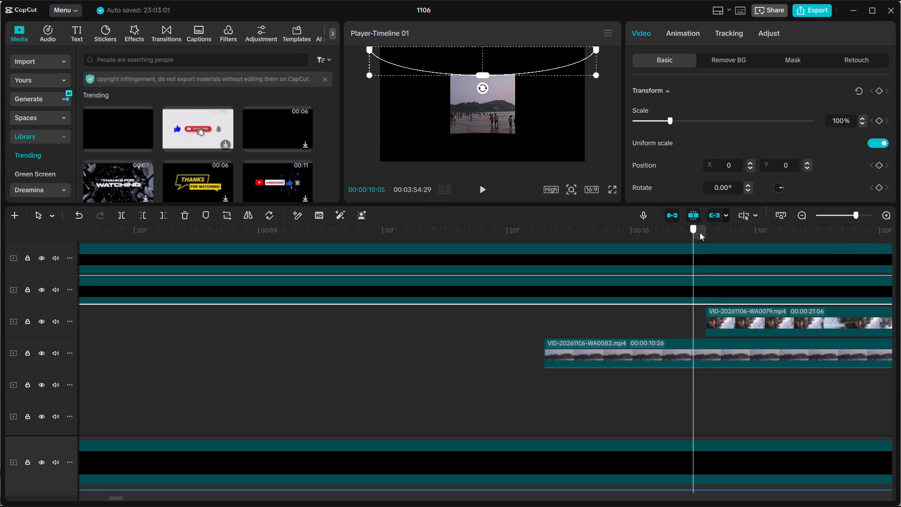
pyautogui.moveTo(700, 232); pyautogui.dragTo(741, 243)
pyautogui.click(750, 325)
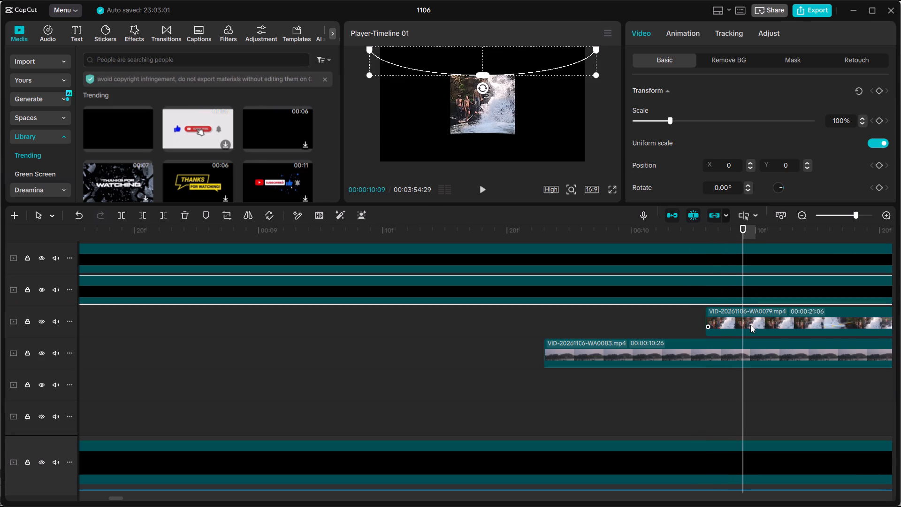
pyautogui.keyDown('ctrl'); pyautogui.scroll(-20, 750, 325); pyautogui.keyUp('ctrl')
pyautogui.keyDown('ctrl'); pyautogui.scroll(-2, 750, 325); pyautogui.keyUp('ctrl')
pyautogui.click(744, 325)
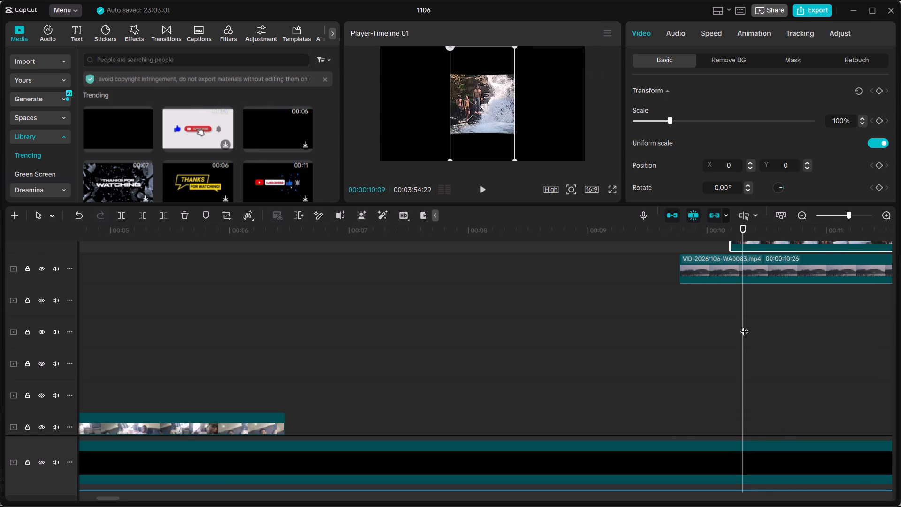
# Move clip WA0083 down to the track between WA0031 and WA0032, starting at the 00:00:09:27 beat marker where the collage ends.
pyautogui.moveTo(719, 312); pyautogui.dragTo(727, 314)
pyautogui.click(697, 248)
pyautogui.click(694, 265)
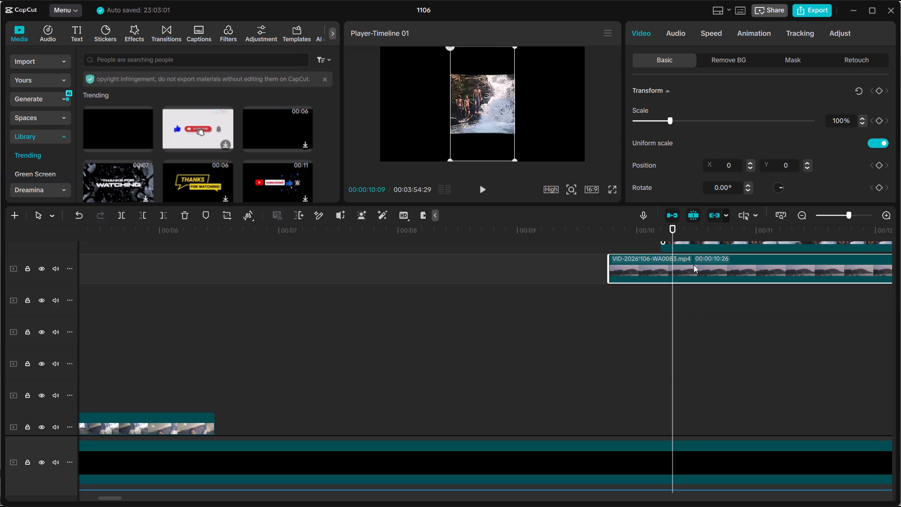
pyautogui.moveTo(617, 227); pyautogui.dragTo(627, 229)
pyautogui.moveTo(624, 273); pyautogui.dragTo(212, 420)
pyautogui.scroll(-17, 212, 419)
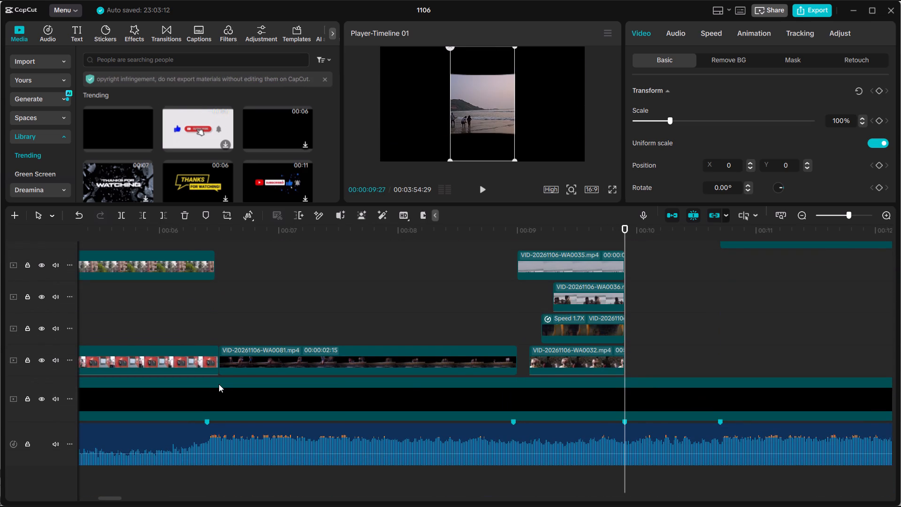
pyautogui.scroll(5, 620, 326)
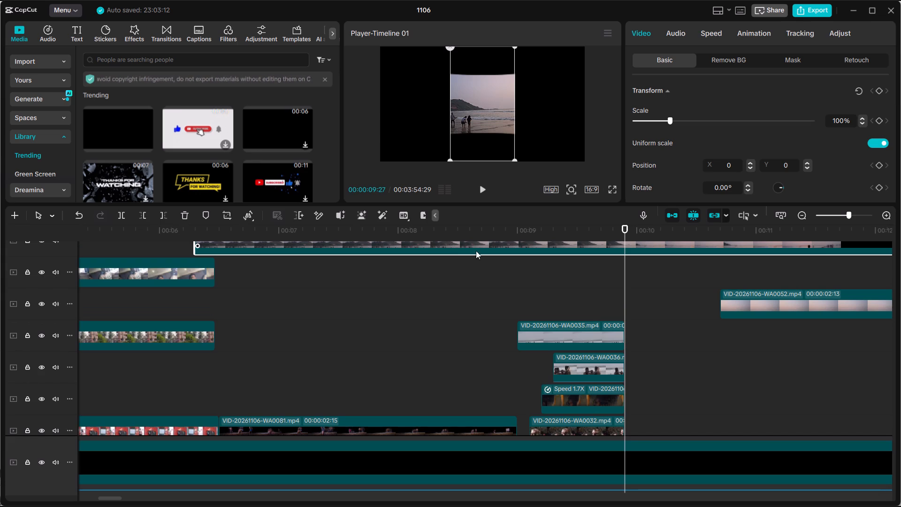
pyautogui.moveTo(482, 245); pyautogui.dragTo(779, 421)
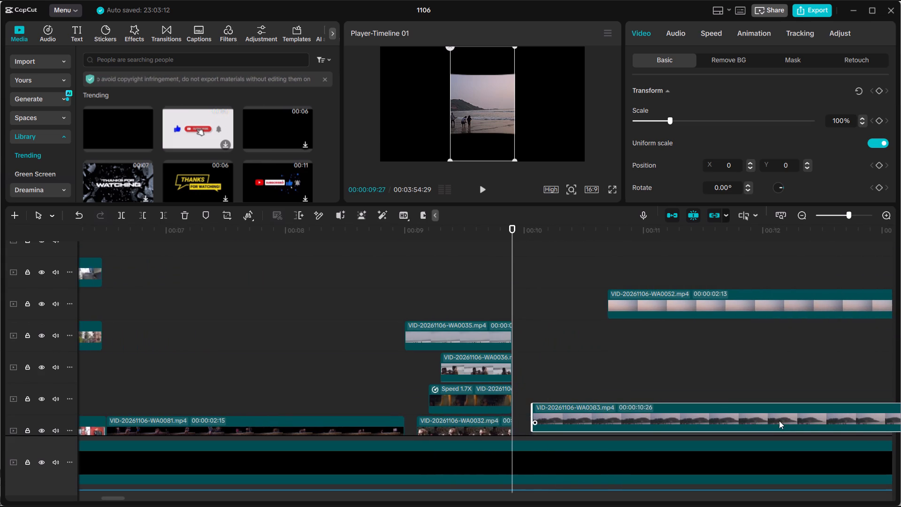
pyautogui.moveTo(779, 421); pyautogui.dragTo(784, 422)
pyautogui.moveTo(651, 396); pyautogui.dragTo(676, 407)
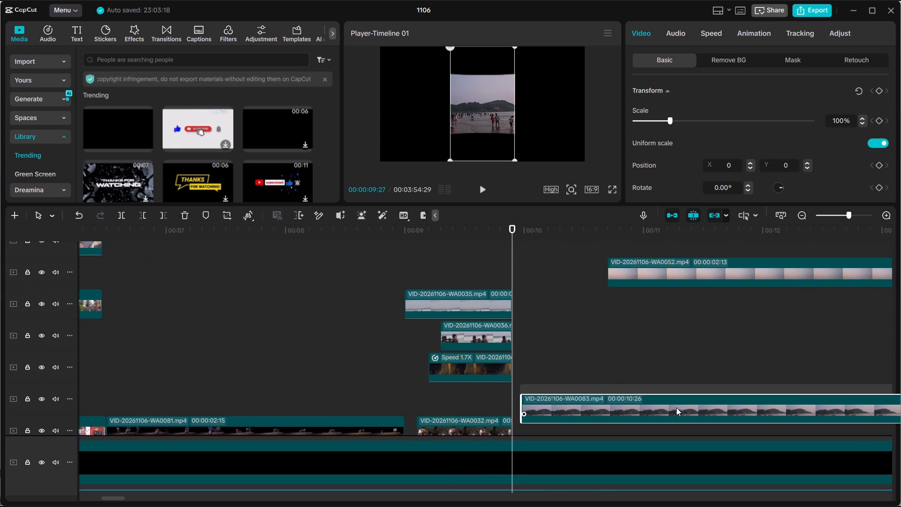
pyautogui.moveTo(676, 407); pyautogui.dragTo(669, 413)
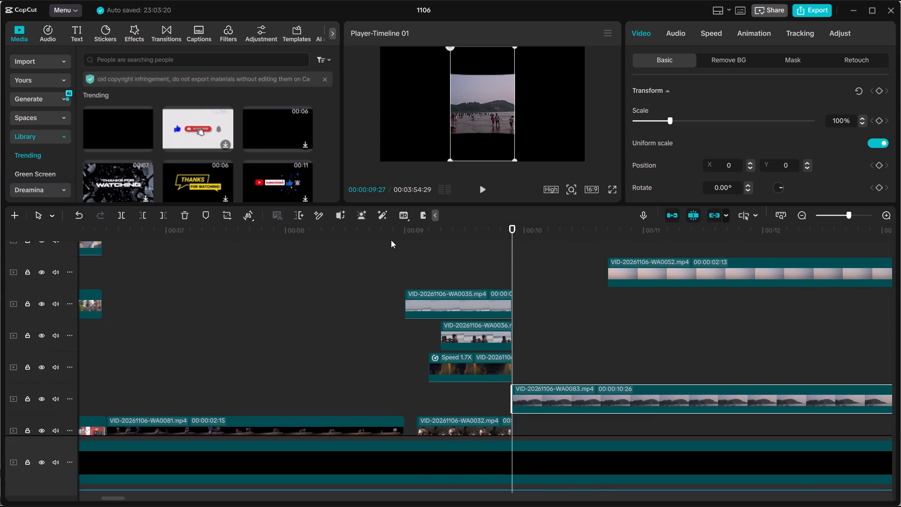
# Play back from just before the 9-second mark to check the change from the collage to clip WA0083.
pyautogui.click(392, 233)
pyautogui.click(485, 189)
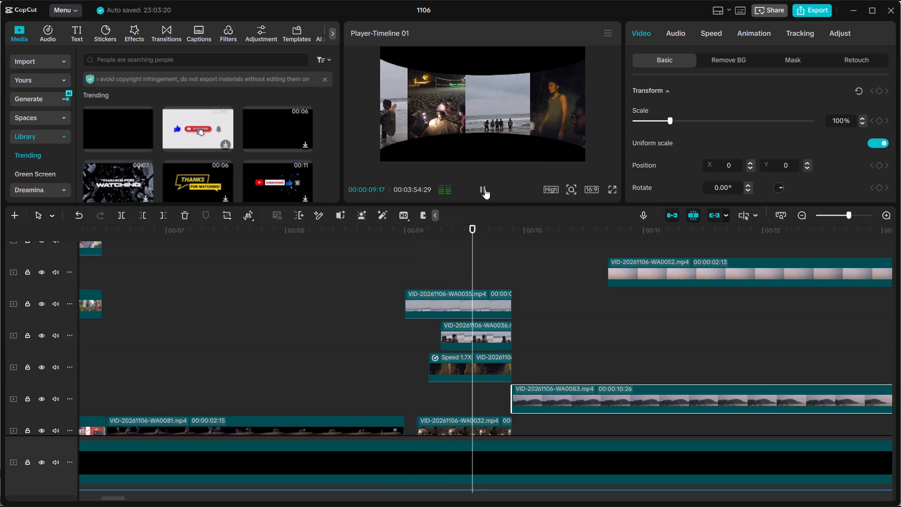
pyautogui.click(485, 189)
pyautogui.keyDown('ctrl'); pyautogui.scroll(-10, 520, 310); pyautogui.keyUp('ctrl')
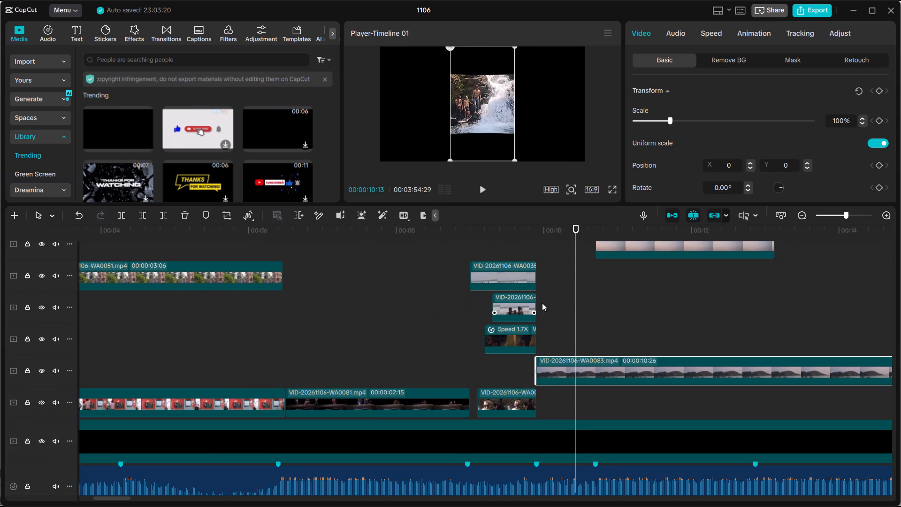
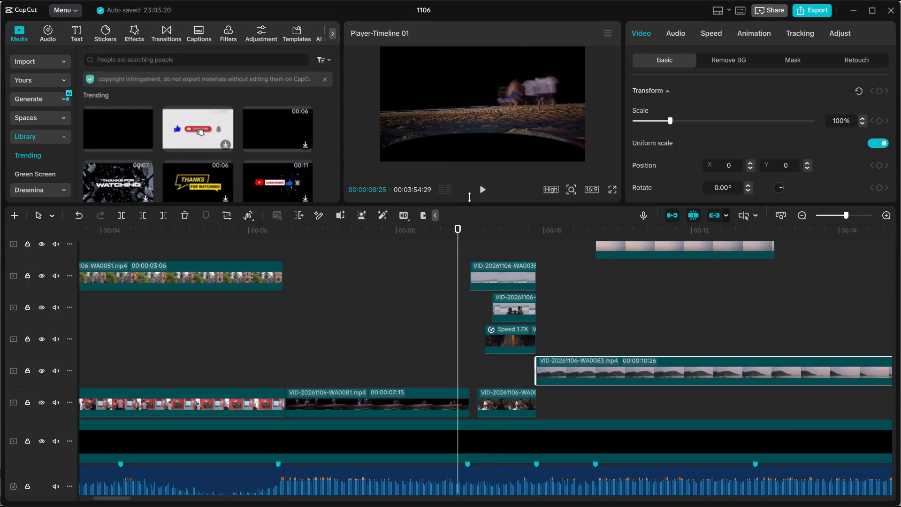
# Play back and scrub the collage from 00:00:09:00 to examine when each clip appears and how it changes to clip WA0083.
pyautogui.click(485, 186)
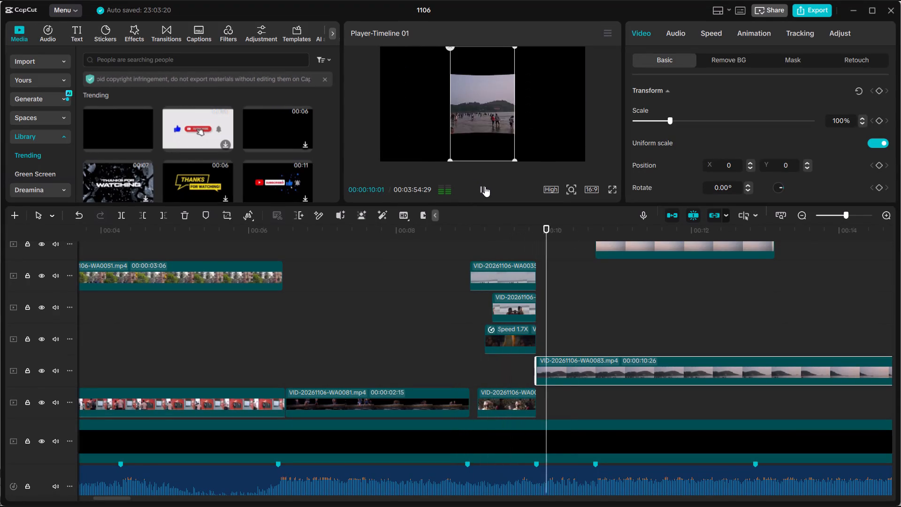
pyautogui.click(485, 186)
pyautogui.moveTo(497, 231); pyautogui.dragTo(471, 228)
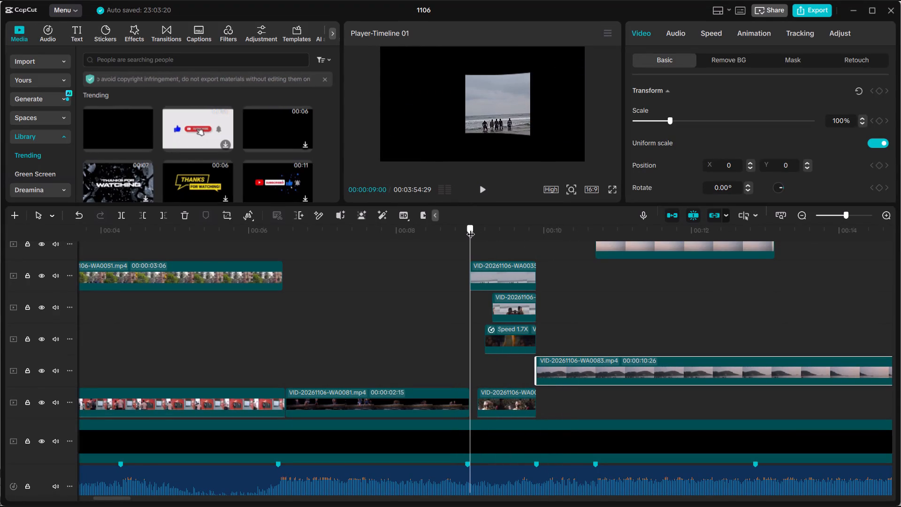
pyautogui.moveTo(471, 228); pyautogui.dragTo(475, 228)
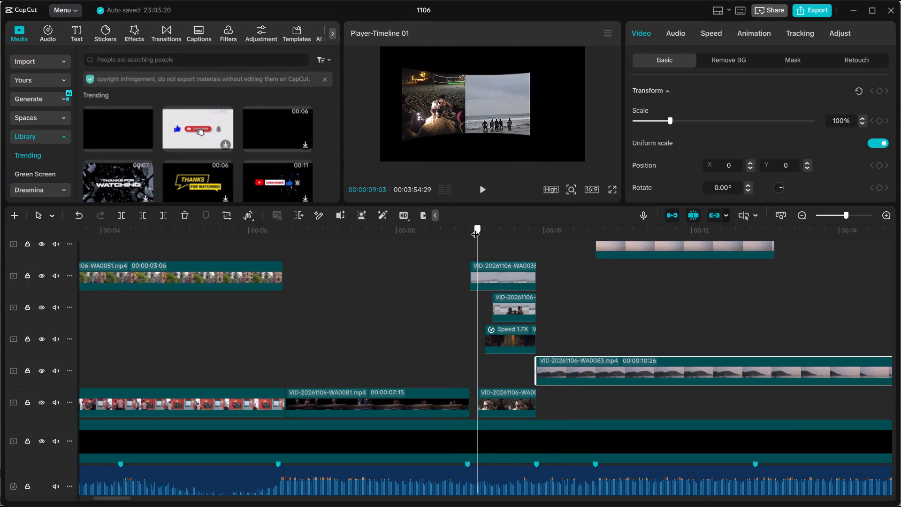
pyautogui.moveTo(475, 228); pyautogui.dragTo(480, 229)
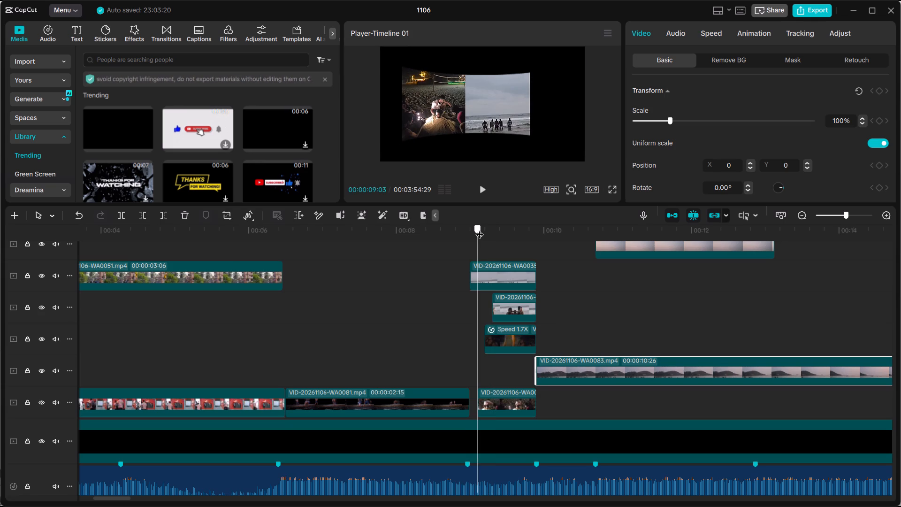
pyautogui.moveTo(480, 229); pyautogui.dragTo(493, 230)
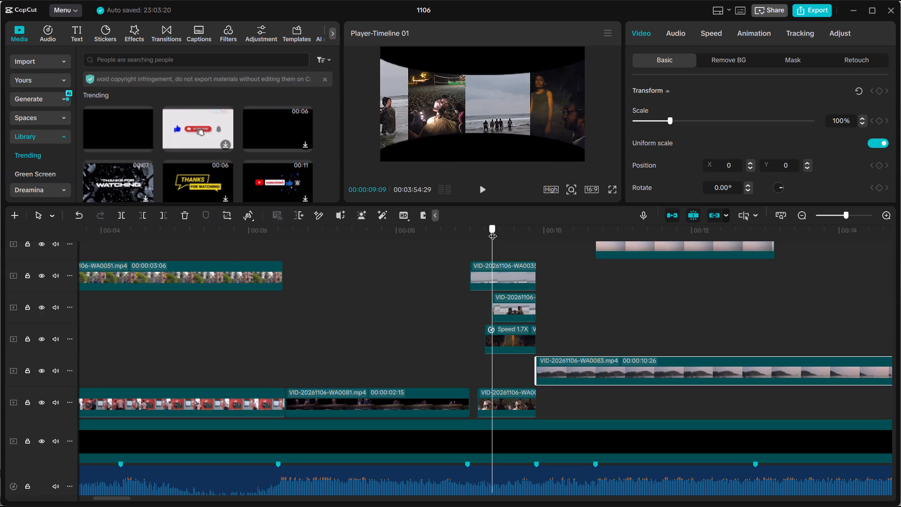
pyautogui.moveTo(493, 230); pyautogui.dragTo(467, 225)
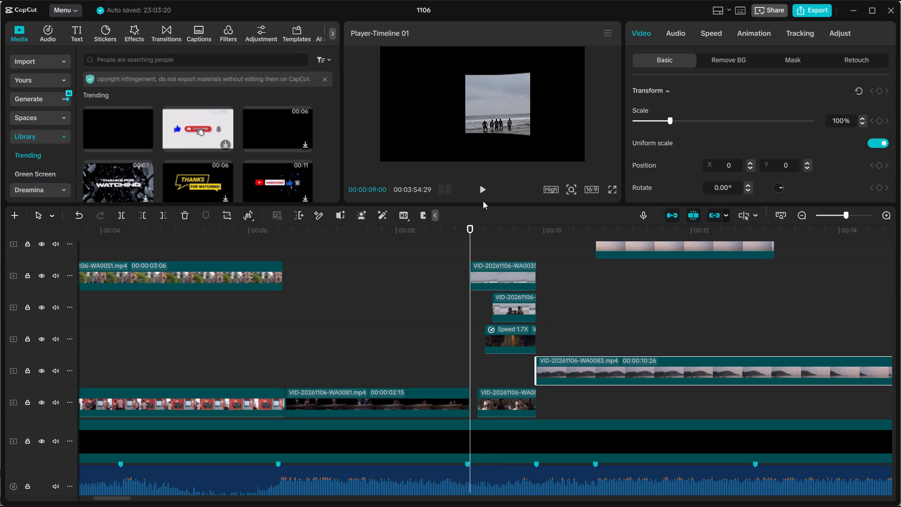
pyautogui.click(483, 191)
pyautogui.click(483, 191)
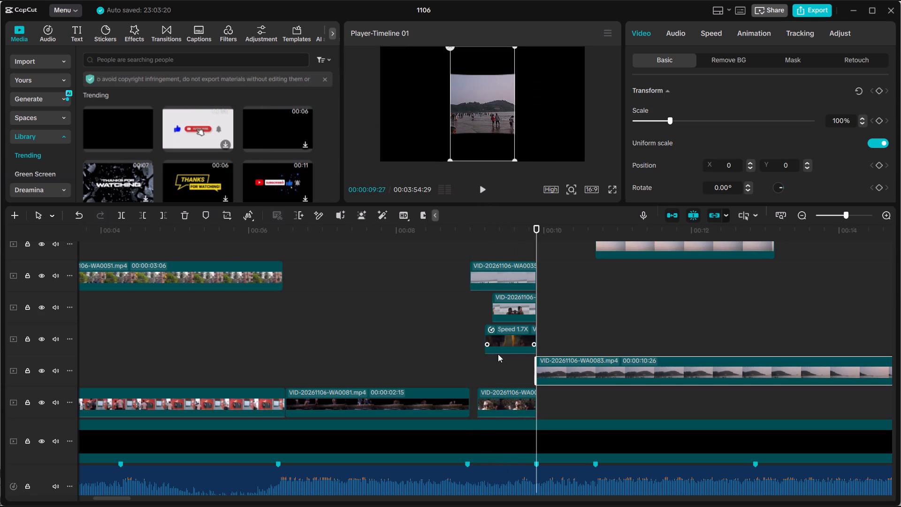
# Extend the start of collage clip WA0032 one frame earlier, making its duration 00:00:00:25.
pyautogui.keyDown('ctrl'); pyautogui.scroll(12, 498, 355); pyautogui.keyUp('ctrl')
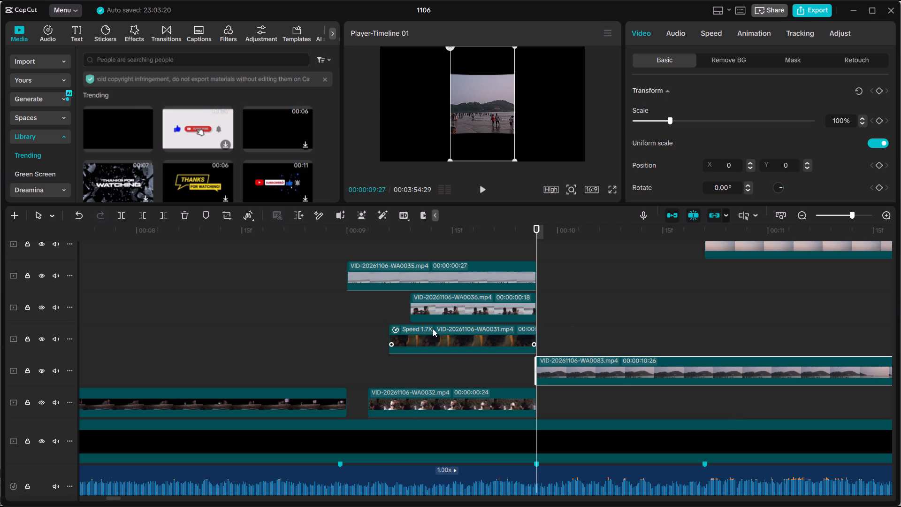
pyautogui.click(428, 343)
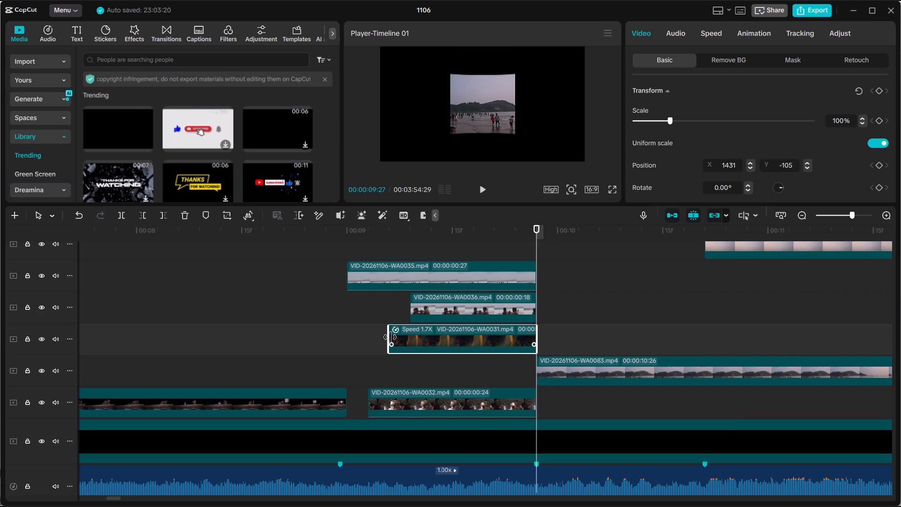
pyautogui.moveTo(391, 236); pyautogui.dragTo(418, 240)
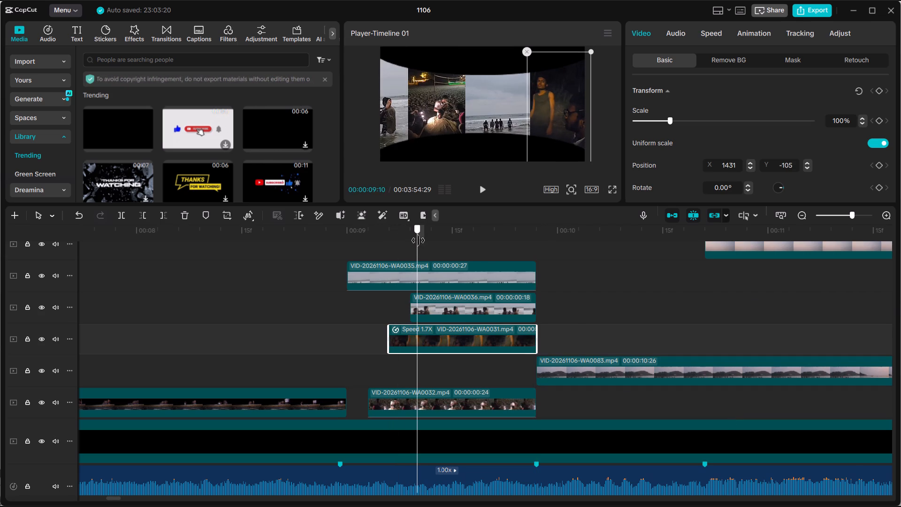
pyautogui.moveTo(418, 240); pyautogui.dragTo(344, 234)
pyautogui.click(480, 189)
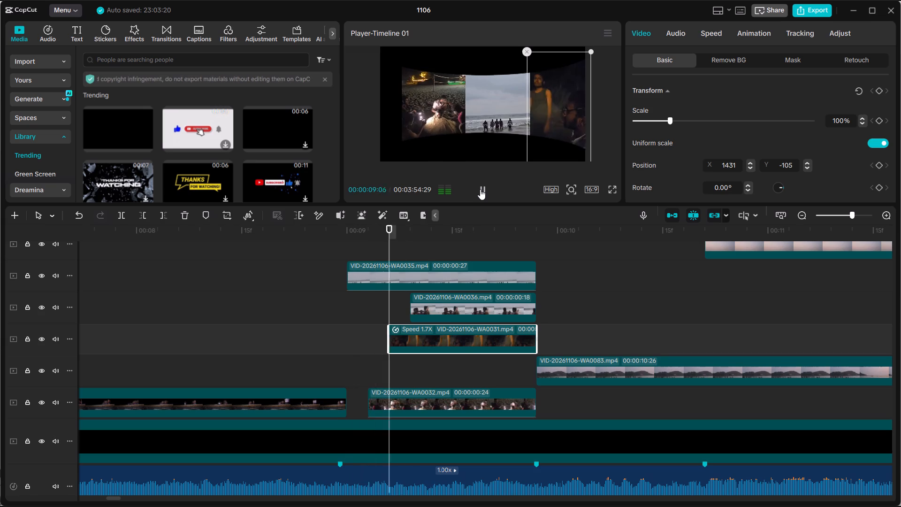
pyautogui.click(480, 189)
pyautogui.click(373, 404)
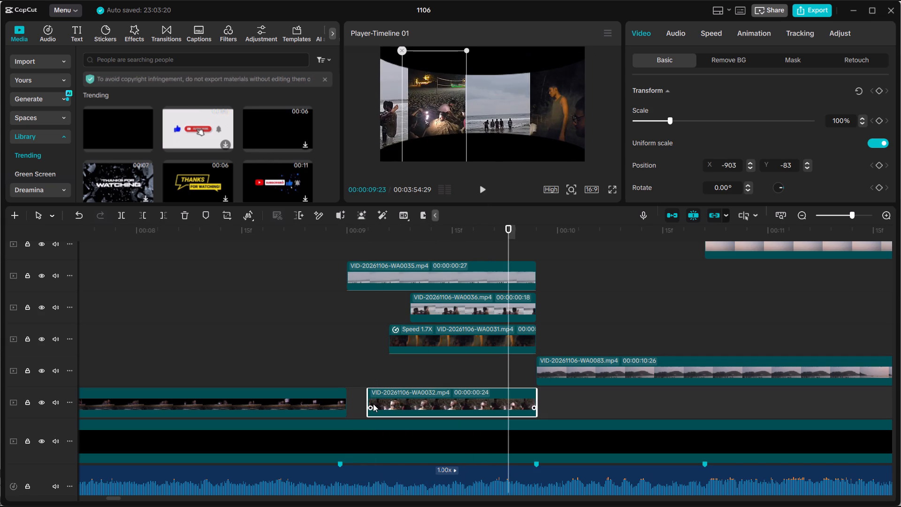
pyautogui.moveTo(368, 398); pyautogui.dragTo(362, 396)
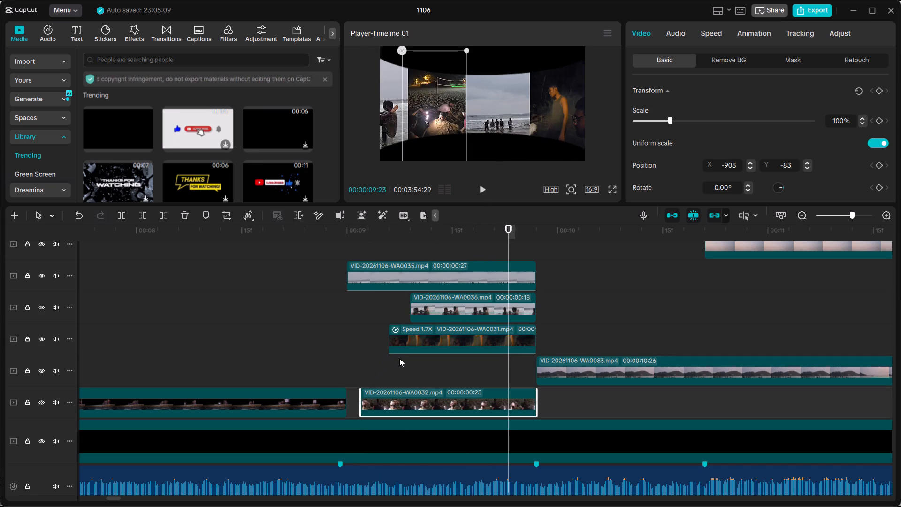
# Shift clip WA0083 about two frames later on its track so that it starts at about 00:00:09:29.
pyautogui.moveTo(549, 373); pyautogui.dragTo(566, 373)
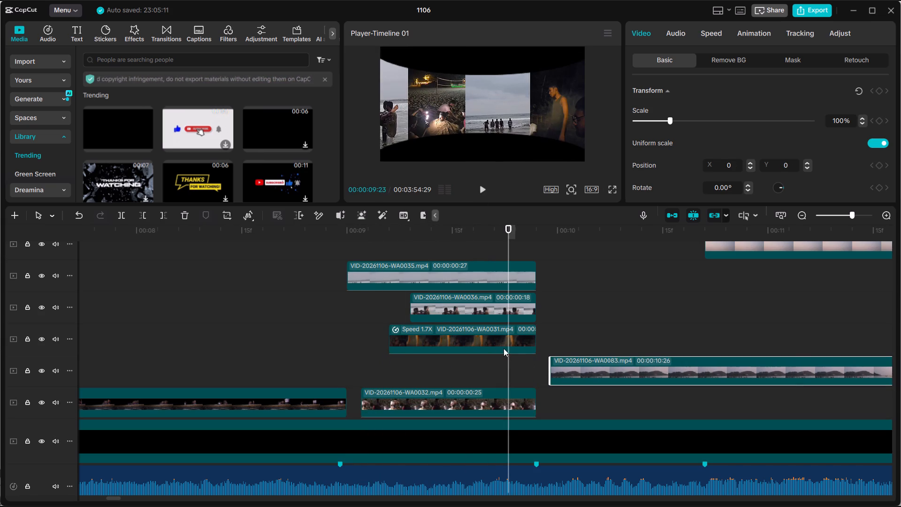
# Extend the start of the 1.7X-speed collage clip WA0031 one frame earlier, to about 00:00:09:05.
pyautogui.moveTo(377, 234); pyautogui.dragTo(400, 237)
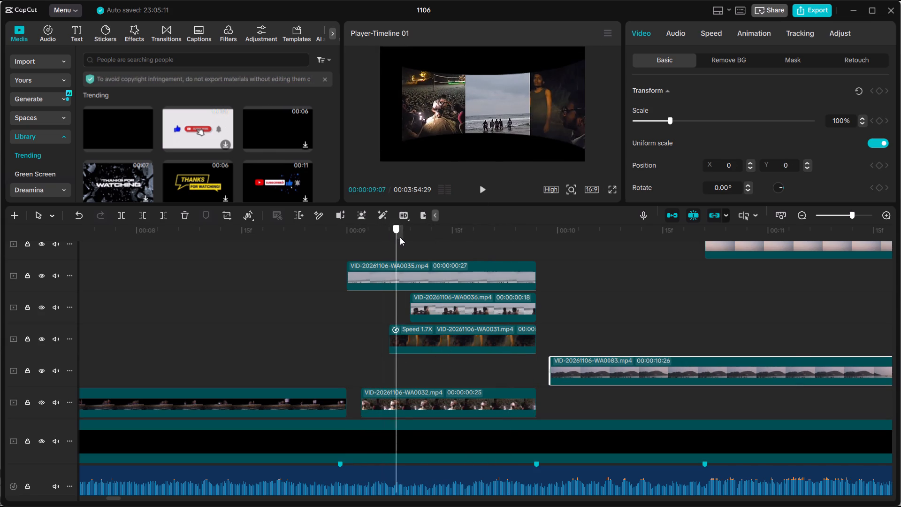
pyautogui.moveTo(400, 237); pyautogui.dragTo(405, 239)
pyautogui.click(389, 339)
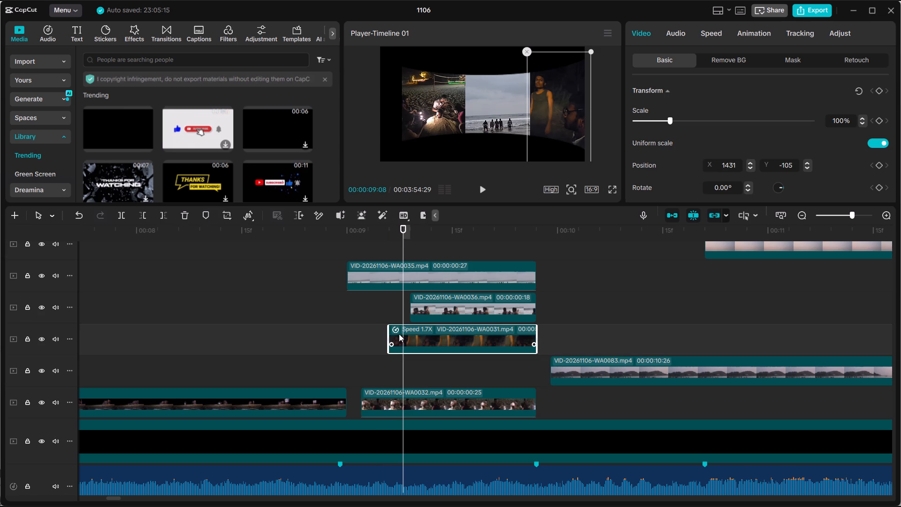
pyautogui.moveTo(389, 339); pyautogui.dragTo(384, 339)
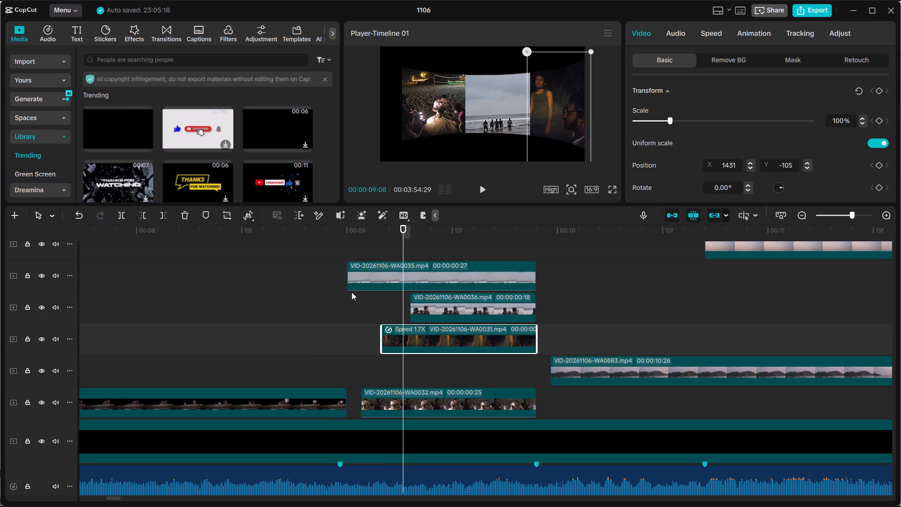
# Play back the collage from 00:00:09:00 through to clip WA0083 to check the adjusted timing.
pyautogui.click(344, 229)
pyautogui.click(483, 180)
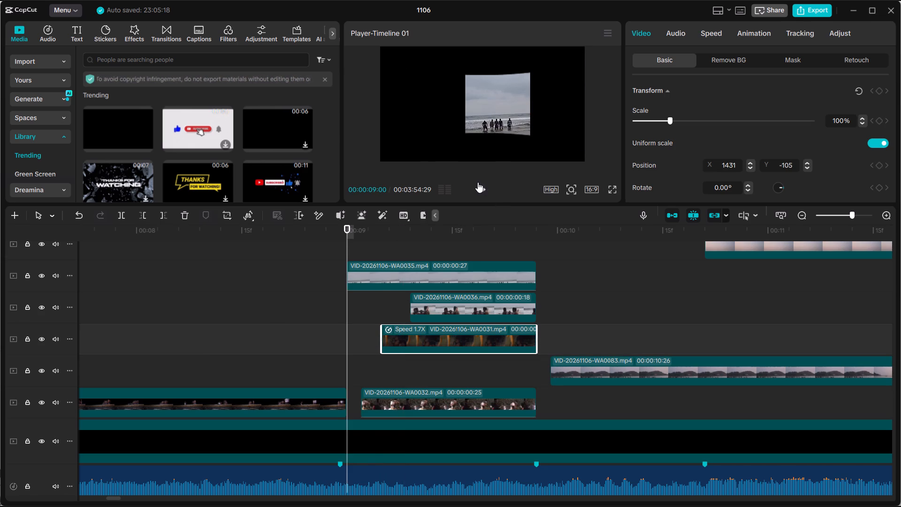
pyautogui.click(478, 182)
pyautogui.click(480, 185)
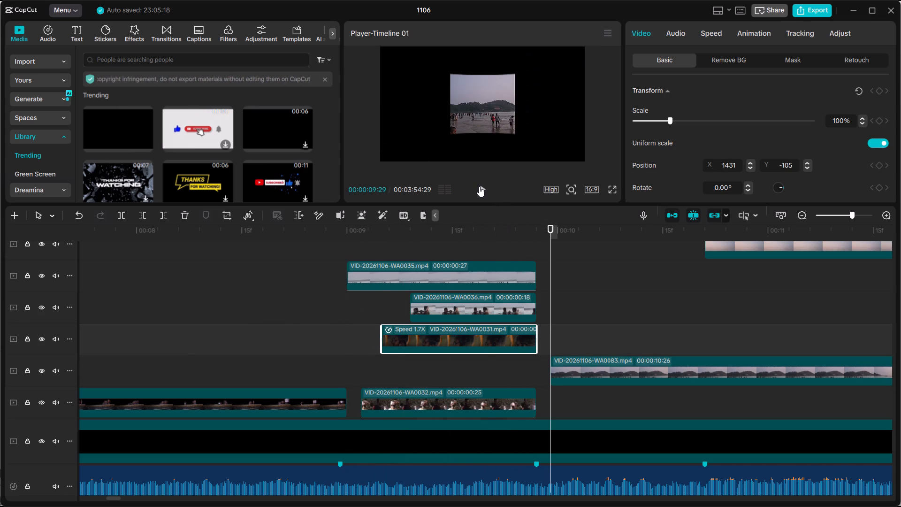
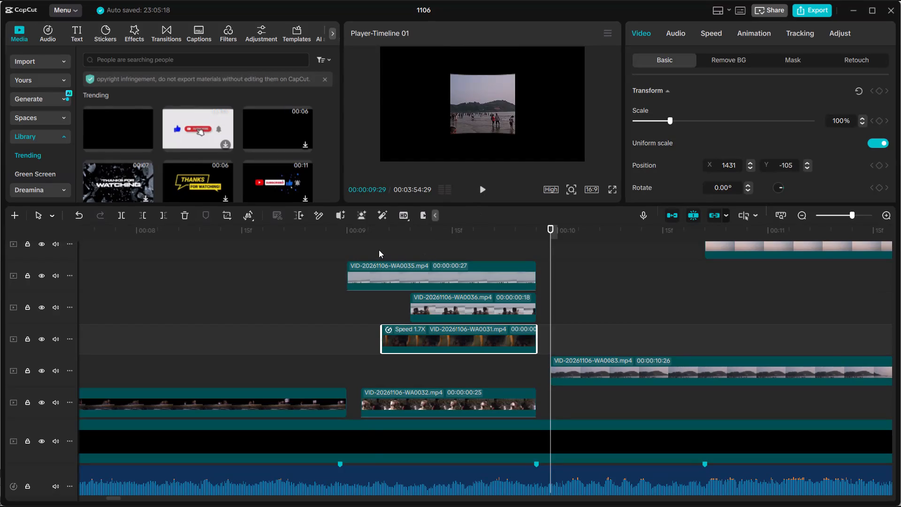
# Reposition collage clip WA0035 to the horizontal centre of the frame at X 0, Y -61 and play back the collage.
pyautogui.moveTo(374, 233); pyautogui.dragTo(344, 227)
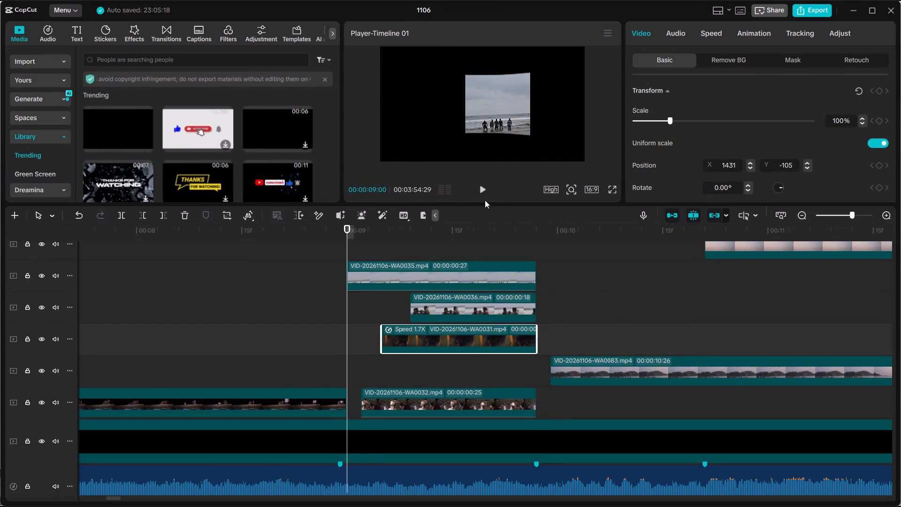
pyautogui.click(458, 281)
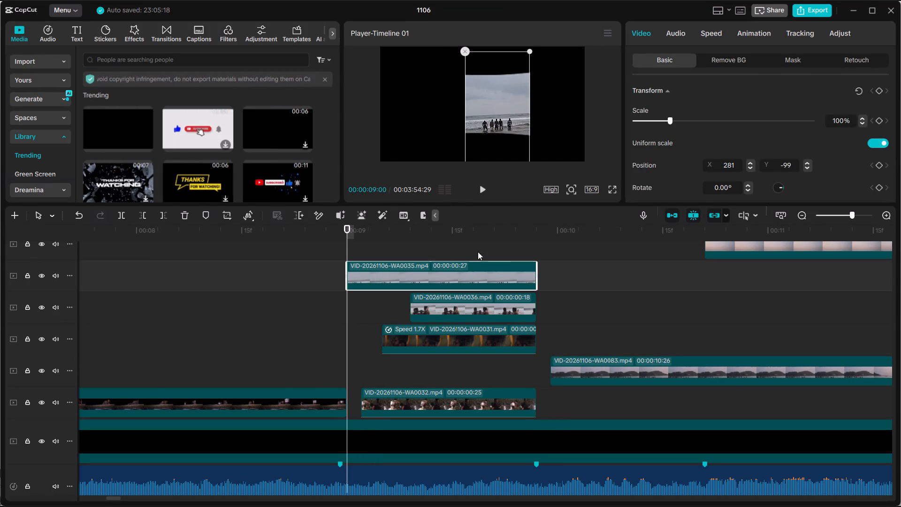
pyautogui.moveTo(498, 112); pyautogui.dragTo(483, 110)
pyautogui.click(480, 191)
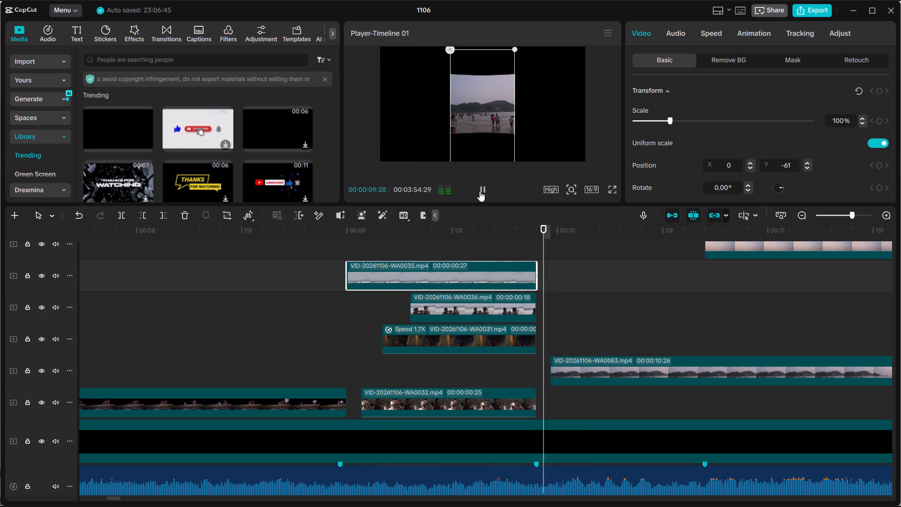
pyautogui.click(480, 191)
# At 00:00:09:16, move the 1.7X-speed clip WA0031 inward against the centre clip, to position X 837, Y -77.
pyautogui.moveTo(467, 238); pyautogui.dragTo(461, 238)
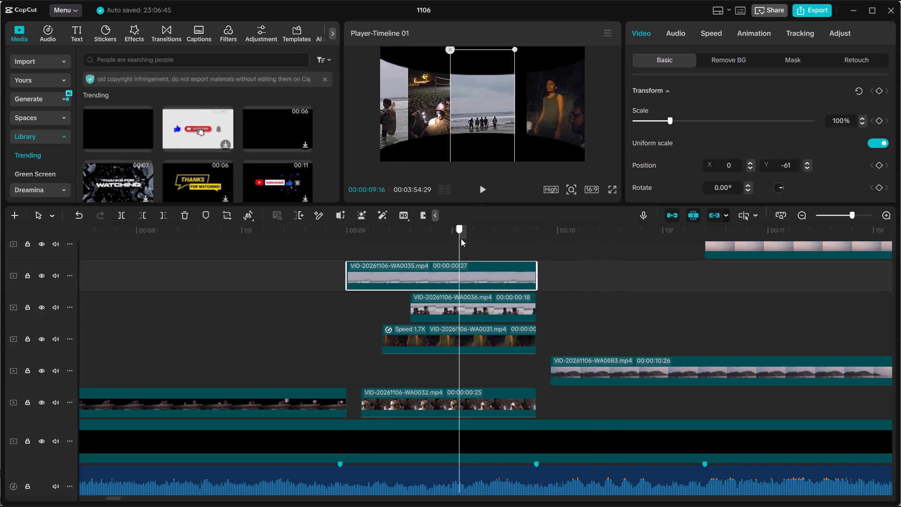
pyautogui.click(547, 118)
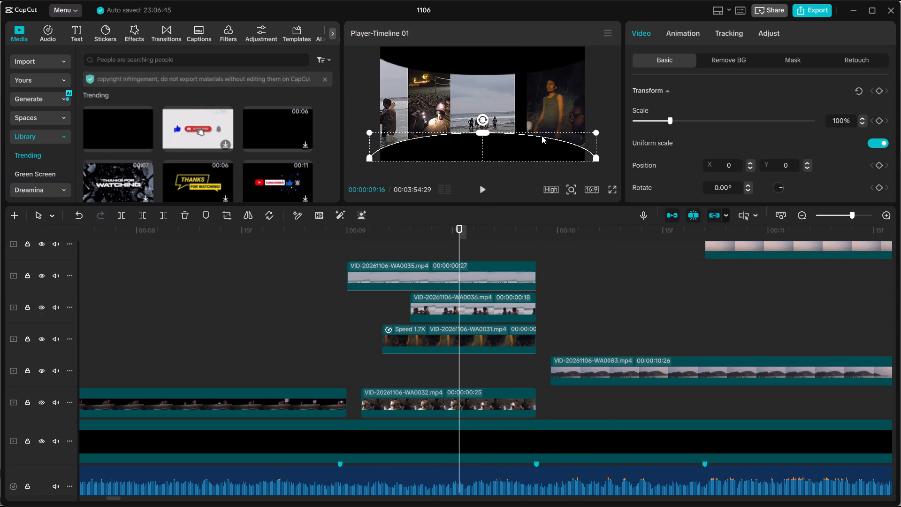
pyautogui.click(436, 394)
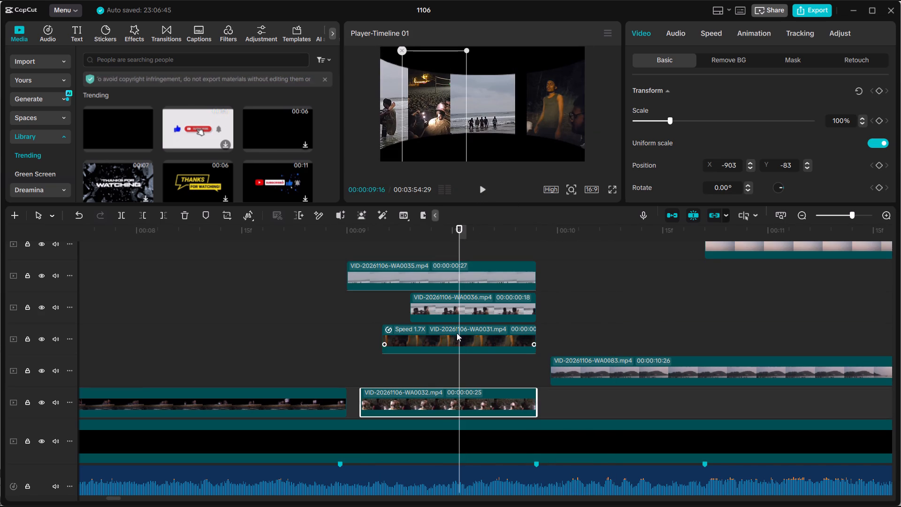
pyautogui.click(457, 330)
pyautogui.moveTo(556, 115); pyautogui.dragTo(530, 114)
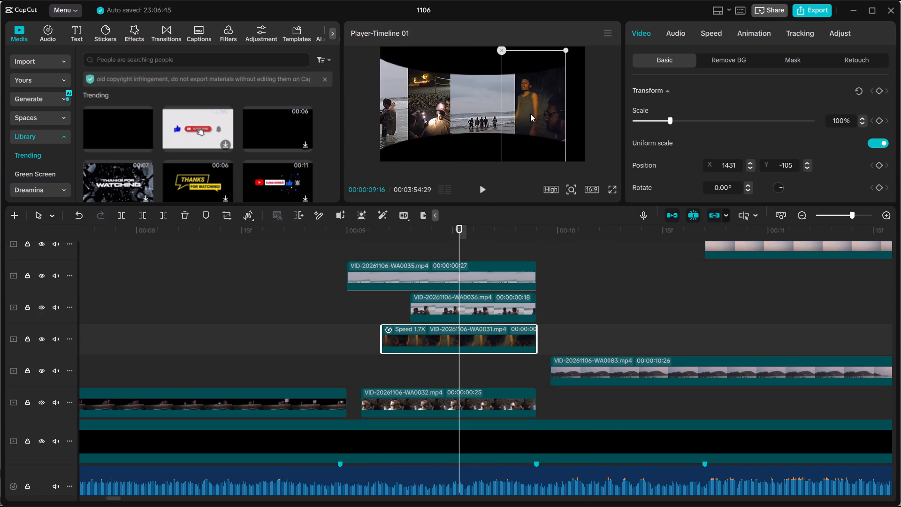
pyautogui.moveTo(530, 114); pyautogui.dragTo(525, 114)
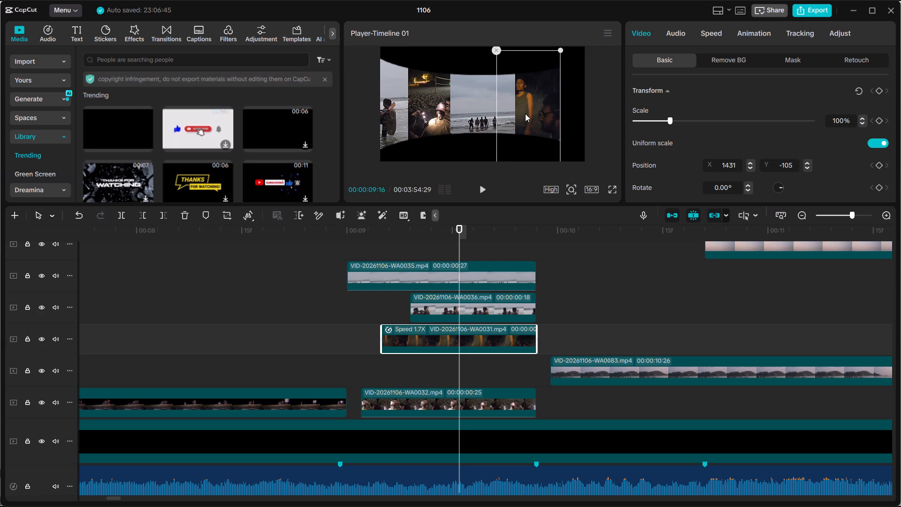
pyautogui.moveTo(525, 114); pyautogui.dragTo(524, 114)
# Move clip WA0083 onto a new track above WA0052 so that it starts at about 00:00:09:15.
pyautogui.scroll(2, 541, 420)
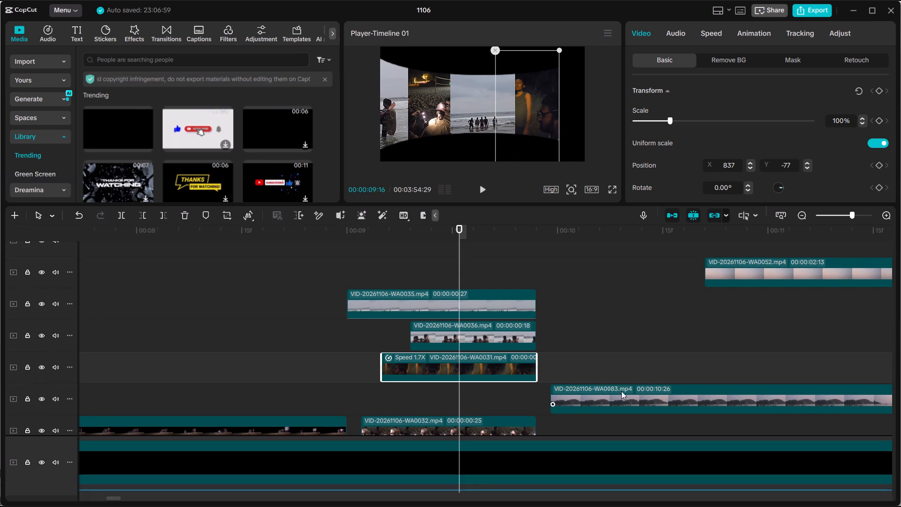
pyautogui.click(609, 395)
pyautogui.moveTo(606, 397); pyautogui.dragTo(504, 267)
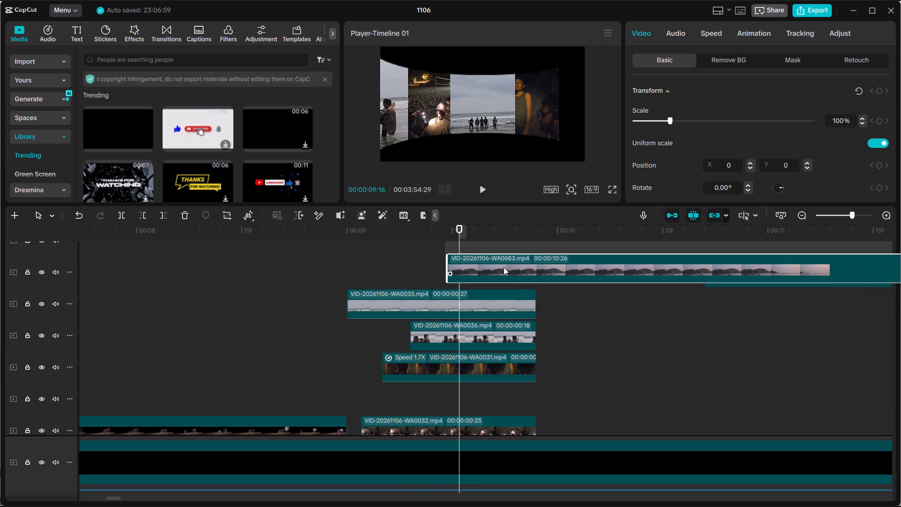
pyautogui.moveTo(504, 267); pyautogui.dragTo(510, 272)
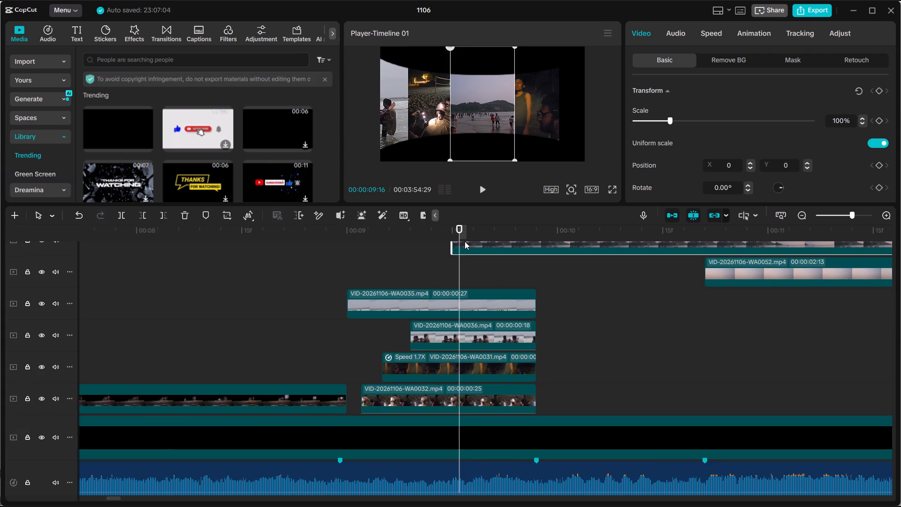
# Place clip WA0083 at the collage's right edge beside WA0031, at X 2064, Y -61, and scrub through its entry.
pyautogui.moveTo(481, 129); pyautogui.dragTo(590, 132)
pyautogui.scroll(2, 480, 307)
pyautogui.moveTo(461, 306); pyautogui.dragTo(412, 304)
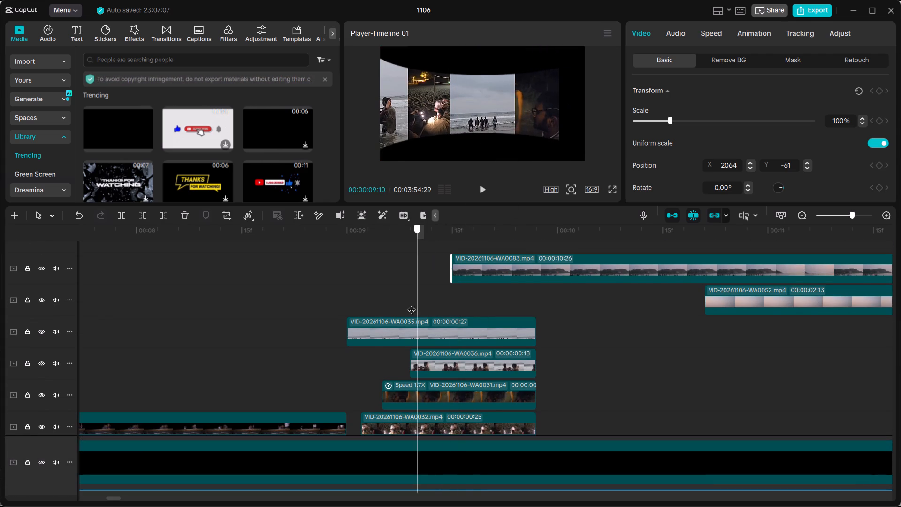
pyautogui.moveTo(412, 304); pyautogui.dragTo(469, 309)
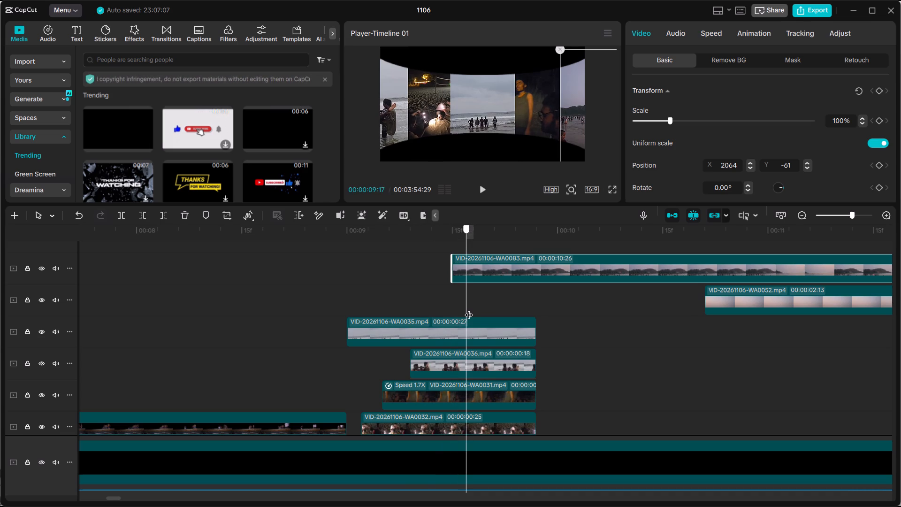
# At 00:00:09:14, move clip WA0035 from the centre to the collage's far left slot, at X -2009, Y 0.
pyautogui.moveTo(469, 309); pyautogui.dragTo(443, 305)
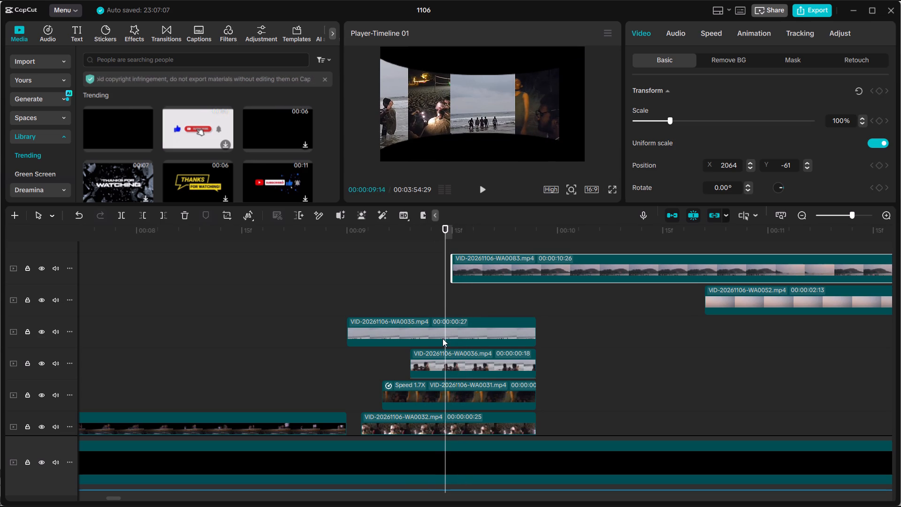
pyautogui.click(443, 337)
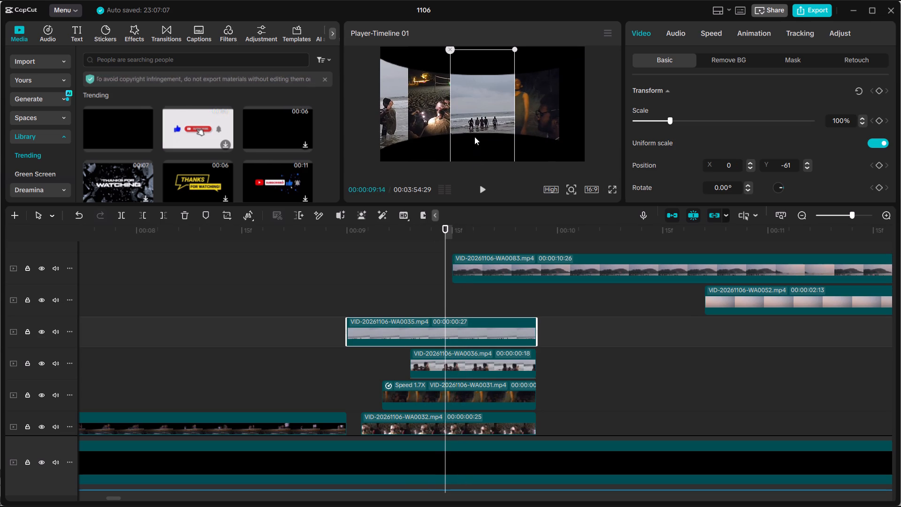
pyautogui.moveTo(477, 129); pyautogui.dragTo(343, 134)
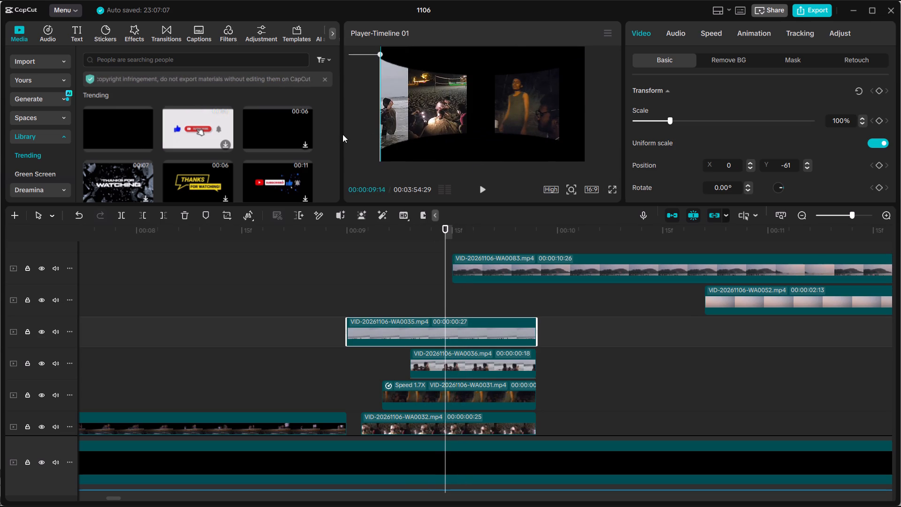
pyautogui.moveTo(343, 134); pyautogui.dragTo(370, 125)
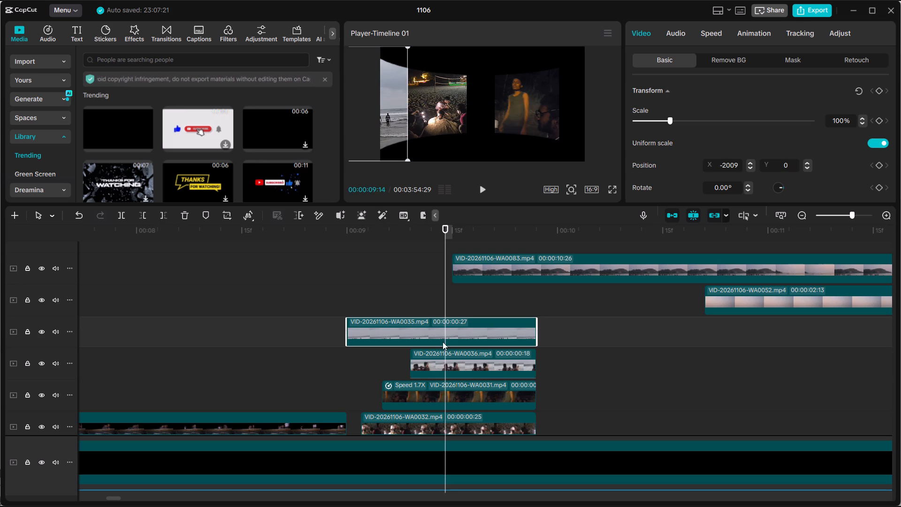
# Move clip WA0036 from the far left slot to the centre of the collage, at X 0, Y 94.
pyautogui.click(417, 426)
pyautogui.click(433, 392)
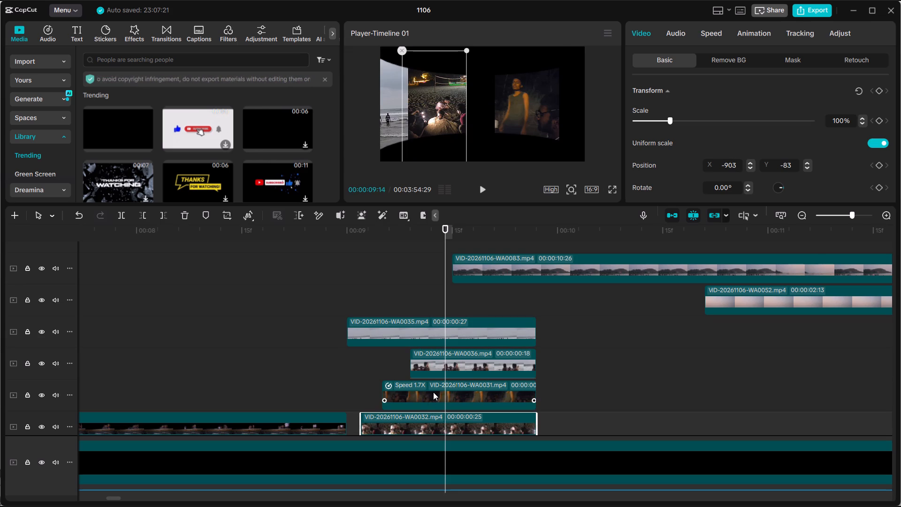
pyautogui.click(457, 362)
pyautogui.moveTo(393, 117); pyautogui.dragTo(410, 120)
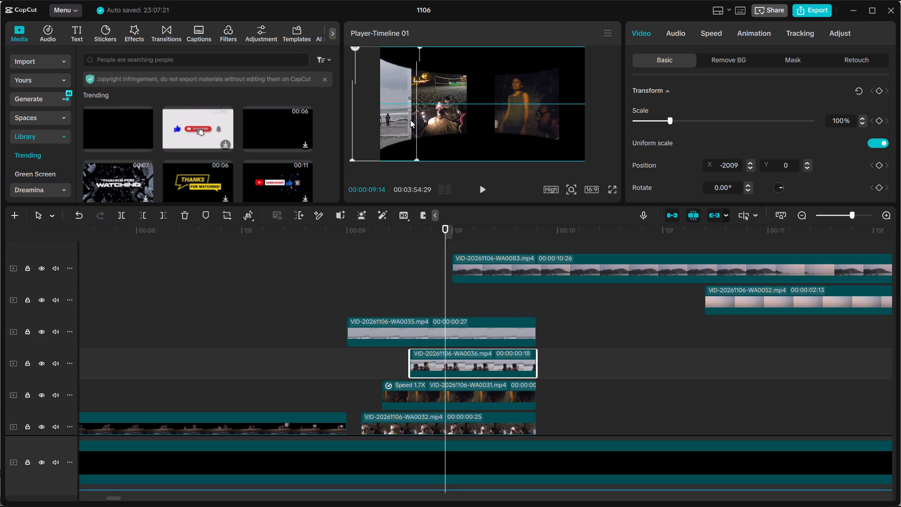
pyautogui.moveTo(410, 120); pyautogui.dragTo(495, 112)
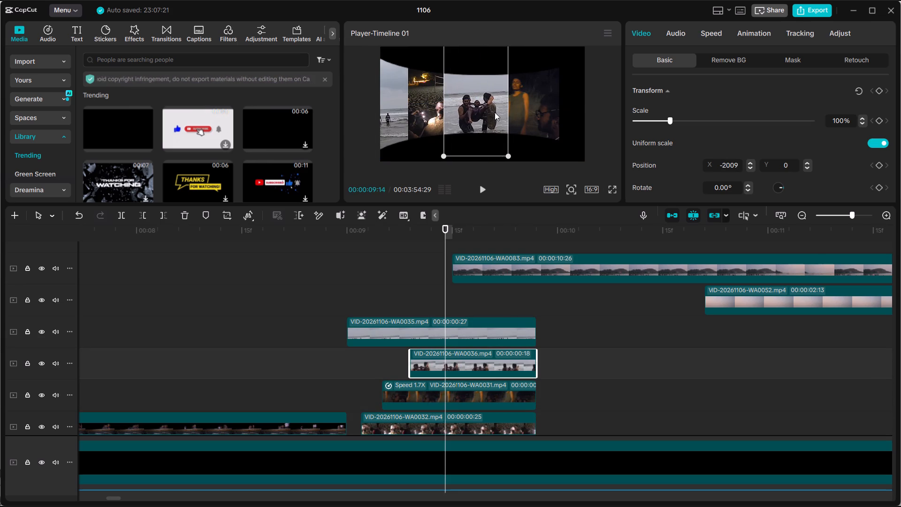
pyautogui.moveTo(495, 112); pyautogui.dragTo(496, 112)
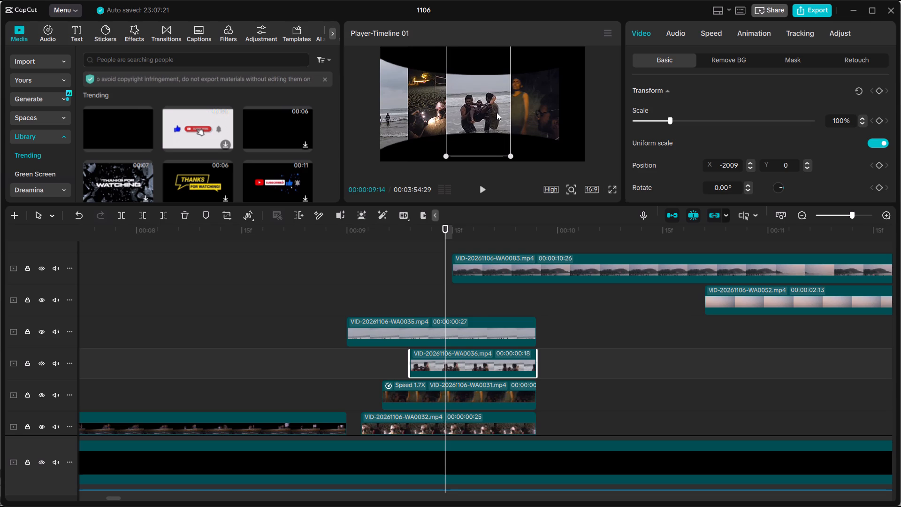
pyautogui.moveTo(496, 112); pyautogui.dragTo(500, 112)
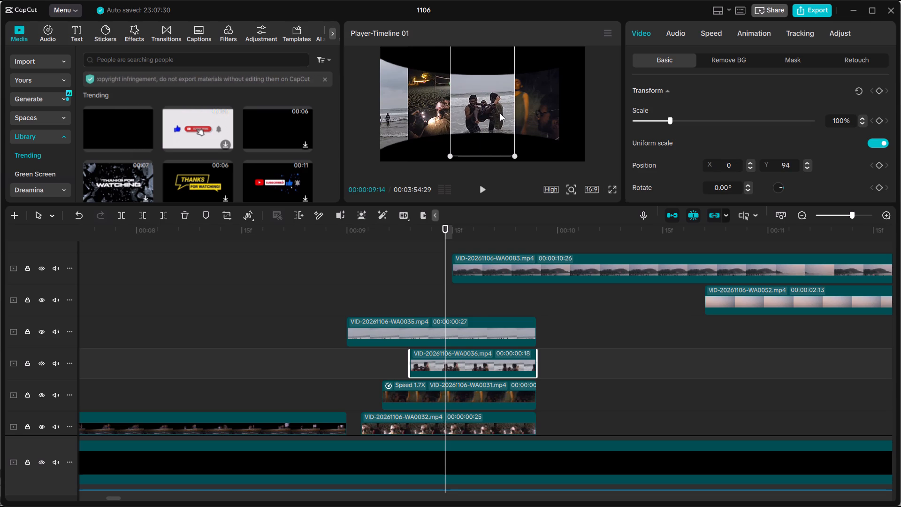
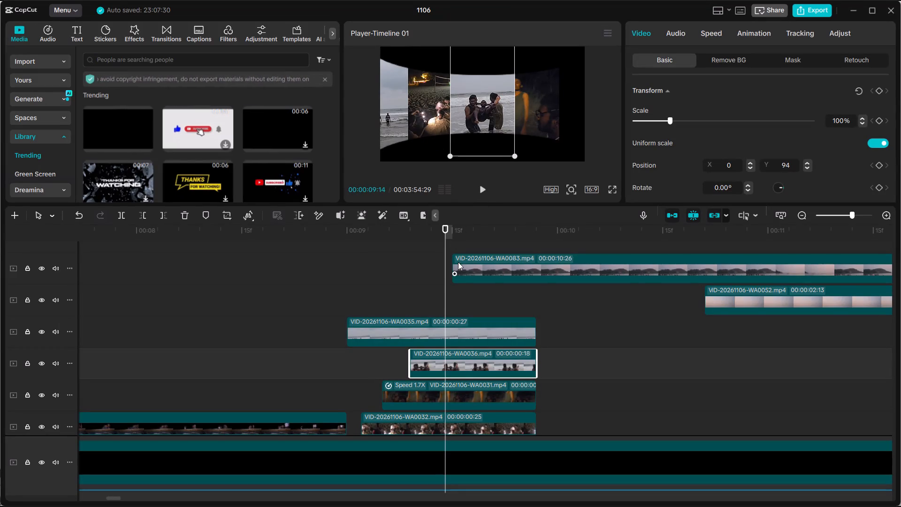
# Move clip WA0083 earlier on its track so that it starts at about 00:00:09:11.
pyautogui.moveTo(487, 270); pyautogui.dragTo(449, 273)
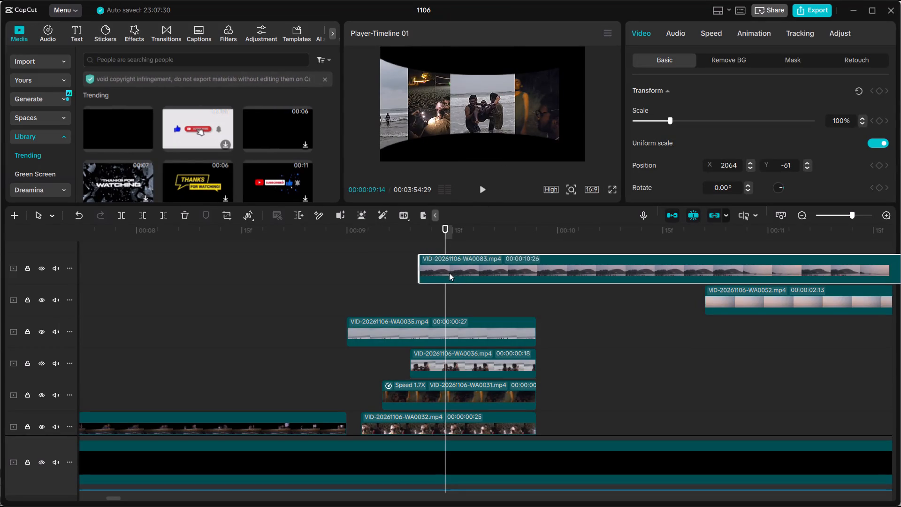
pyautogui.moveTo(449, 273); pyautogui.dragTo(460, 278)
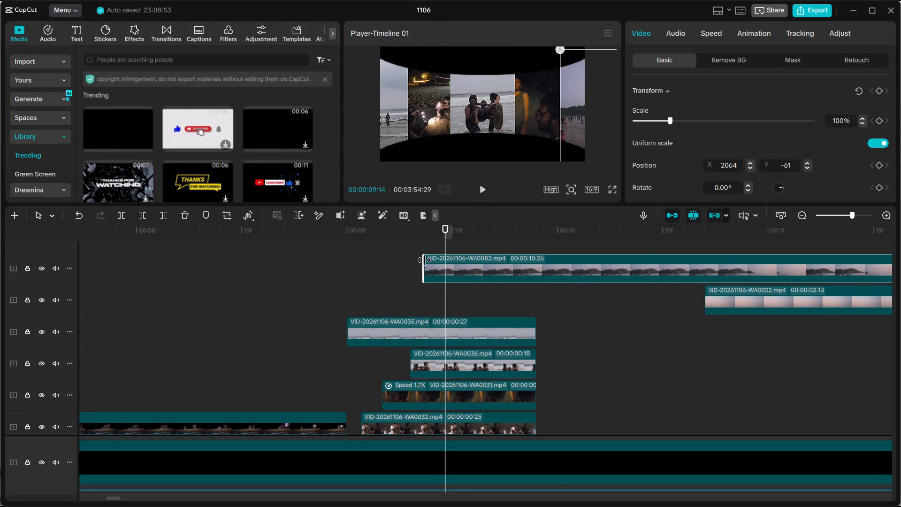
# Reposition clip WA0083 at the collage's right edge beside WA0031, at X 1910, Y -72, and play back the collage.
pyautogui.moveTo(585, 121); pyautogui.dragTo(554, 120)
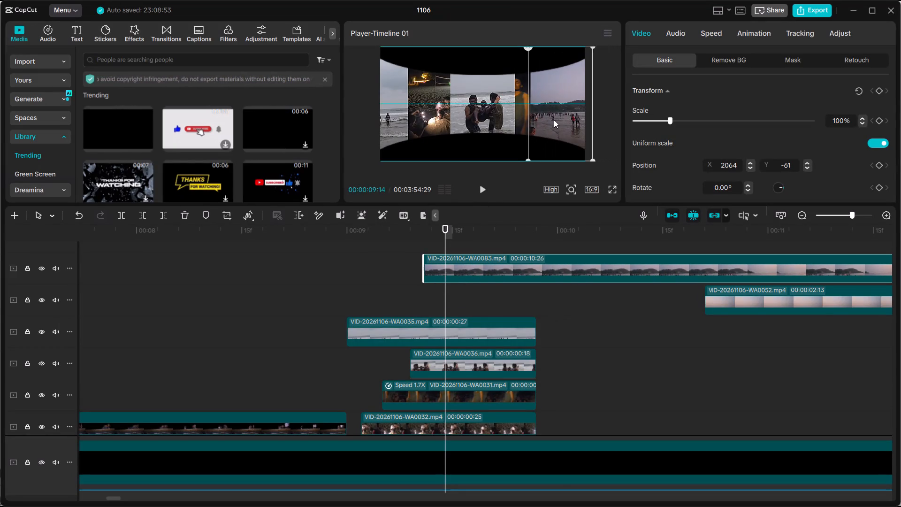
pyautogui.moveTo(554, 120); pyautogui.dragTo(586, 127)
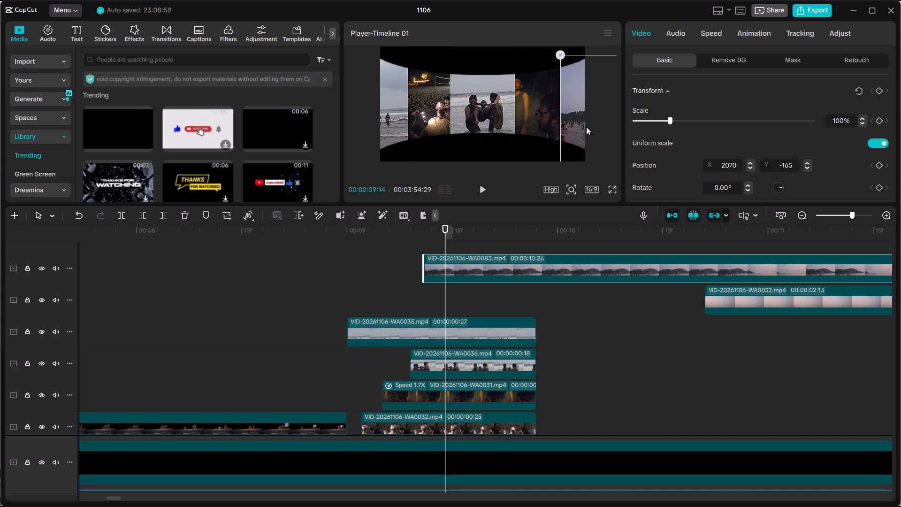
pyautogui.moveTo(578, 124); pyautogui.dragTo(573, 123)
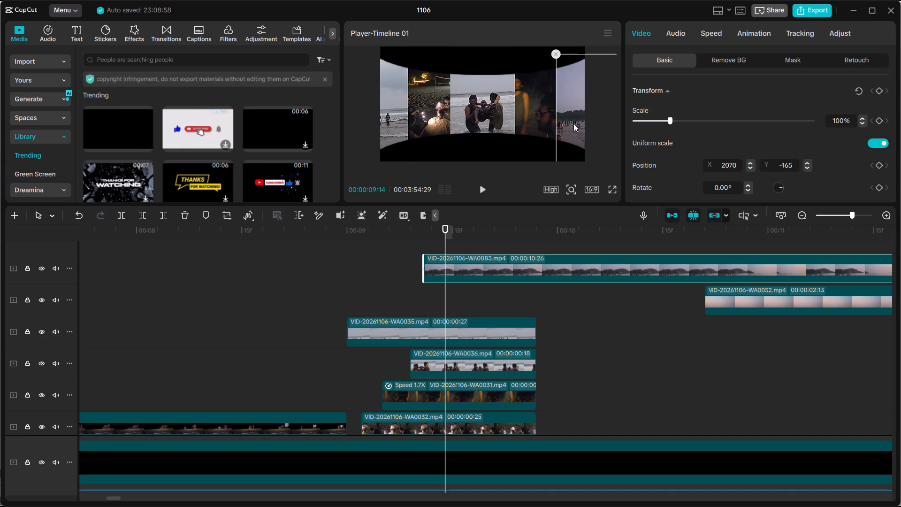
pyautogui.moveTo(573, 123); pyautogui.dragTo(560, 121)
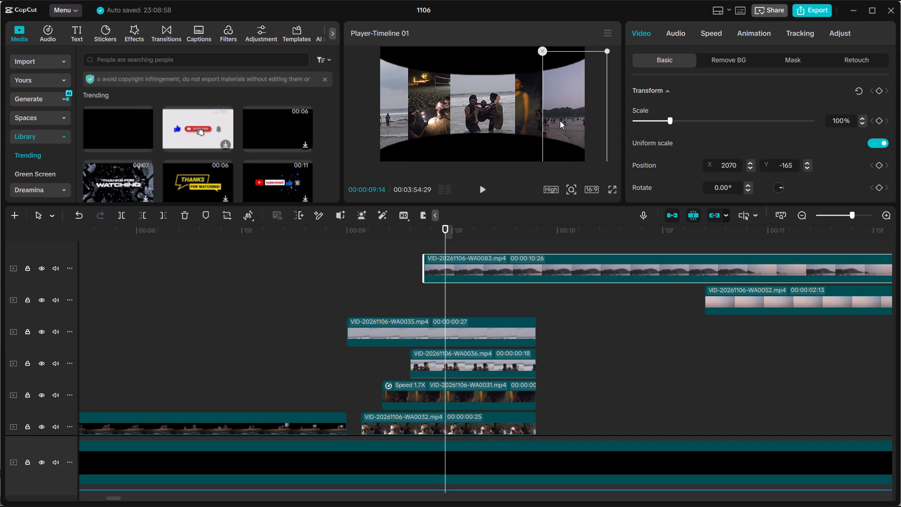
pyautogui.moveTo(560, 121); pyautogui.dragTo(570, 120)
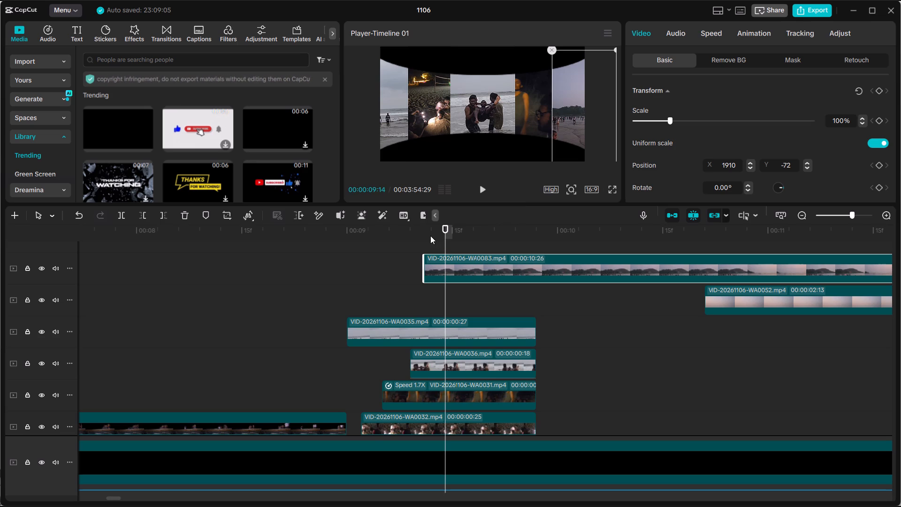
pyautogui.moveTo(390, 237); pyautogui.dragTo(335, 242)
pyautogui.click(481, 186)
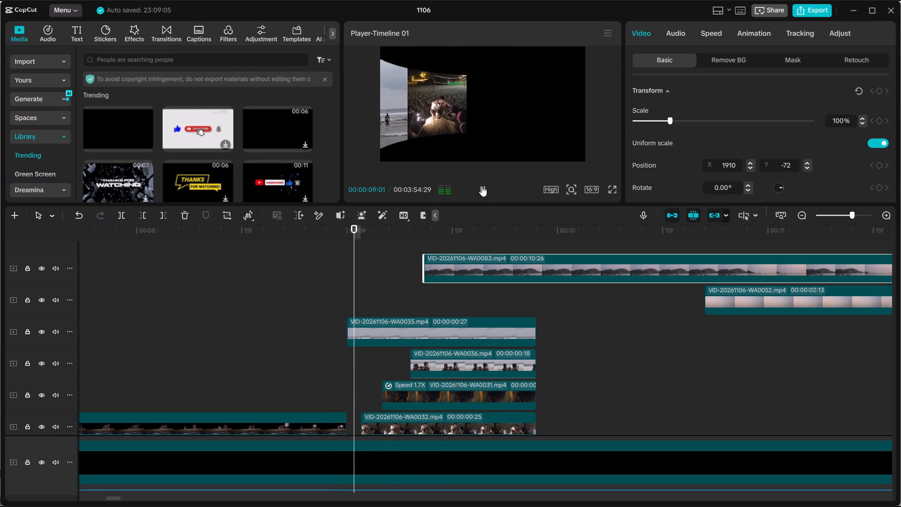
pyautogui.click(481, 186)
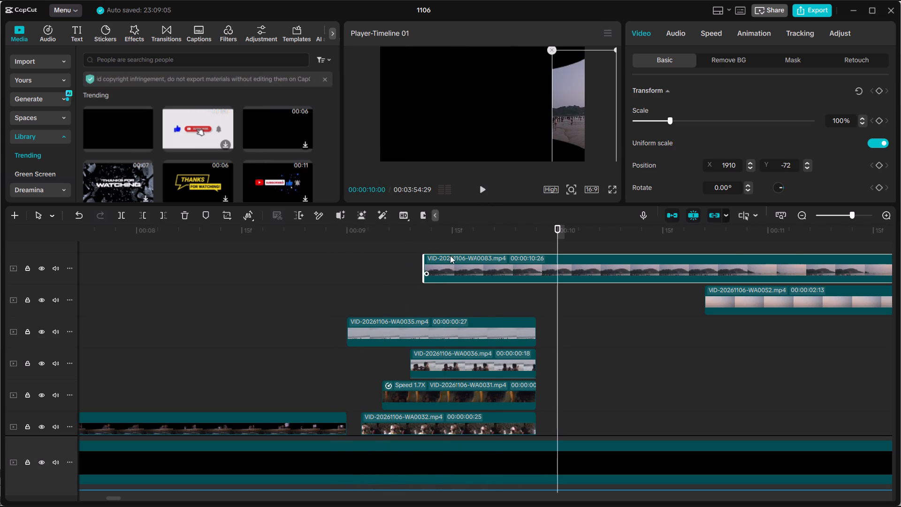
# Extend the start of clip WA0036 back to 00:00:09:00, aligned with the start of WA0035.
pyautogui.click(418, 360)
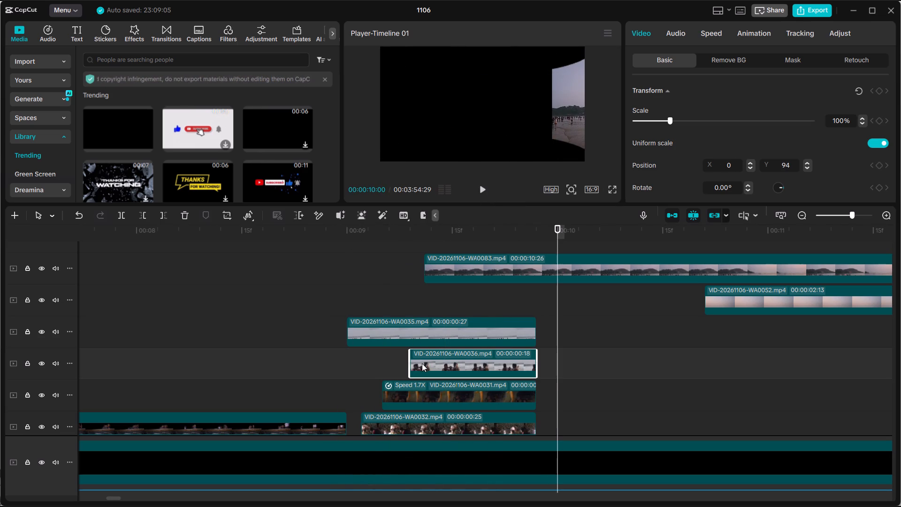
pyautogui.click(410, 230)
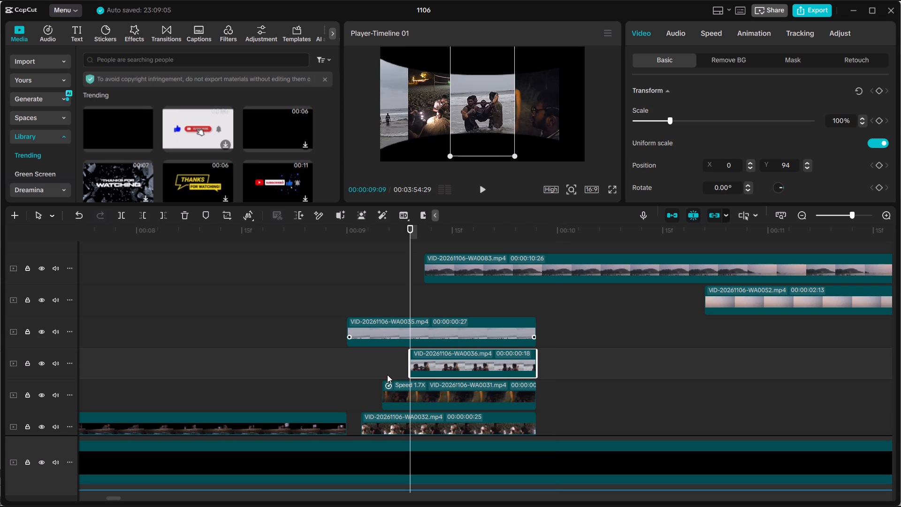
pyautogui.moveTo(411, 365); pyautogui.dragTo(350, 362)
# Trim the start of clip WA0035 to about 00:00:09:08, leaving a duration of 19 frames.
pyautogui.click(380, 333)
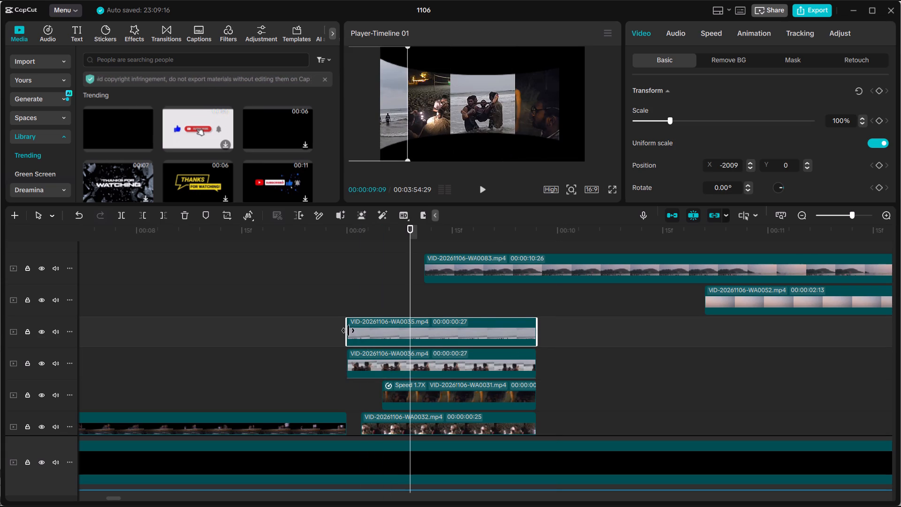
pyautogui.moveTo(347, 330); pyautogui.dragTo(406, 338)
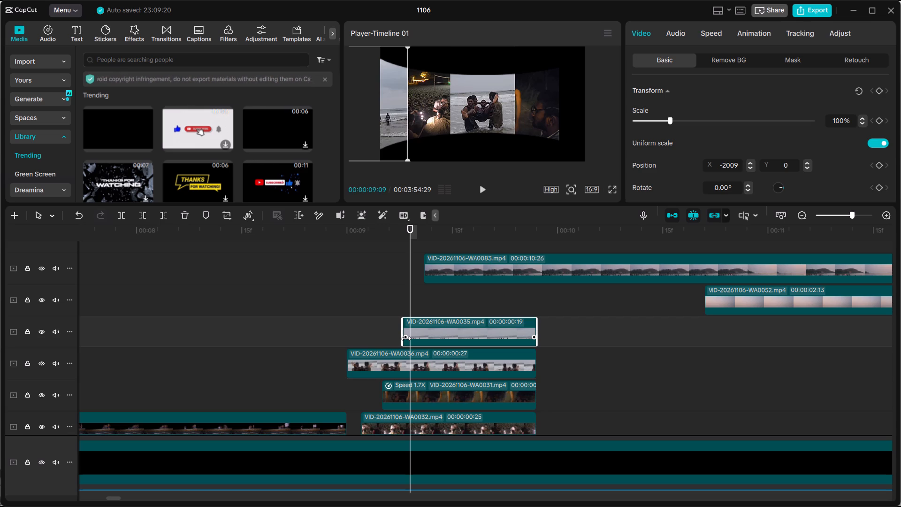
# Play back and scrub the collage repeatedly from just before the 9-second mark to check the order and timing of the clip entries.
pyautogui.click(326, 235)
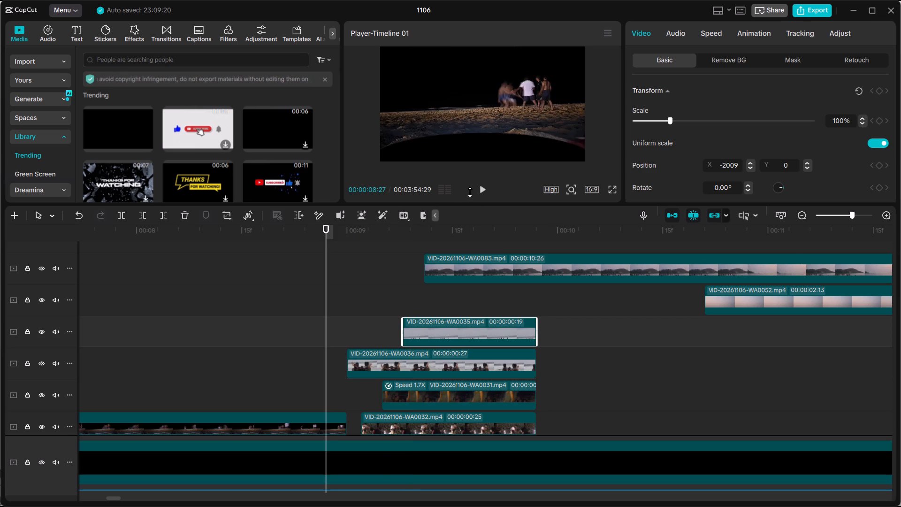
pyautogui.click(483, 192)
pyautogui.click(484, 192)
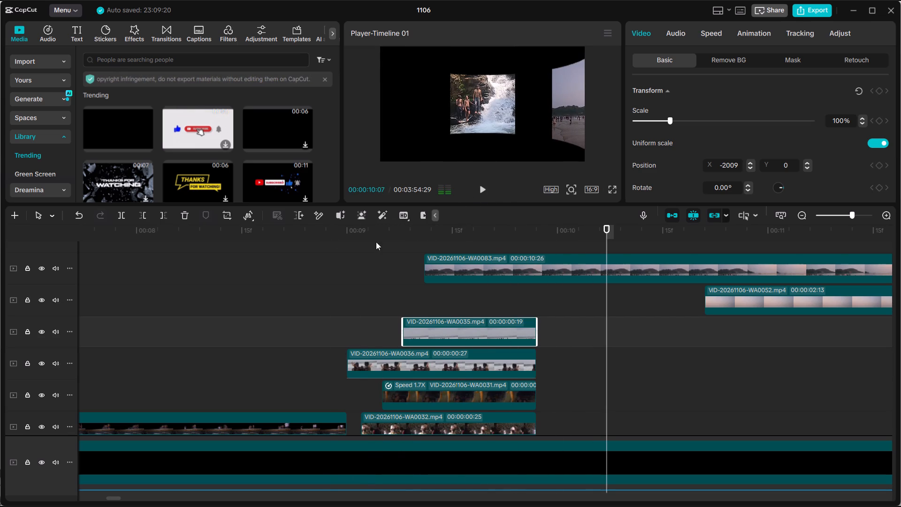
pyautogui.click(357, 224)
pyautogui.moveTo(355, 229); pyautogui.dragTo(342, 231)
pyautogui.click(479, 191)
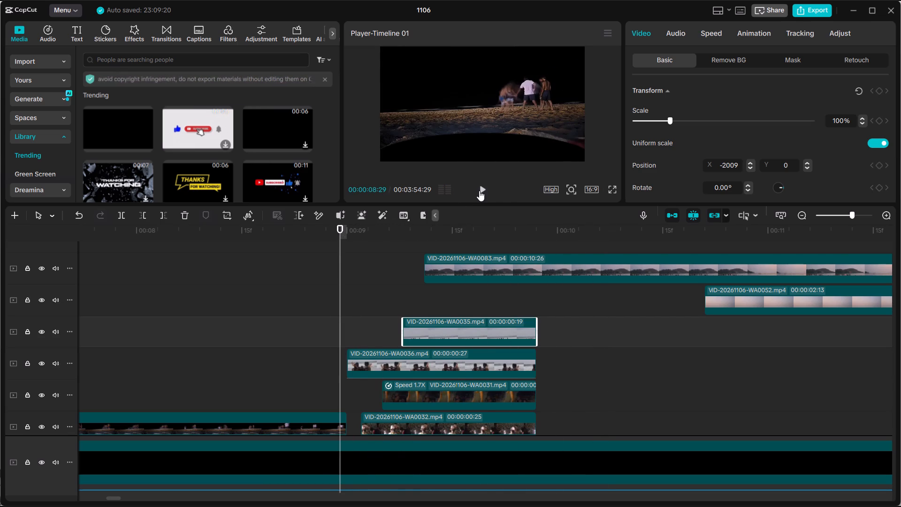
pyautogui.click(479, 190)
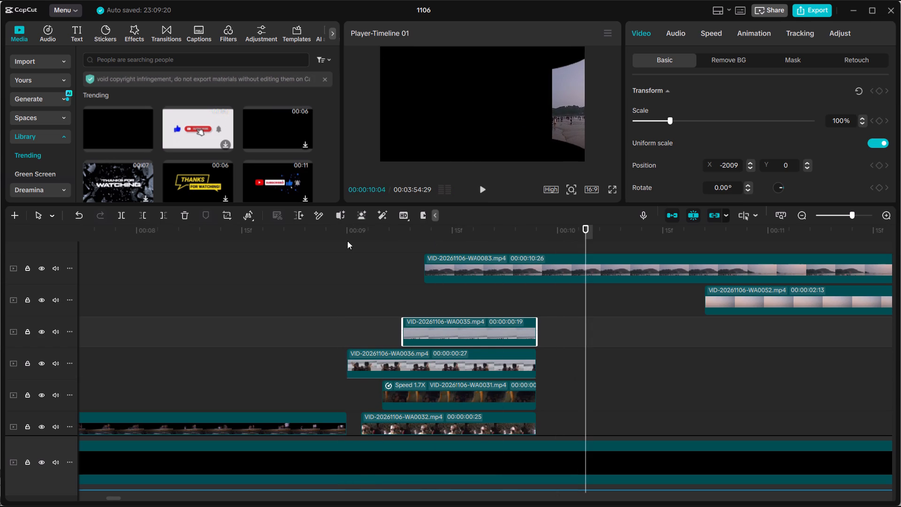
pyautogui.moveTo(349, 231); pyautogui.dragTo(392, 240)
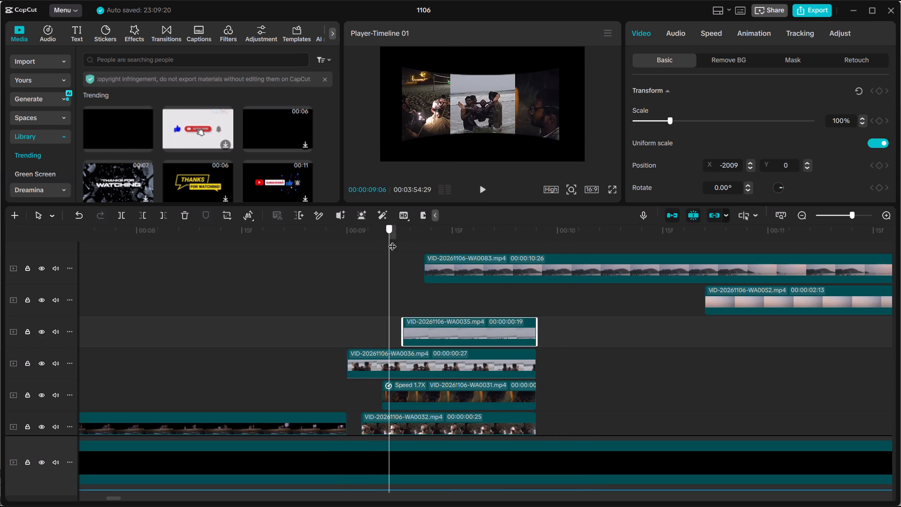
pyautogui.moveTo(392, 240); pyautogui.dragTo(422, 249)
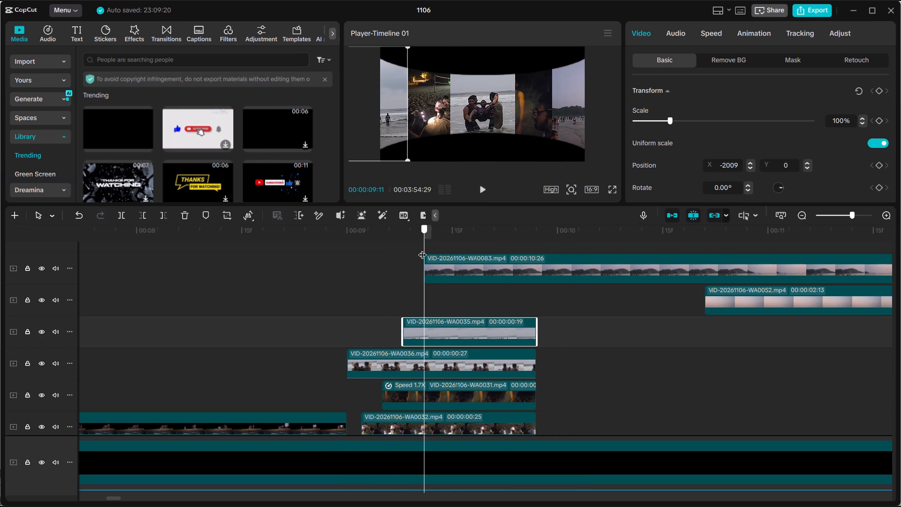
pyautogui.moveTo(422, 249); pyautogui.dragTo(361, 238)
pyautogui.click(487, 192)
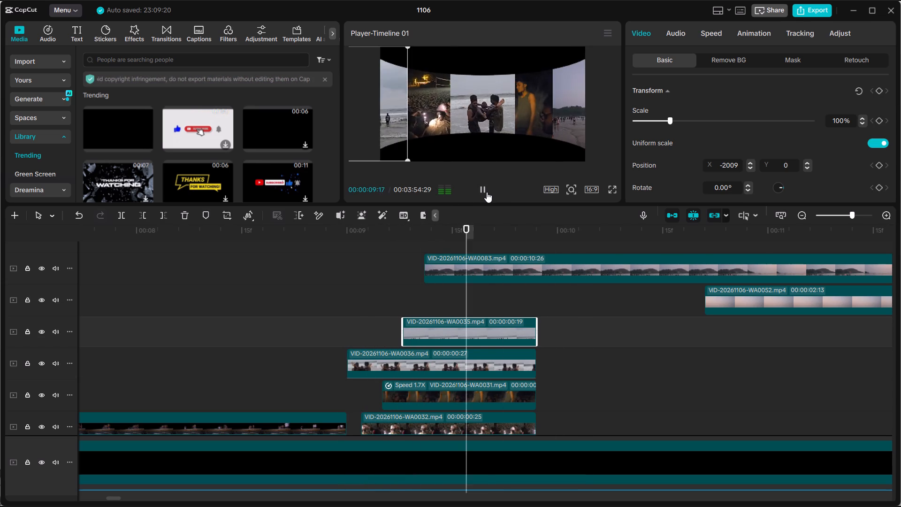
pyautogui.click(487, 192)
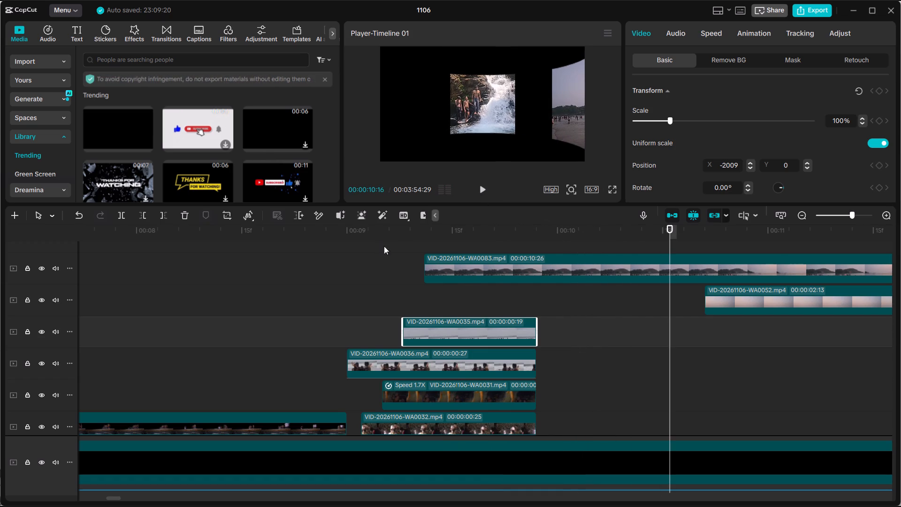
pyautogui.moveTo(349, 237); pyautogui.dragTo(342, 236)
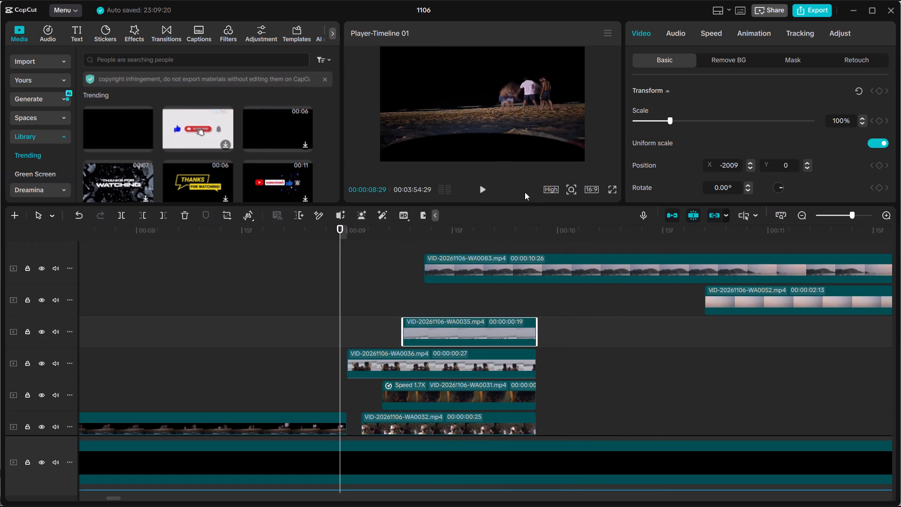
pyautogui.click(481, 189)
pyautogui.click(481, 188)
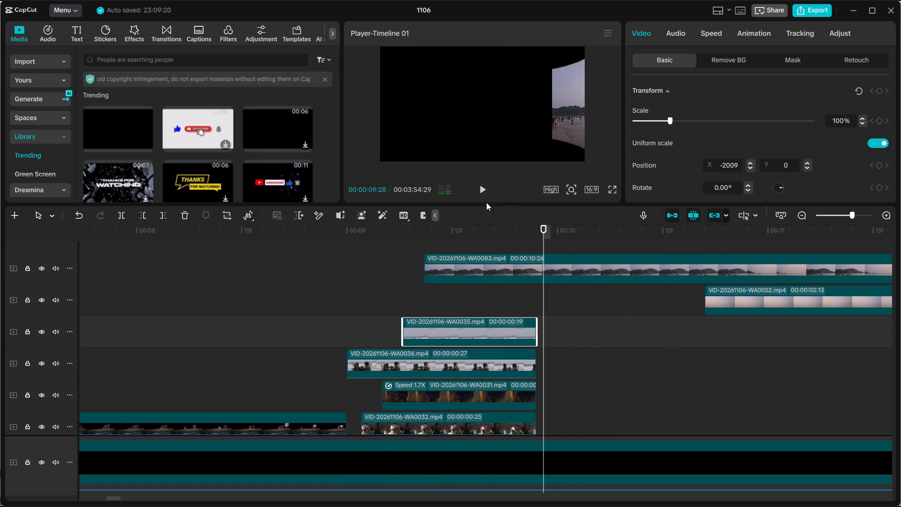
# Examine the music track's beat markers and the clip entries between 00:00:09:00 and 00:00:09:05 frame by frame.
pyautogui.scroll(-5, 489, 448)
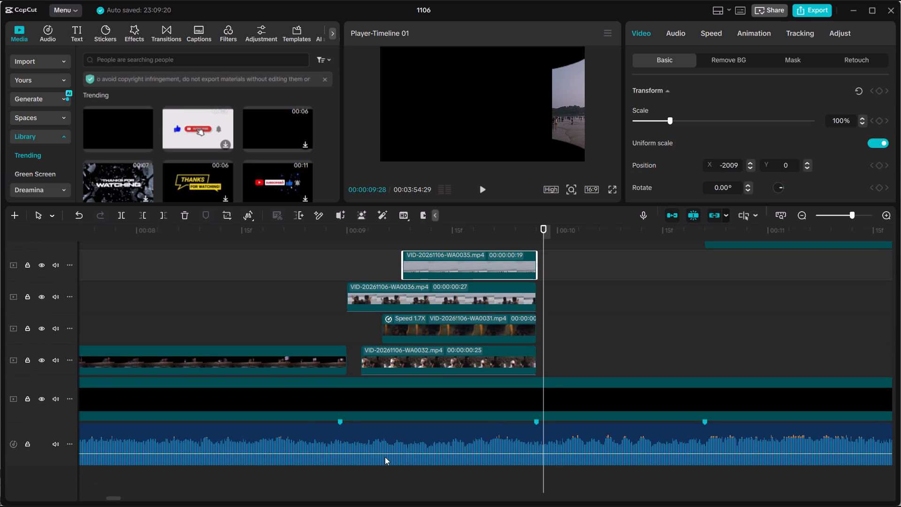
pyautogui.keyDown('ctrl'); pyautogui.scroll(11, 388, 460); pyautogui.keyUp('ctrl')
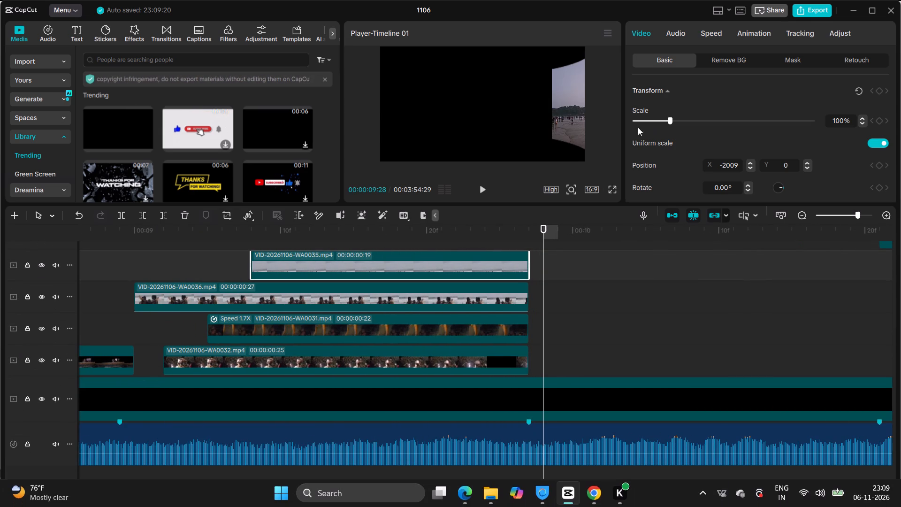
pyautogui.moveTo(154, 228); pyautogui.dragTo(135, 231)
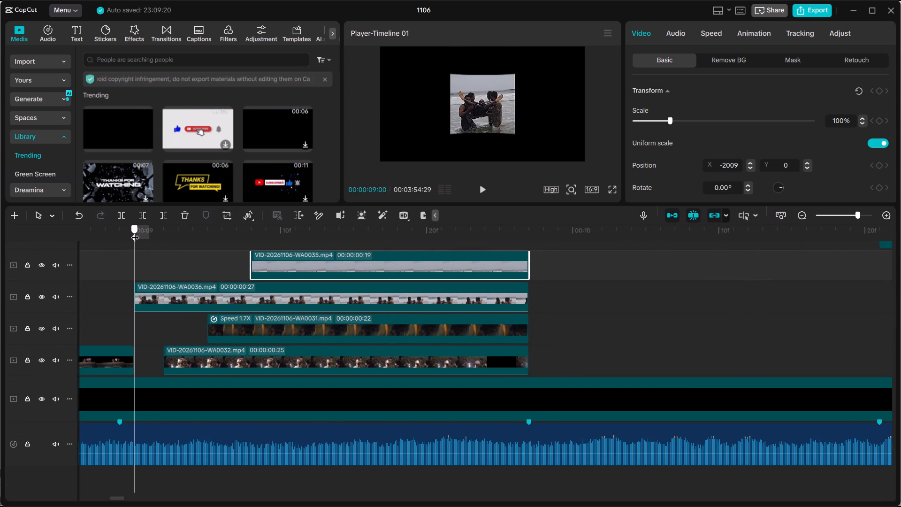
pyautogui.moveTo(135, 231); pyautogui.dragTo(132, 236)
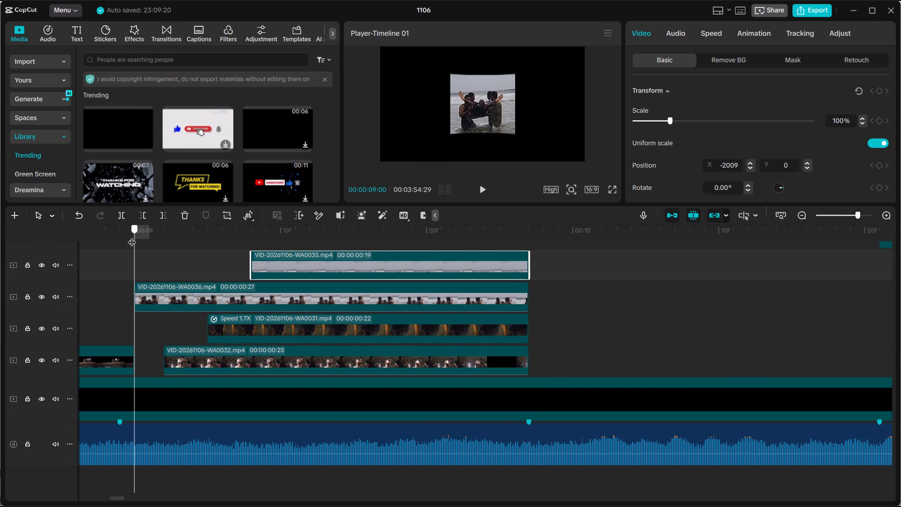
pyautogui.moveTo(132, 236); pyautogui.dragTo(159, 248)
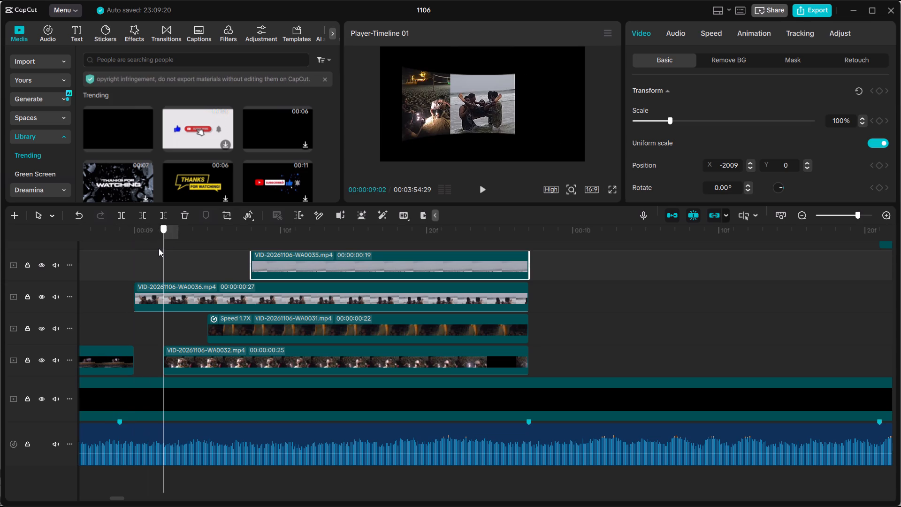
pyautogui.moveTo(159, 248); pyautogui.dragTo(168, 259)
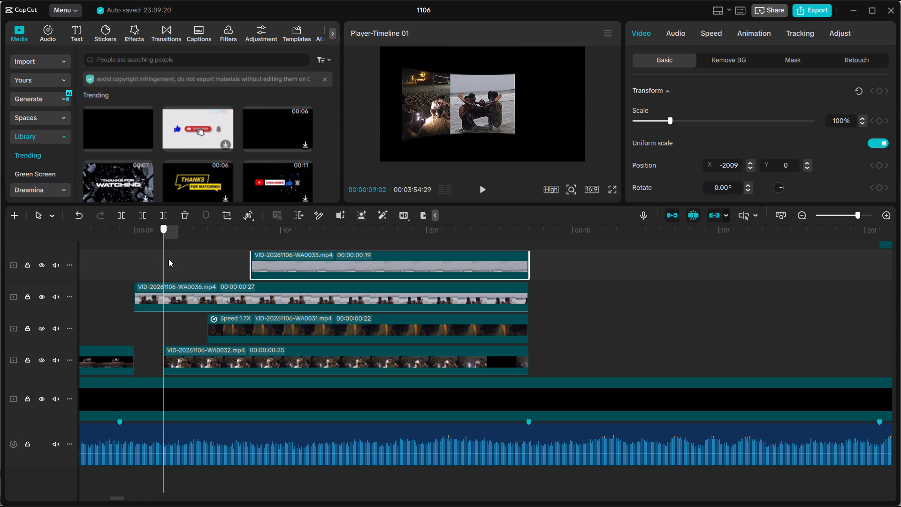
pyautogui.moveTo(168, 259); pyautogui.dragTo(183, 261)
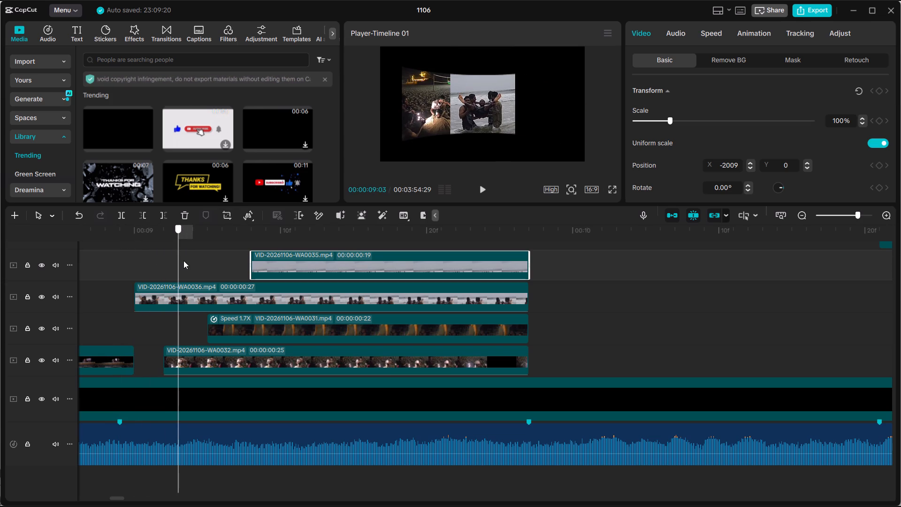
pyautogui.moveTo(183, 261); pyautogui.dragTo(203, 261)
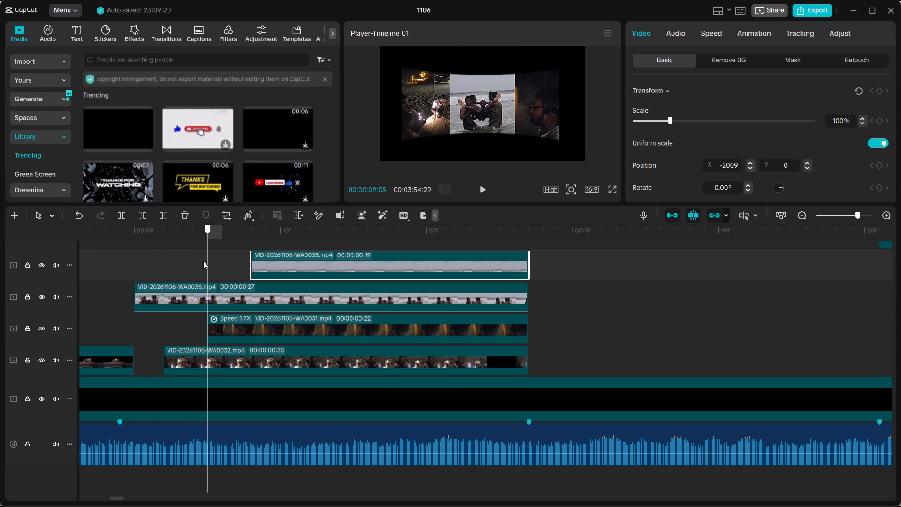
pyautogui.moveTo(203, 261); pyautogui.dragTo(168, 261)
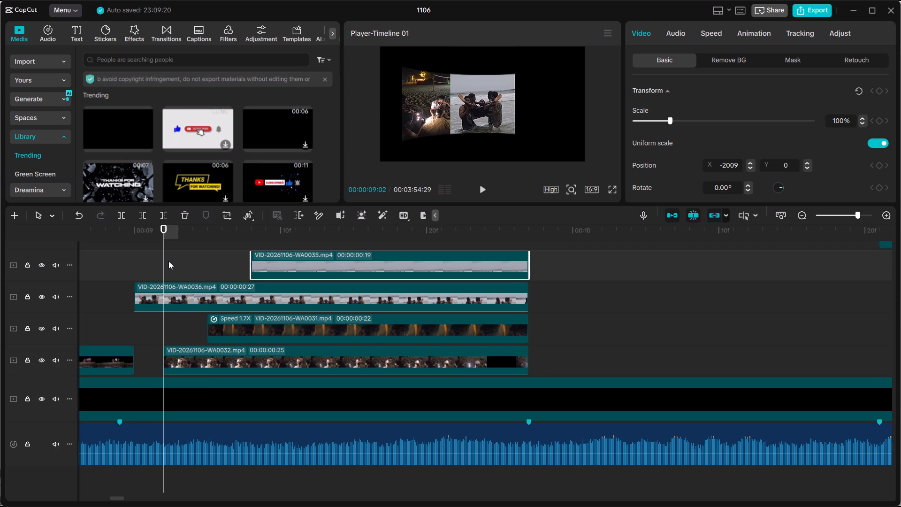
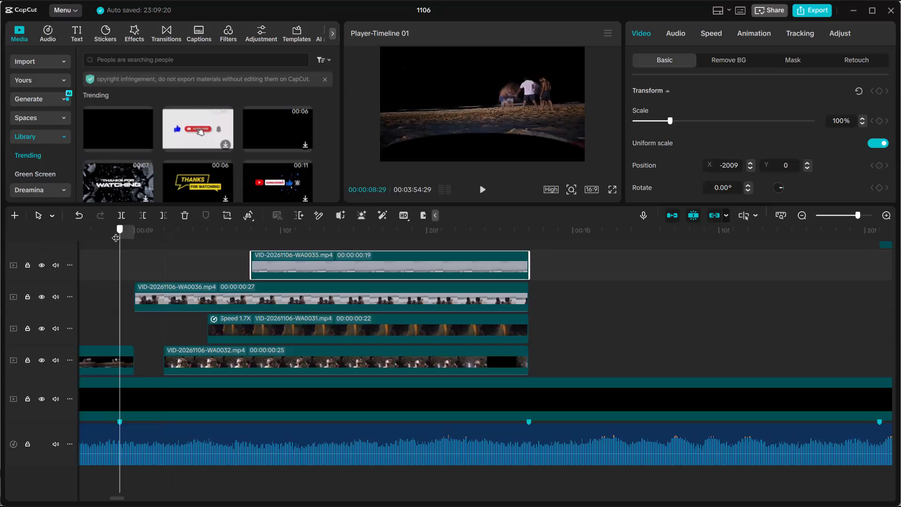
# Play back the collage from just before the 9-second mark to check the staggered clip entries against the music.
pyautogui.click(486, 190)
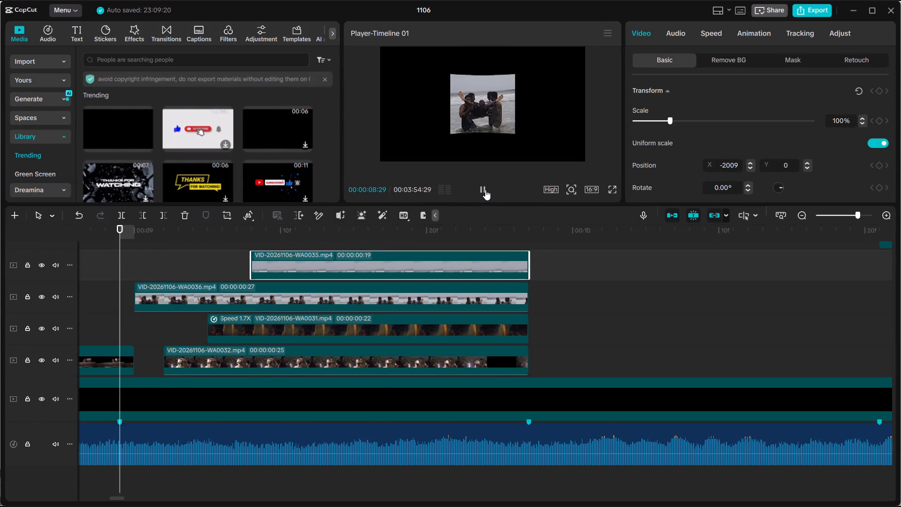
pyautogui.click(485, 190)
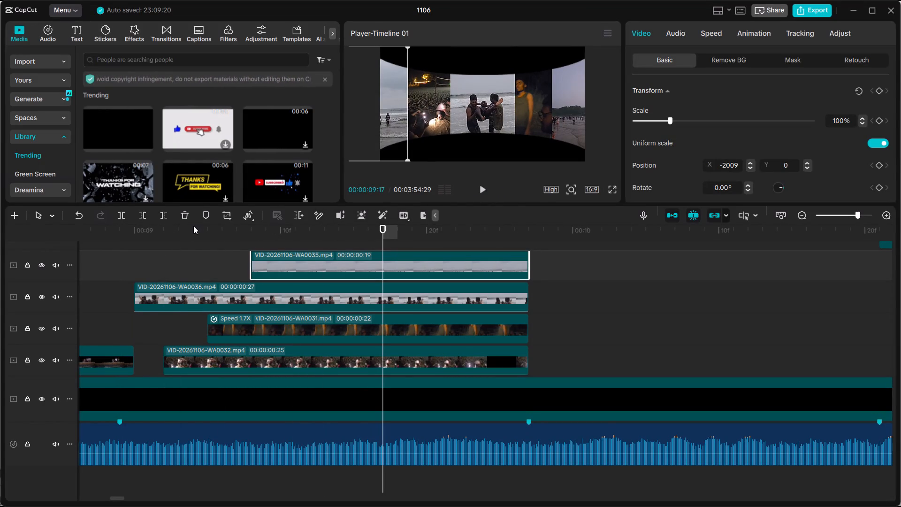
pyautogui.moveTo(164, 228); pyautogui.dragTo(90, 234)
pyautogui.click(484, 192)
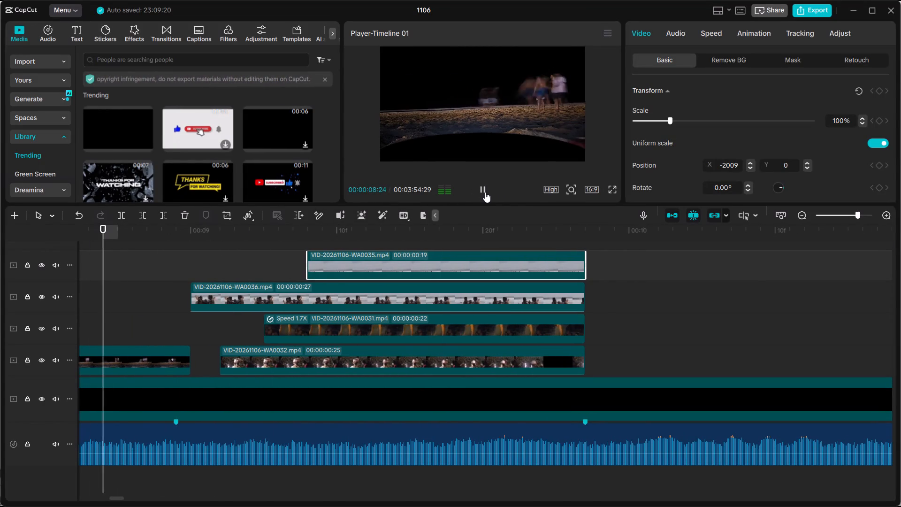
pyautogui.click(485, 192)
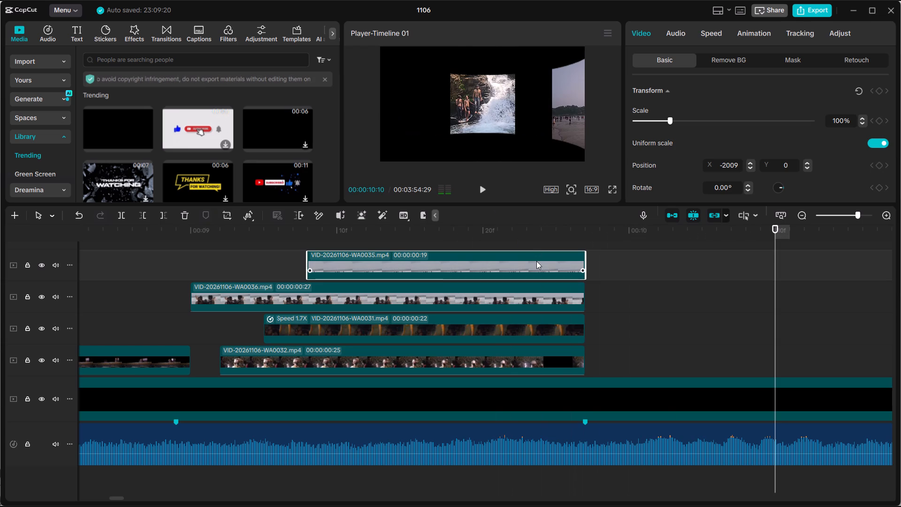
# Split clip WA0083 at 00:00:09:27, in line with the end of the shorter collage clips.
pyautogui.scroll(-6, 536, 261)
pyautogui.keyDown('ctrl'); pyautogui.scroll(-10, 645, 306); pyautogui.keyUp('ctrl')
pyautogui.scroll(4, 690, 301)
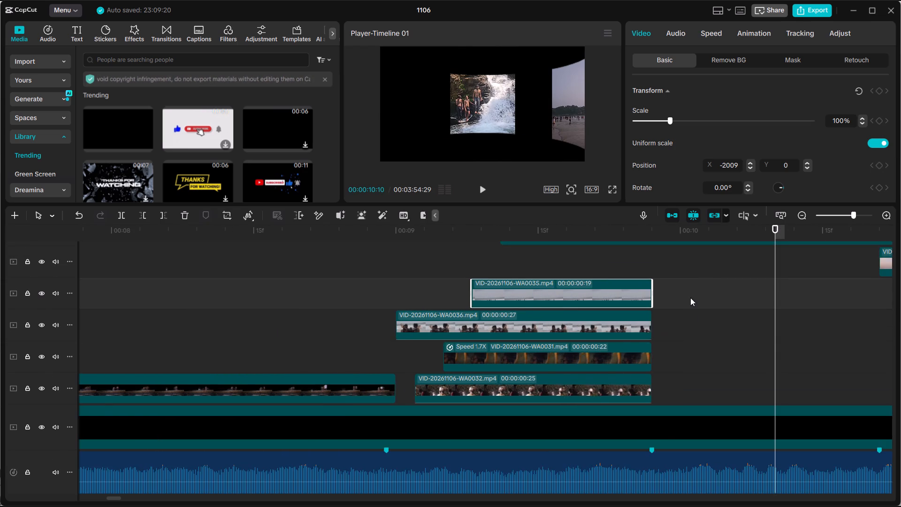
pyautogui.scroll(4, 690, 298)
pyautogui.scroll(-5, 704, 325)
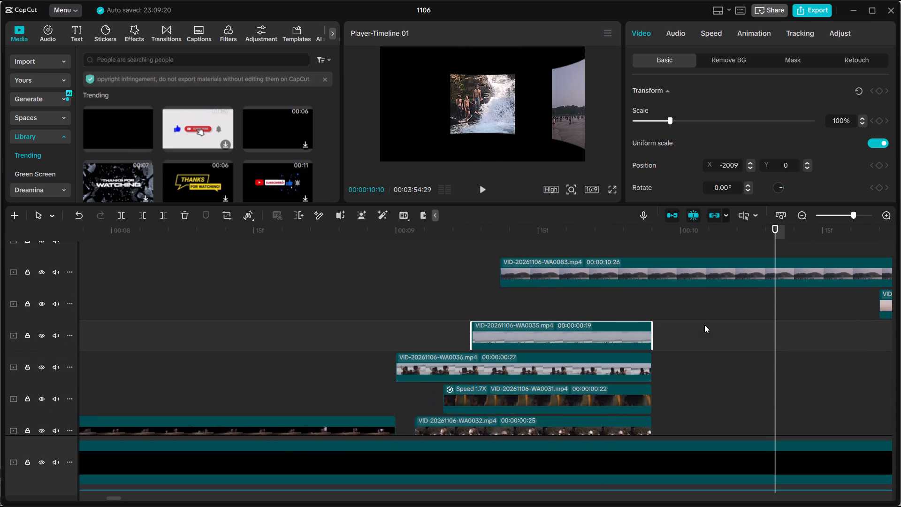
pyautogui.scroll(-1, 704, 325)
pyautogui.keyDown('ctrl'); pyautogui.scroll(-2, 704, 325); pyautogui.keyUp('ctrl')
pyautogui.moveTo(717, 234); pyautogui.dragTo(709, 234)
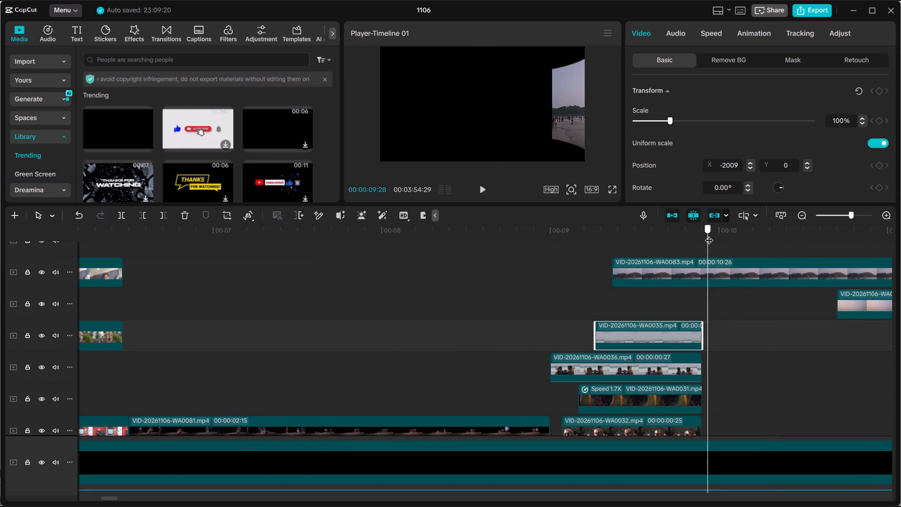
pyautogui.moveTo(709, 234); pyautogui.dragTo(702, 233)
pyautogui.keyDown('ctrl'); pyautogui.scroll(-6, 724, 303); pyautogui.keyUp('ctrl')
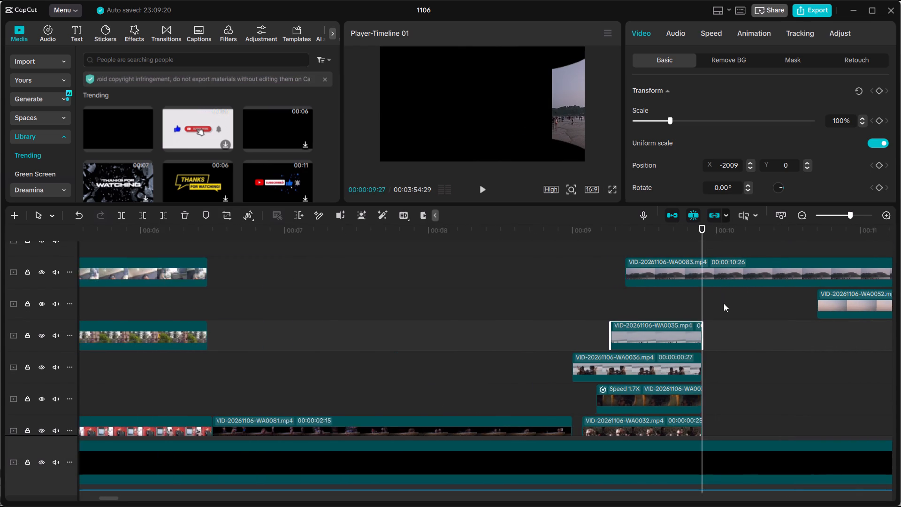
pyautogui.click(715, 268)
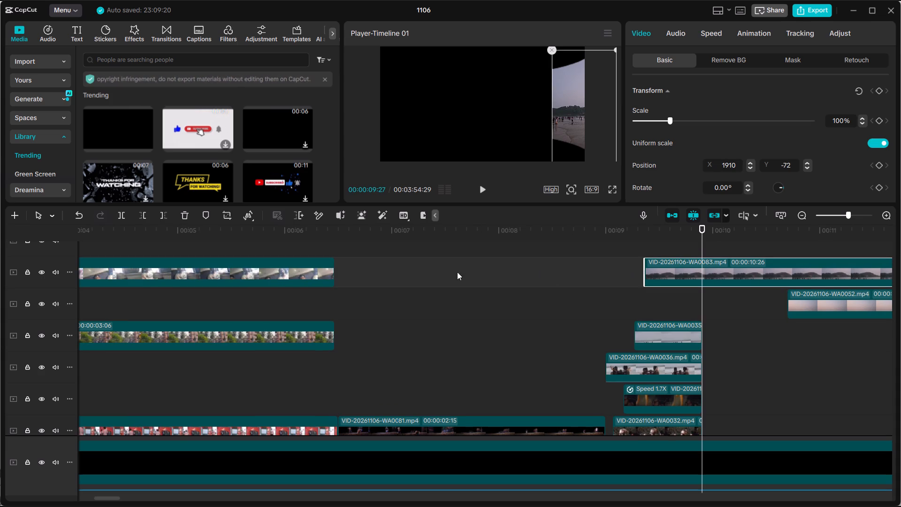
pyautogui.click(117, 220)
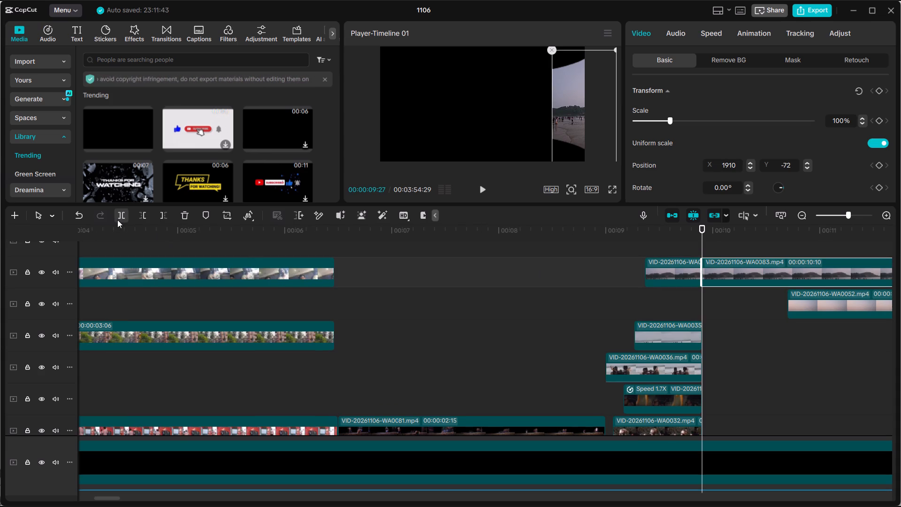
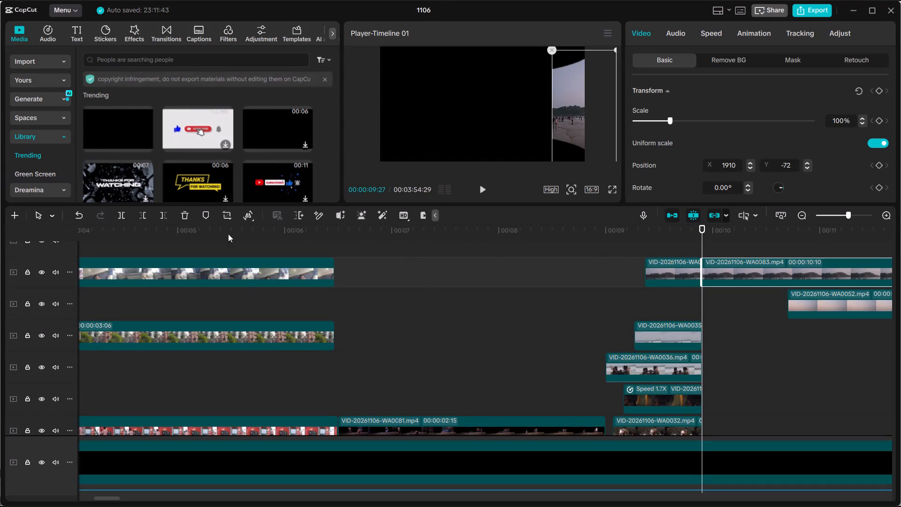
# Delete the part of clip WA0083 that follows the split at 00:00:09:27.
pyautogui.click(187, 215)
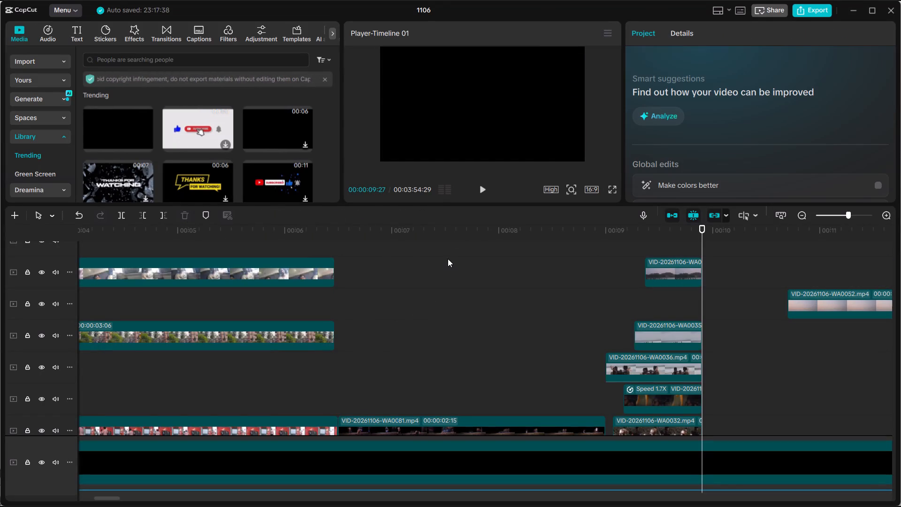
# Scrub through the footage between about 10 and 14 seconds, checking clips WA0052 and WA0072.
pyautogui.click(804, 304)
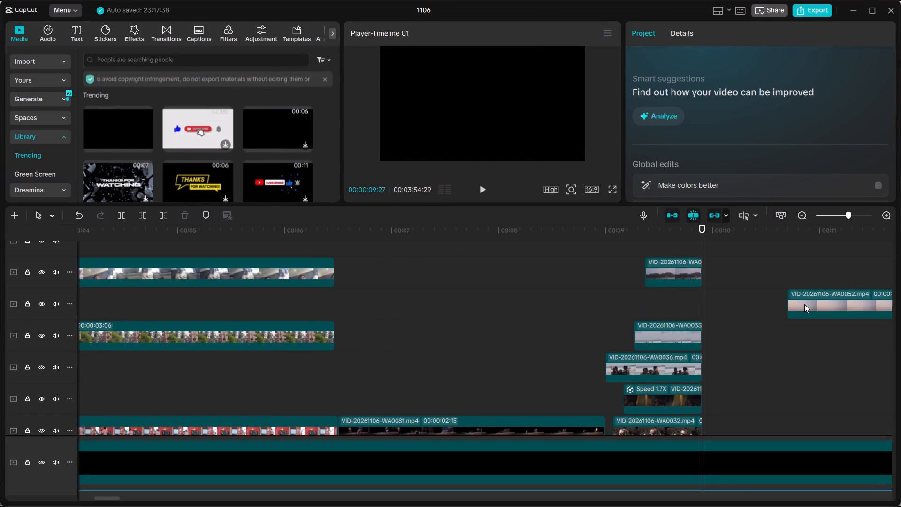
pyautogui.moveTo(700, 245); pyautogui.dragTo(852, 271)
pyautogui.keyDown('ctrl'); pyautogui.scroll(-5, 821, 309); pyautogui.keyUp('ctrl')
pyautogui.click(758, 300)
pyautogui.moveTo(760, 300); pyautogui.dragTo(768, 308)
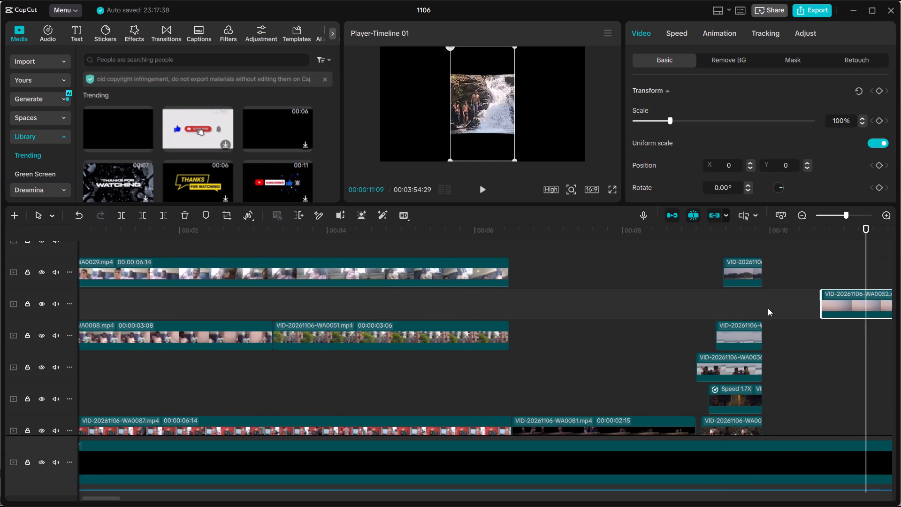
pyautogui.moveTo(768, 308); pyautogui.dragTo(770, 312)
pyautogui.click(770, 312)
pyautogui.scroll(5, 704, 307)
pyautogui.click(703, 308)
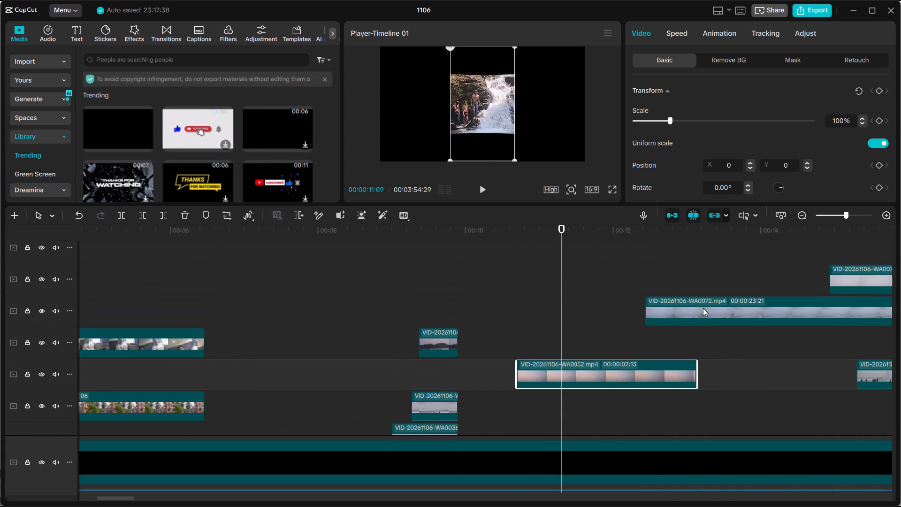
pyautogui.moveTo(683, 240); pyautogui.dragTo(789, 250)
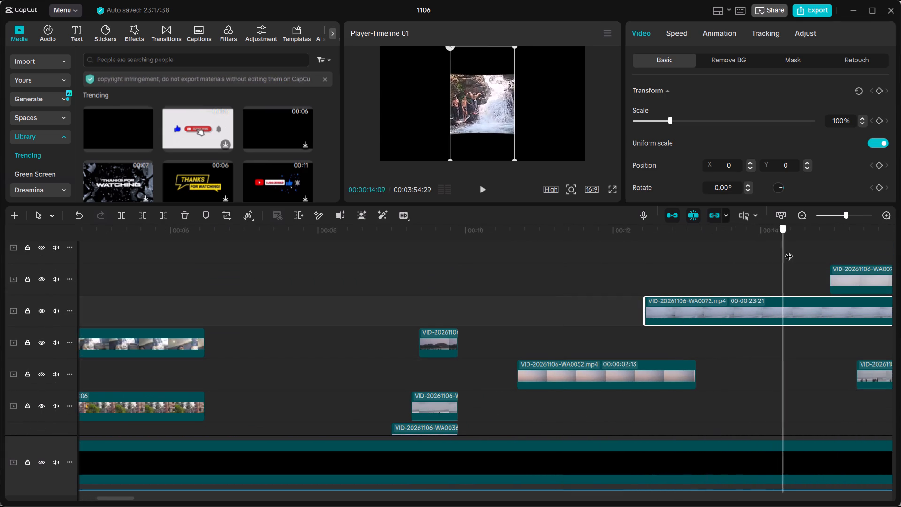
pyautogui.moveTo(789, 250); pyautogui.dragTo(600, 271)
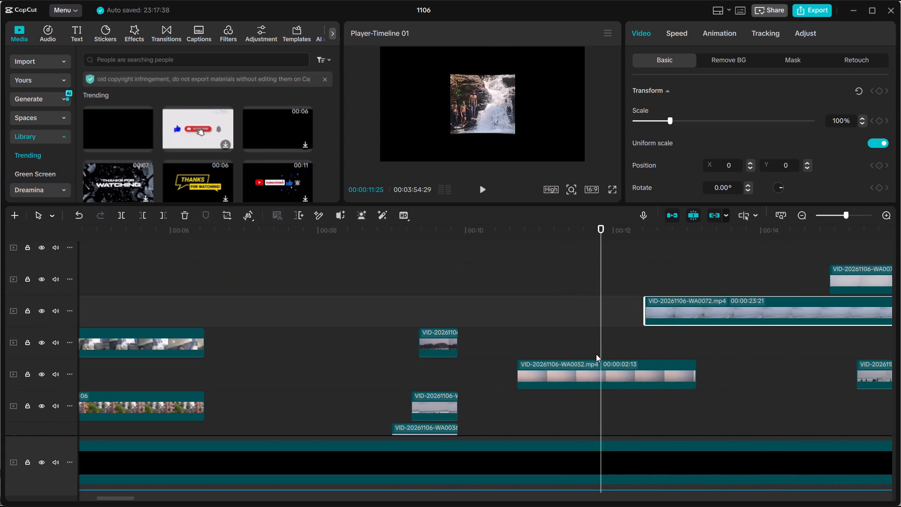
# Move clip WA0079 much later along its track so that it ends at about the 01:00 mark.
pyautogui.scroll(9, 596, 354)
pyautogui.click(622, 312)
pyautogui.moveTo(546, 303); pyautogui.dragTo(741, 305)
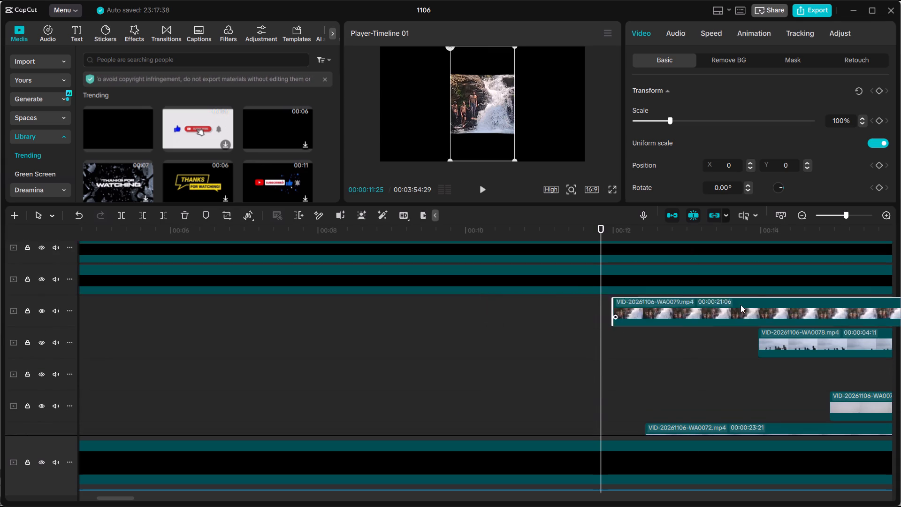
pyautogui.moveTo(741, 305); pyautogui.dragTo(900, 303)
# Scrub through the unused clips from about 18 seconds to 3 minutes 35 seconds, examining their footage.
pyautogui.keyDown('ctrl'); pyautogui.scroll(-14, 696, 325); pyautogui.keyUp('ctrl')
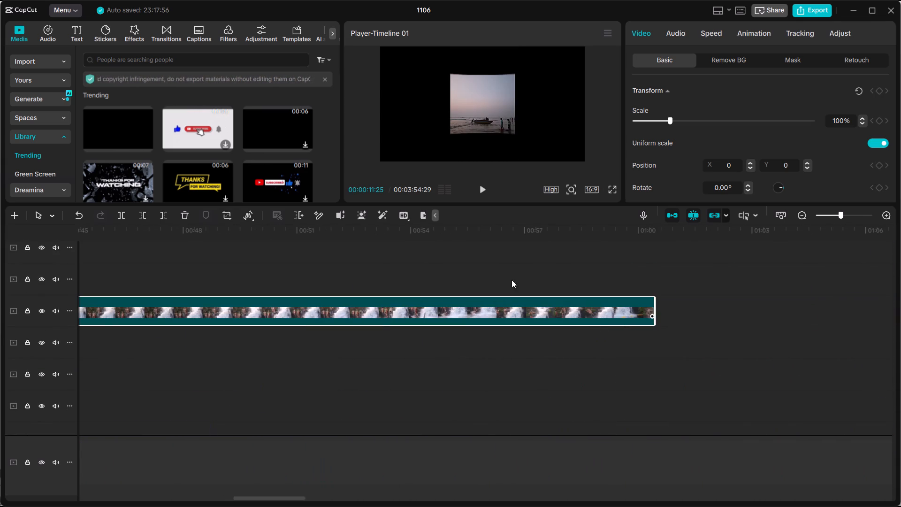
pyautogui.moveTo(475, 233); pyautogui.dragTo(84, 251)
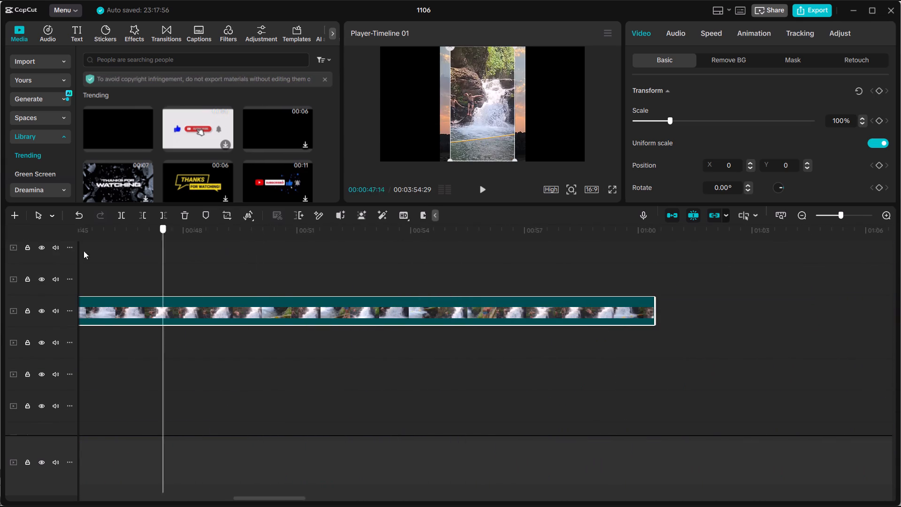
pyautogui.moveTo(84, 251); pyautogui.dragTo(26, 258)
pyautogui.scroll(-9, 461, 301)
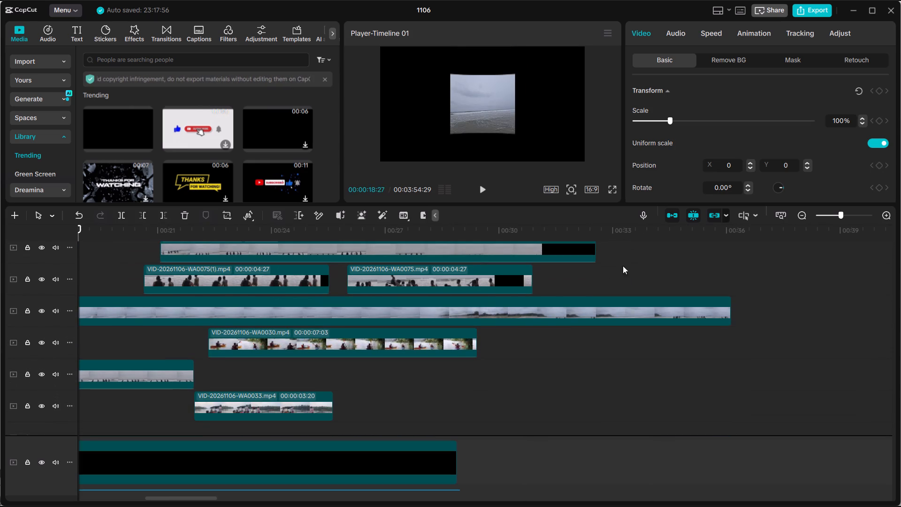
pyautogui.moveTo(637, 230); pyautogui.dragTo(794, 239)
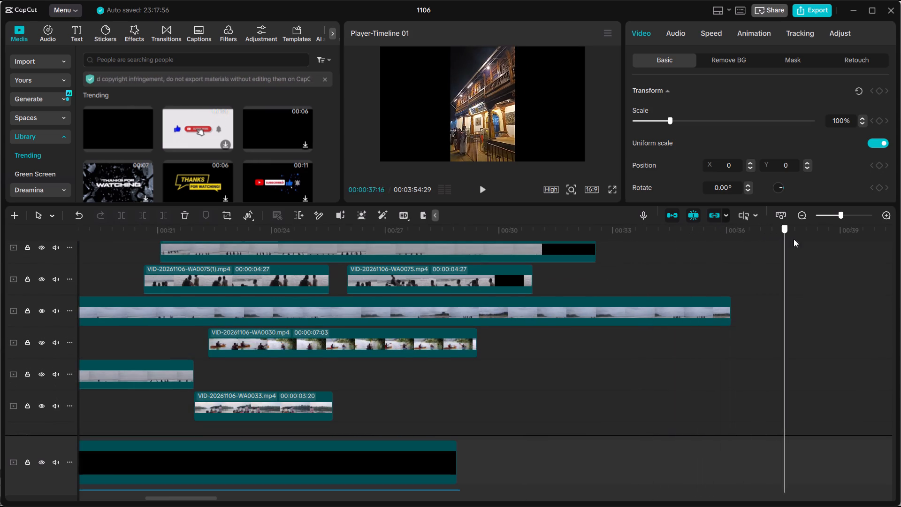
pyautogui.moveTo(794, 239); pyautogui.dragTo(878, 253)
pyautogui.scroll(-7, 808, 283)
pyautogui.keyDown('ctrl'); pyautogui.scroll(-17, 739, 328); pyautogui.keyUp('ctrl')
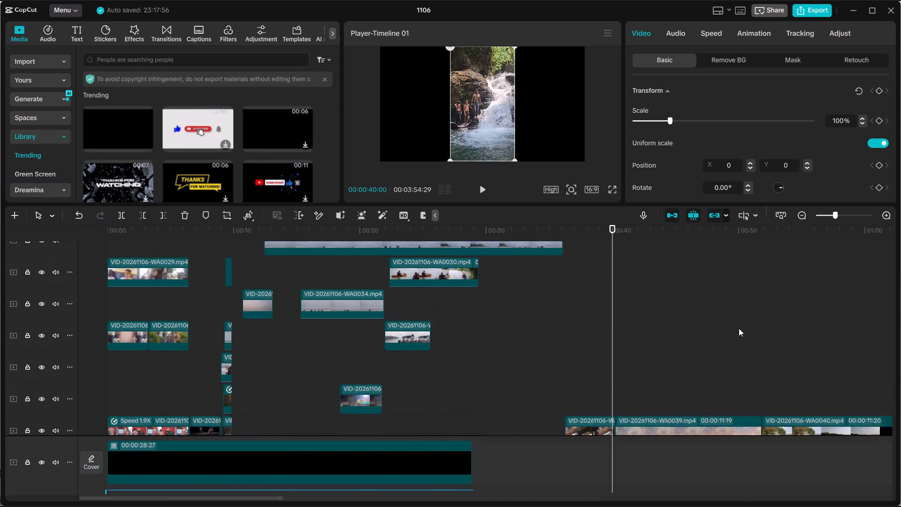
pyautogui.moveTo(613, 293); pyautogui.dragTo(782, 309)
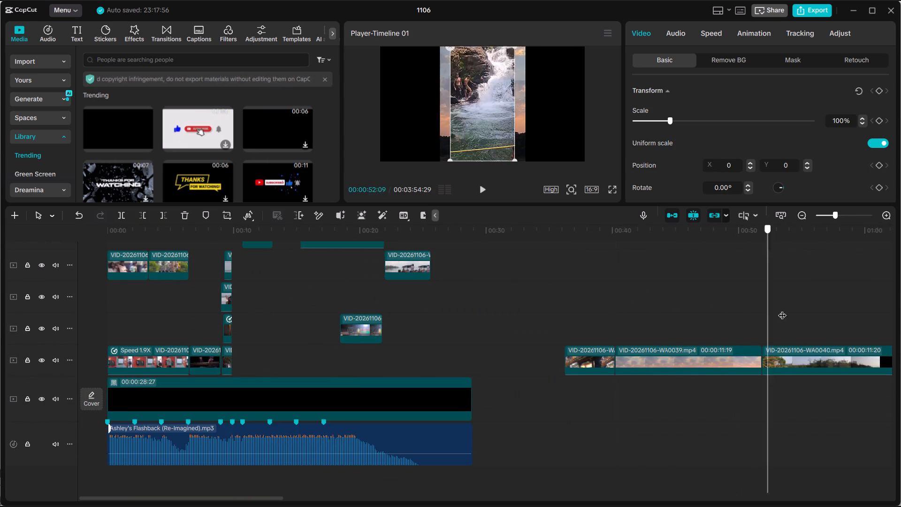
pyautogui.moveTo(782, 309); pyautogui.dragTo(738, 307)
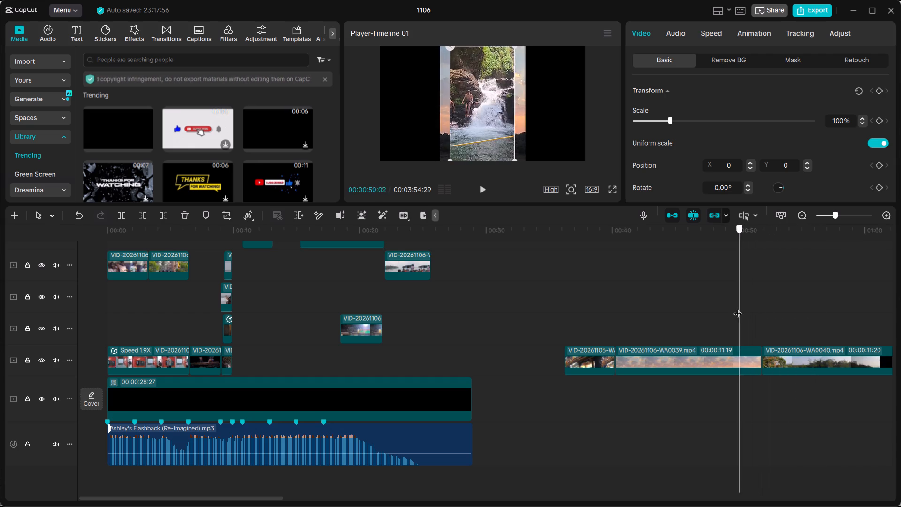
pyautogui.moveTo(738, 307); pyautogui.dragTo(835, 318)
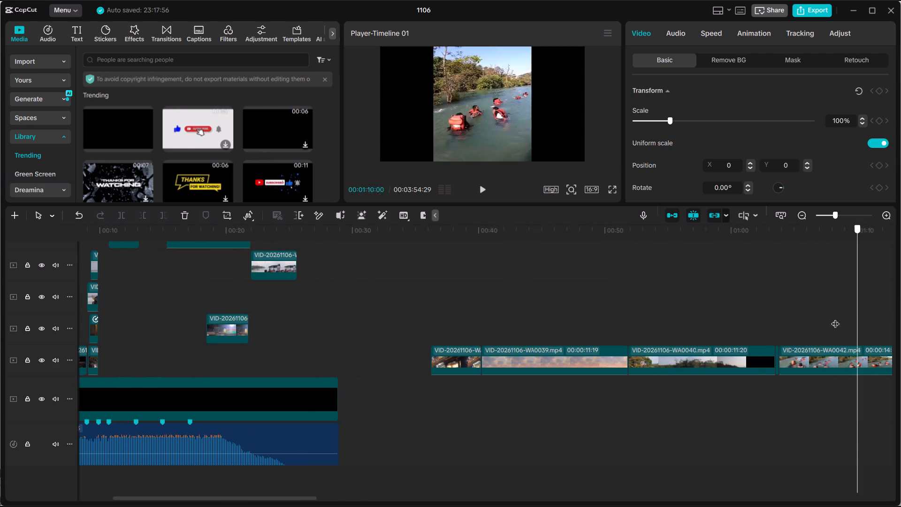
pyautogui.moveTo(835, 318); pyautogui.dragTo(900, 318)
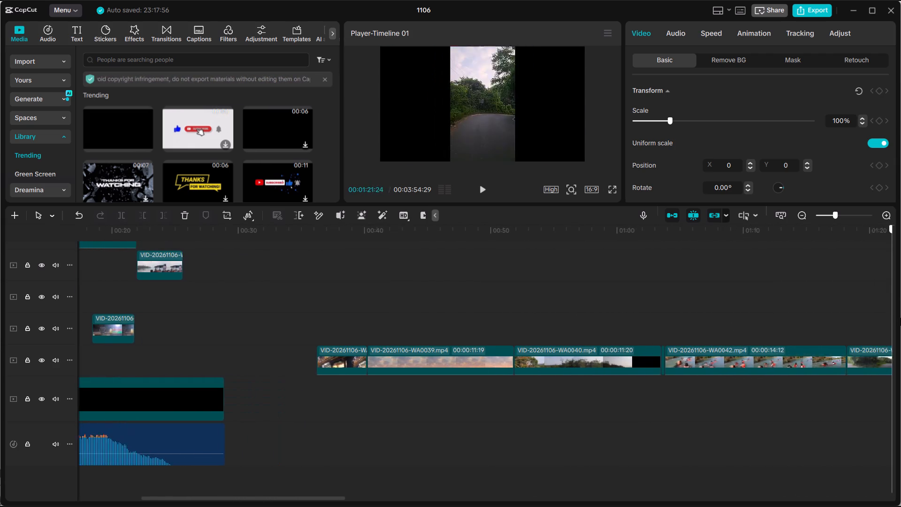
pyautogui.moveTo(900, 318); pyautogui.dragTo(883, 318)
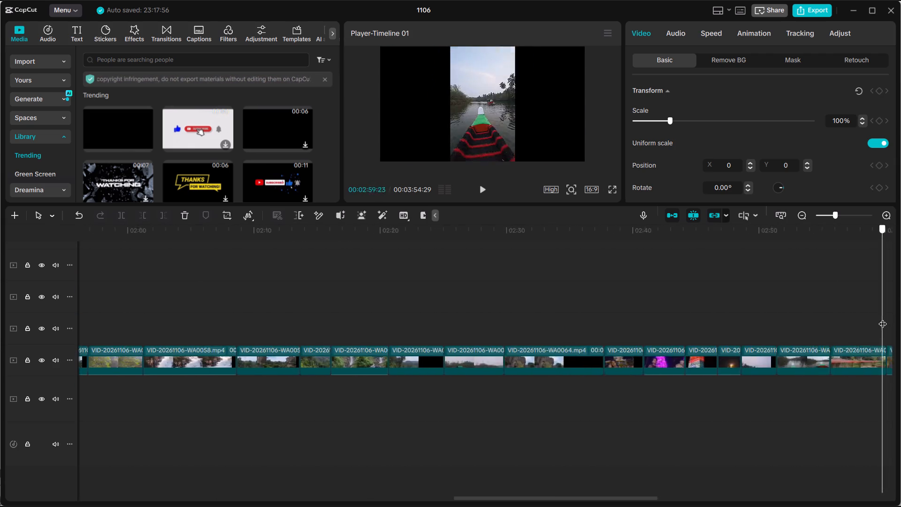
pyautogui.moveTo(883, 318); pyautogui.dragTo(322, 326)
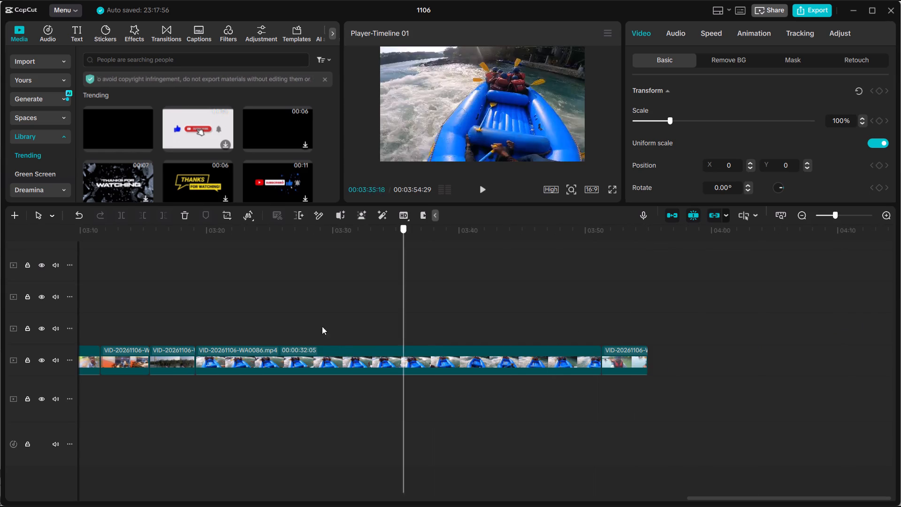
pyautogui.moveTo(322, 326); pyautogui.dragTo(51, 327)
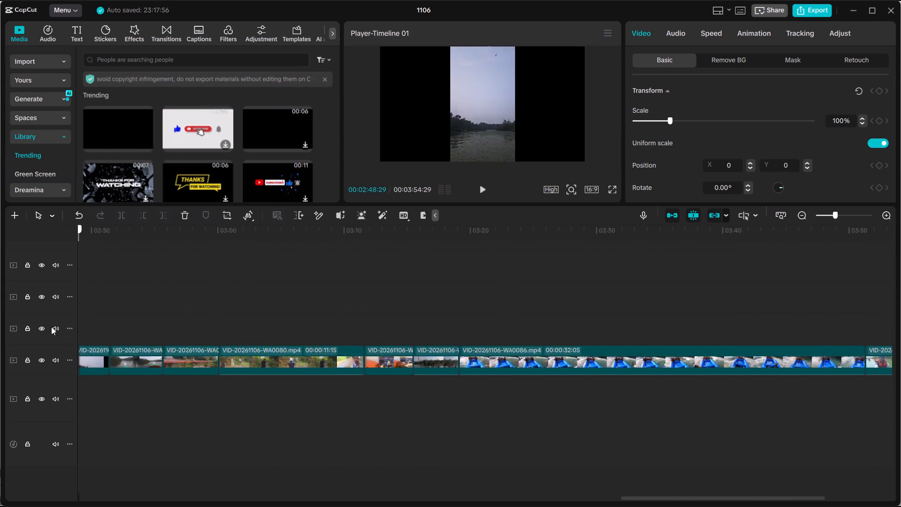
pyautogui.moveTo(51, 327); pyautogui.dragTo(69, 329)
pyautogui.scroll(7, 340, 323)
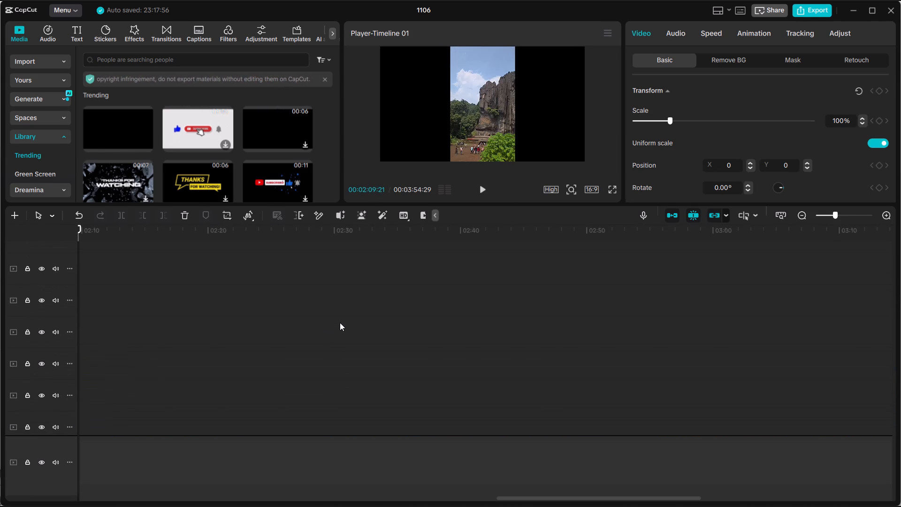
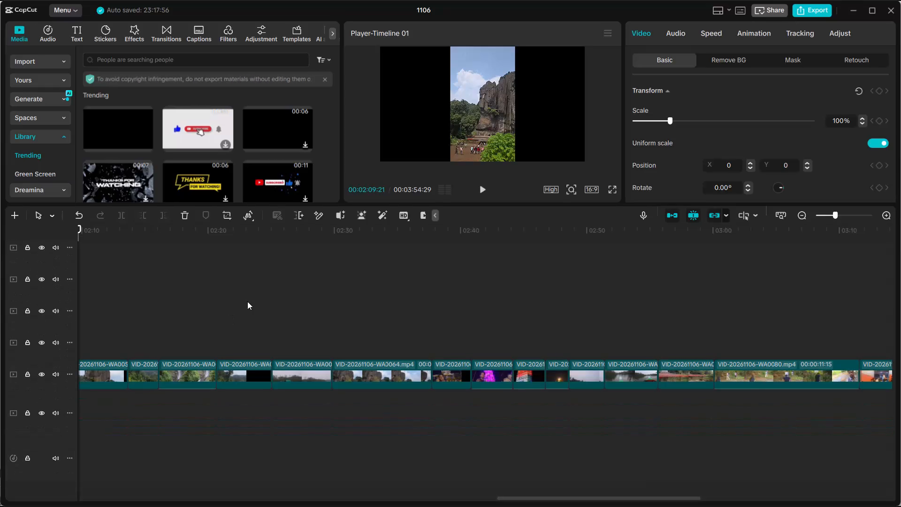
# Play the edit from the start through to the section just after the 10-second mark.
pyautogui.moveTo(248, 236); pyautogui.dragTo(119, 235)
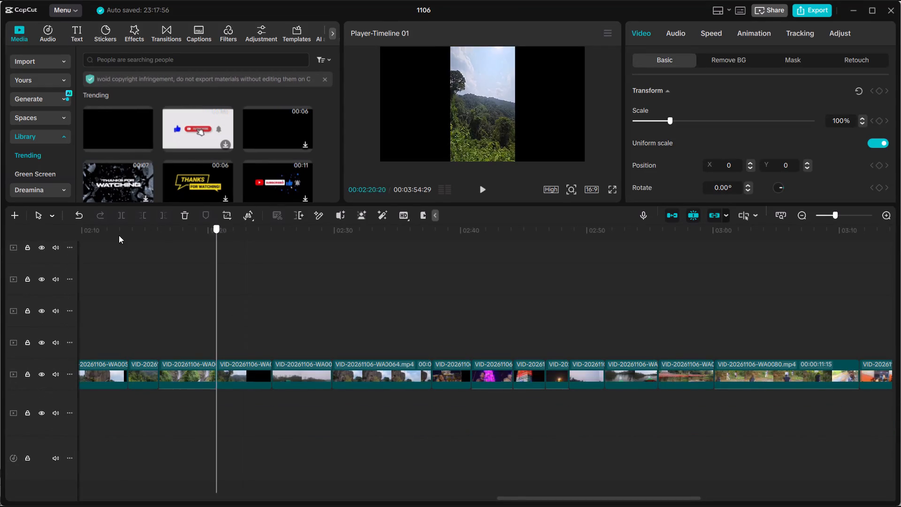
pyautogui.moveTo(119, 235); pyautogui.dragTo(0, 263)
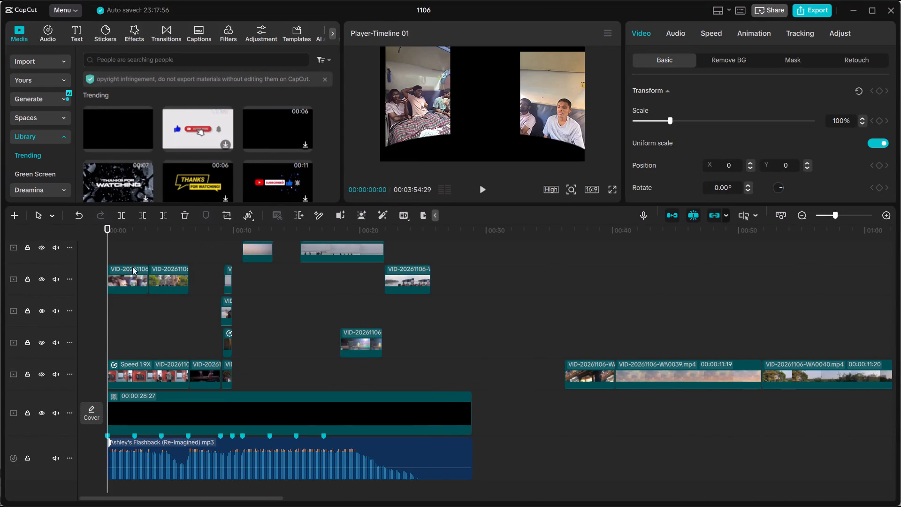
pyautogui.click(482, 191)
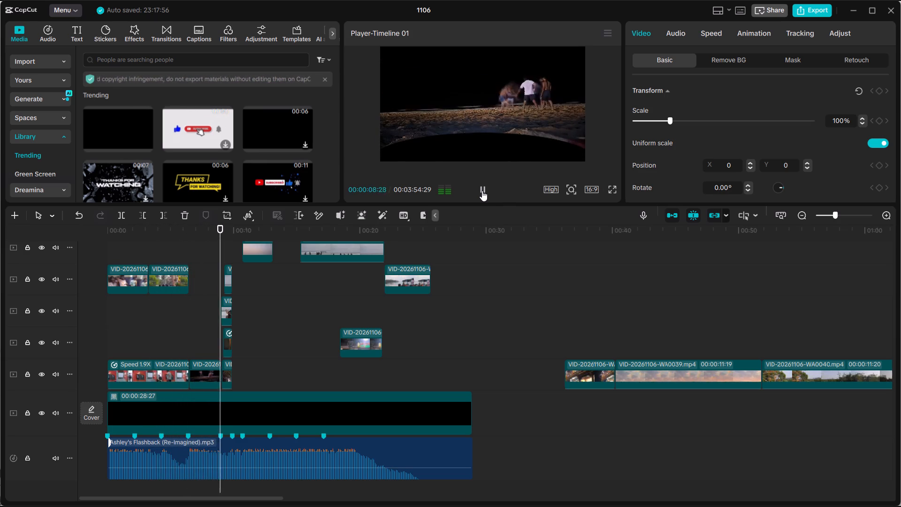
pyautogui.click(482, 191)
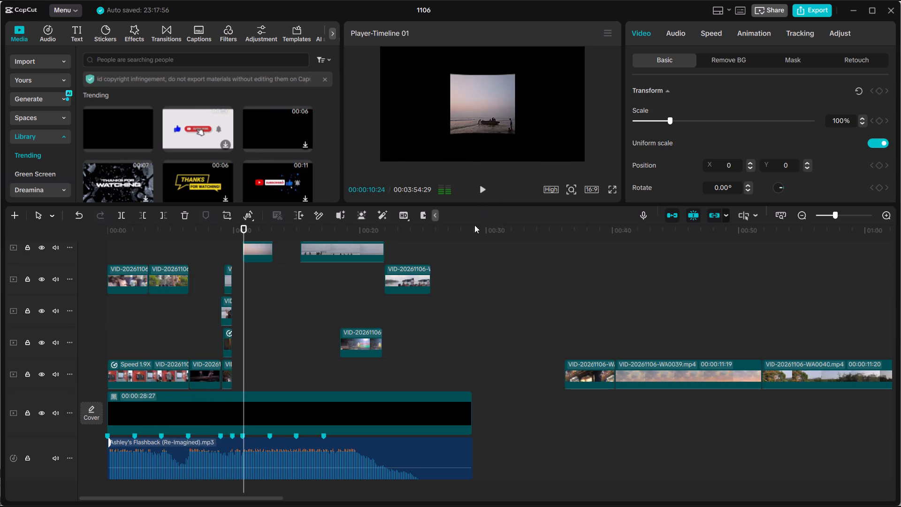
# Replay the collage section from 00:00:09:05 to past 10 seconds to check how it leads into the following section.
pyautogui.scroll(9, 320, 335)
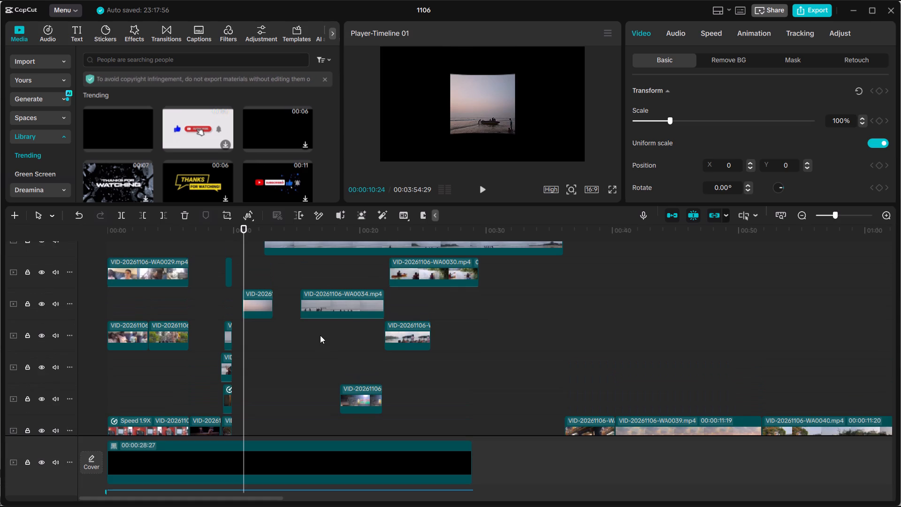
pyautogui.keyDown('shift'); pyautogui.scroll(7, 320, 335); pyautogui.keyUp('shift')
pyautogui.keyDown('ctrl'); pyautogui.scroll(12, 317, 338); pyautogui.keyUp('ctrl')
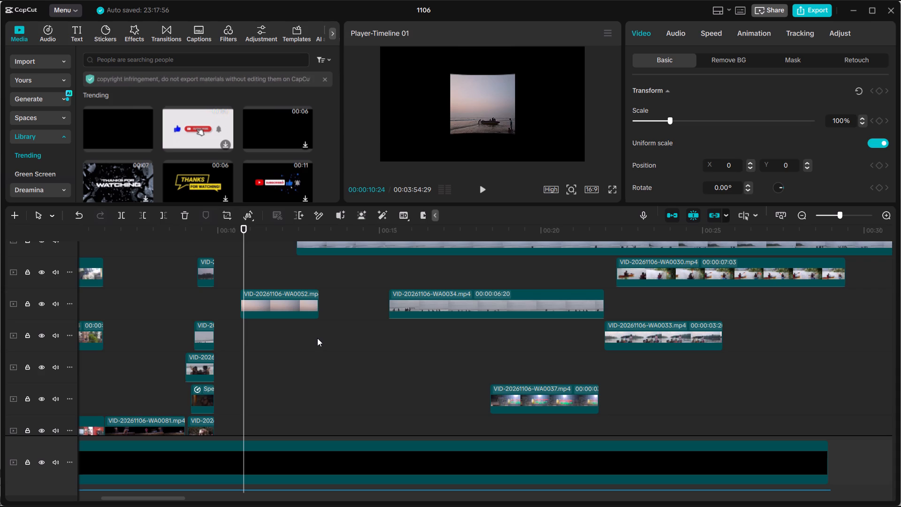
pyautogui.moveTo(203, 234); pyautogui.dragTo(193, 234)
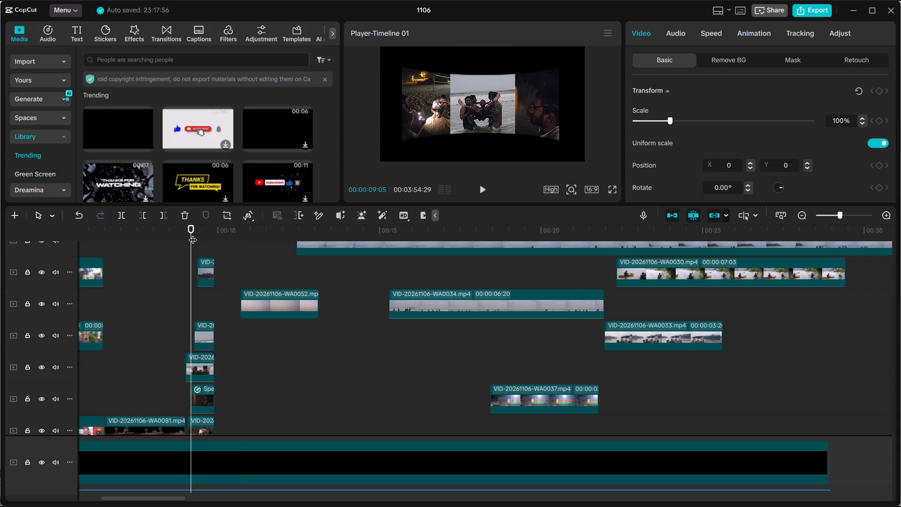
pyautogui.keyDown('ctrl'); pyautogui.scroll(10, 237, 307); pyautogui.keyUp('ctrl')
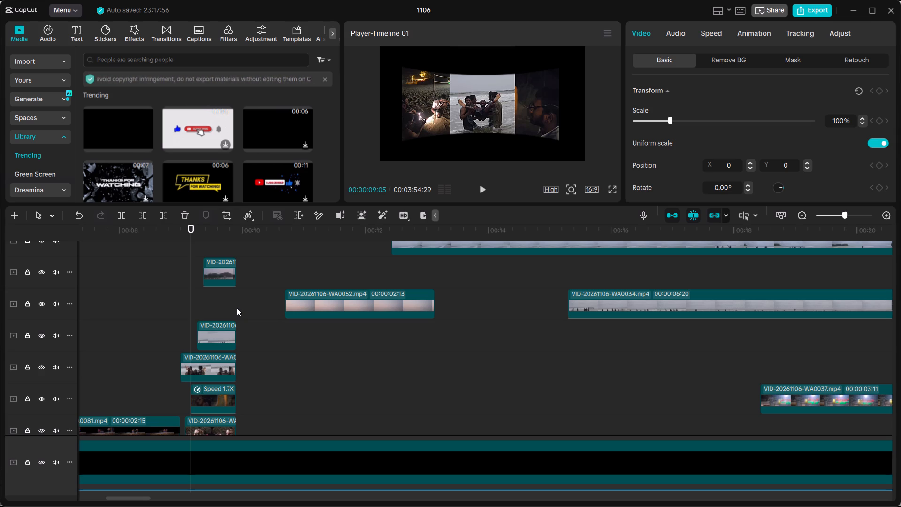
pyautogui.click(484, 182)
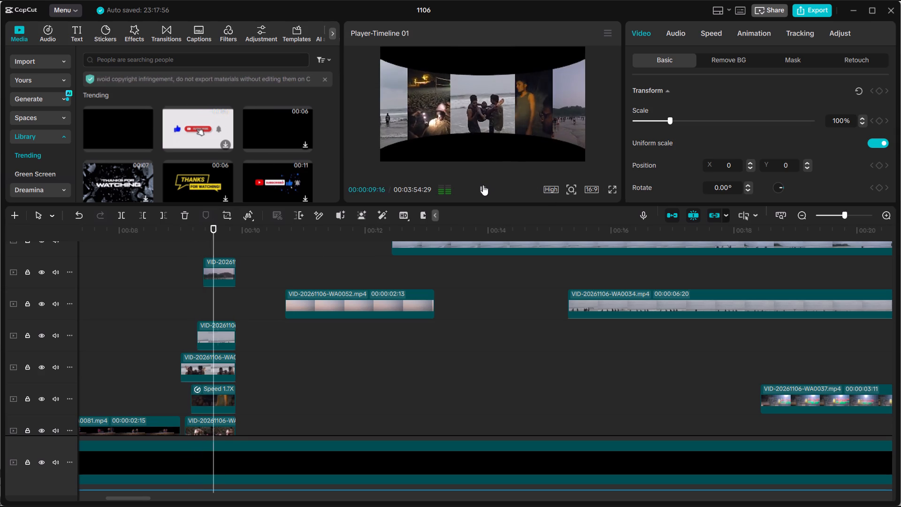
pyautogui.click(483, 185)
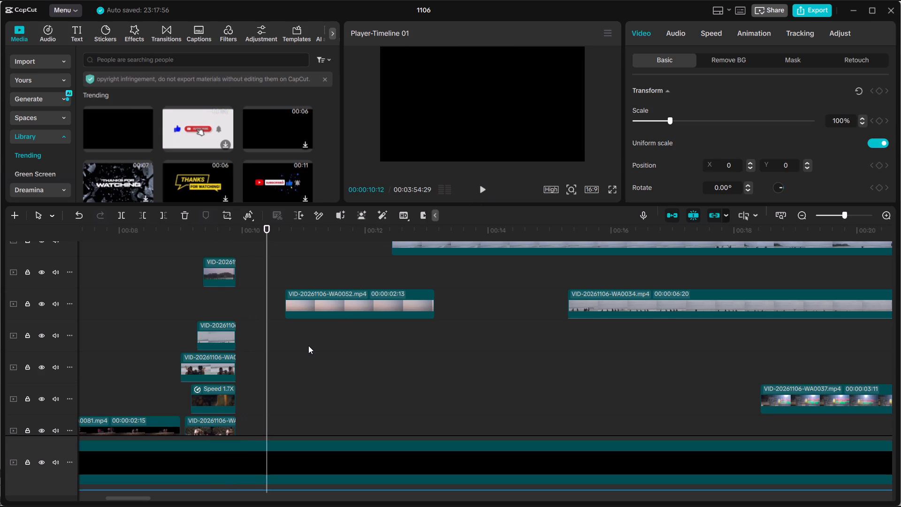
# Move clip WA0052 earlier on its track so that it starts where the collage clips end, at about 00:00:09:27.
pyautogui.scroll(4, 308, 346)
pyautogui.click(329, 358)
pyautogui.moveTo(328, 360); pyautogui.dragTo(328, 360)
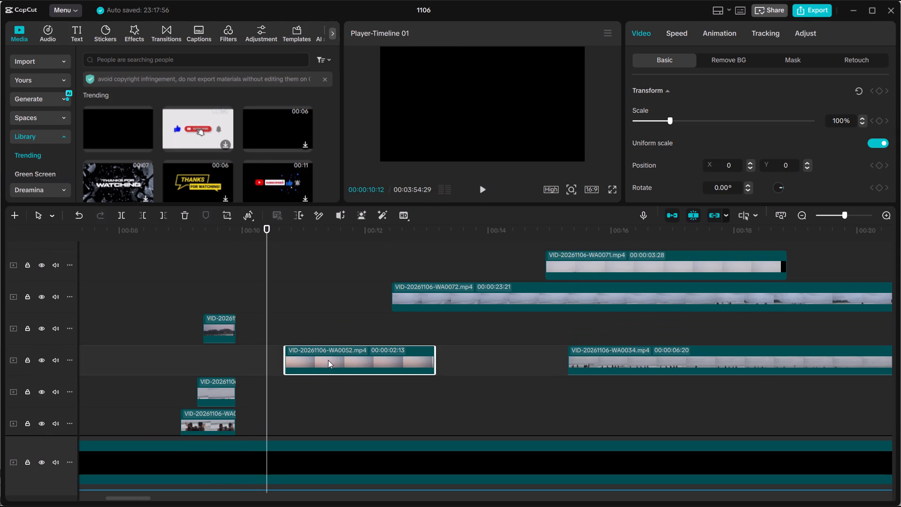
pyautogui.moveTo(328, 360); pyautogui.dragTo(281, 368)
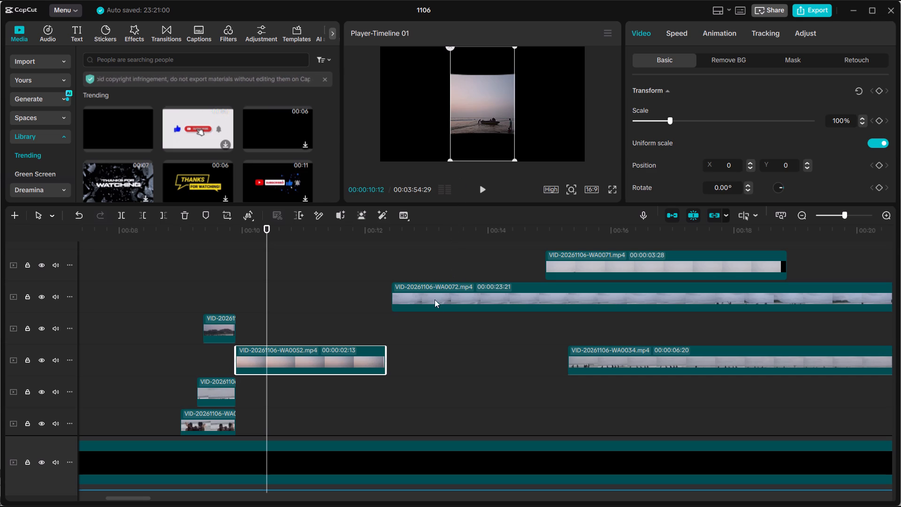
# Move clip WA0072 to start at about 10.3 seconds and place its picture left of WA0052's, at X -1183, Y -182.
pyautogui.moveTo(434, 301); pyautogui.dragTo(309, 328)
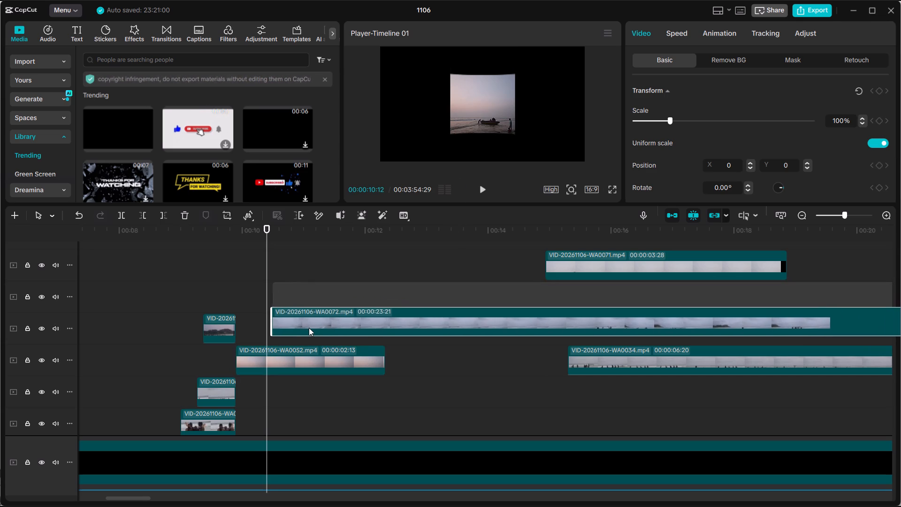
pyautogui.moveTo(309, 328); pyautogui.dragTo(301, 334)
pyautogui.moveTo(500, 107); pyautogui.dragTo(473, 114)
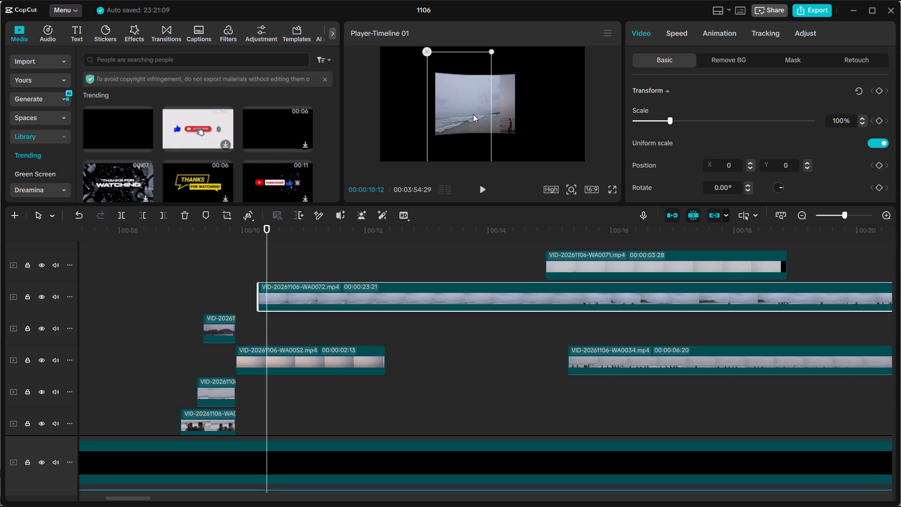
pyautogui.moveTo(473, 114); pyautogui.dragTo(457, 117)
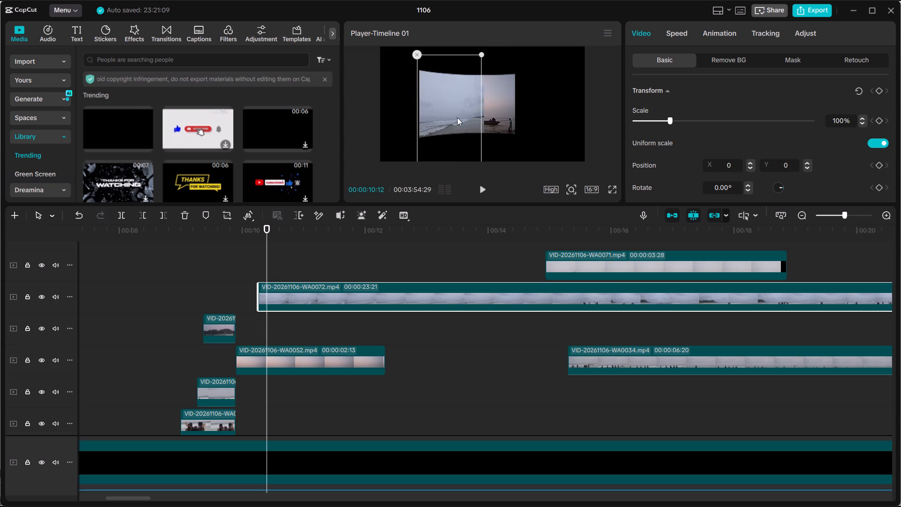
pyautogui.moveTo(457, 117); pyautogui.dragTo(437, 117)
# Move clip WA0052 to the track just above WA0083's, directly after the short collage clip there, and check the cut into it.
pyautogui.moveTo(341, 353); pyautogui.dragTo(340, 269)
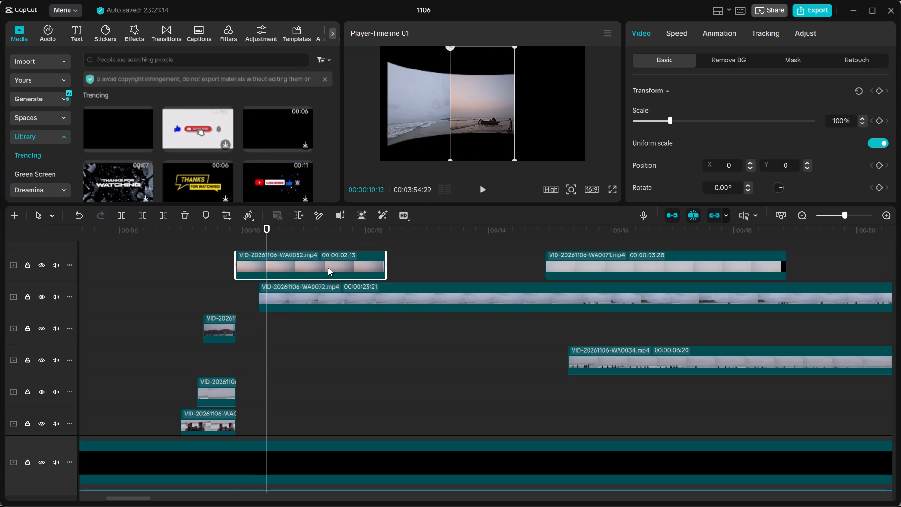
pyautogui.moveTo(328, 263); pyautogui.dragTo(331, 379)
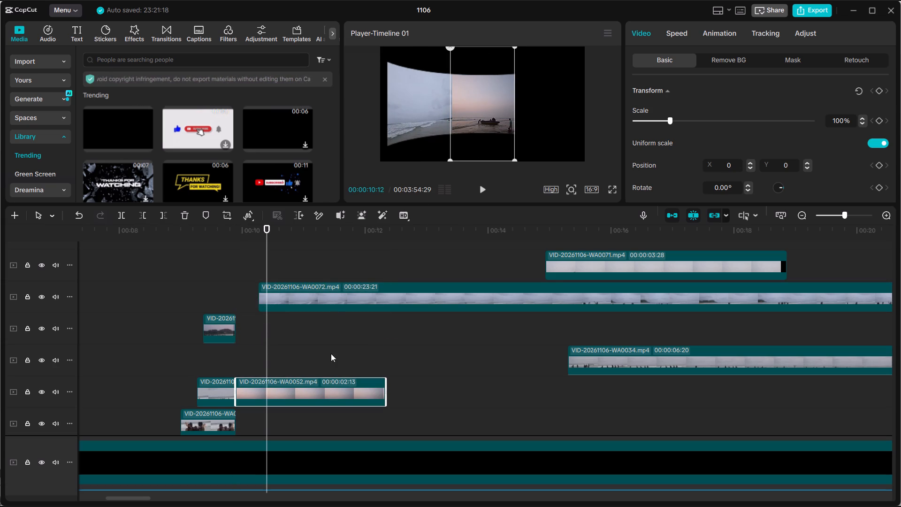
pyautogui.moveTo(269, 271); pyautogui.dragTo(233, 271)
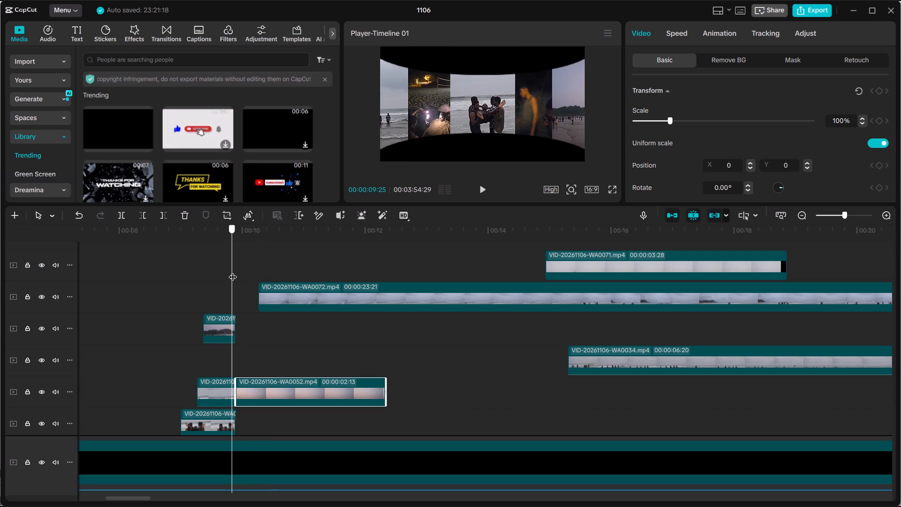
pyautogui.moveTo(233, 271); pyautogui.dragTo(265, 274)
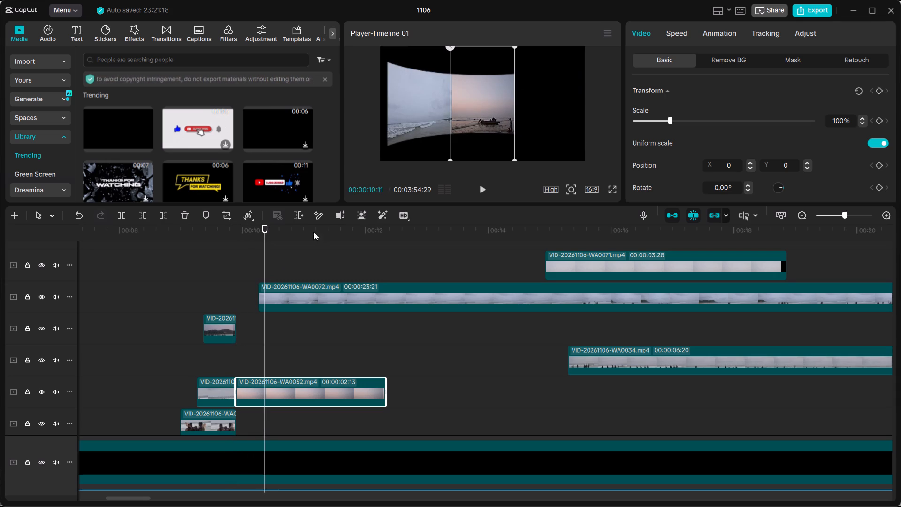
# Shift clip WA0072 to start at about 10.2 seconds and move its picture back toward the frame's centre, to about X -121, Y -165.
pyautogui.click(289, 294)
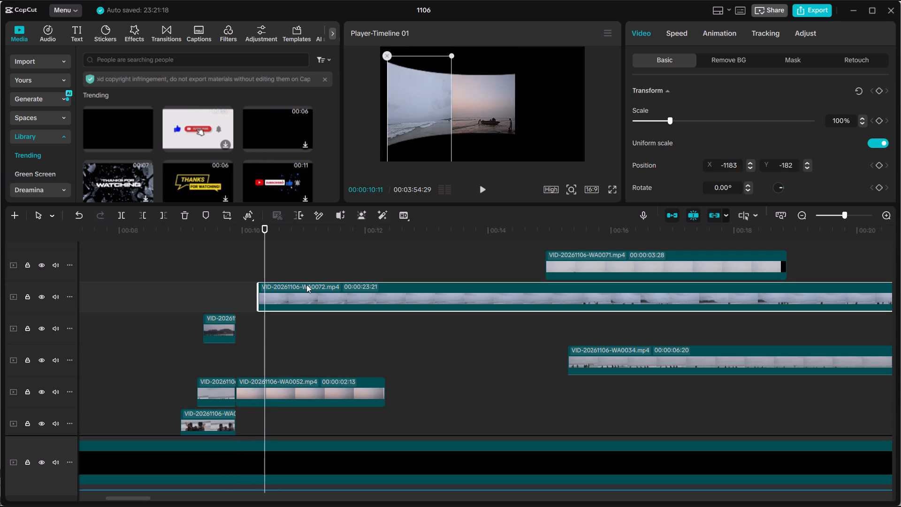
pyautogui.moveTo(300, 297); pyautogui.dragTo(295, 300)
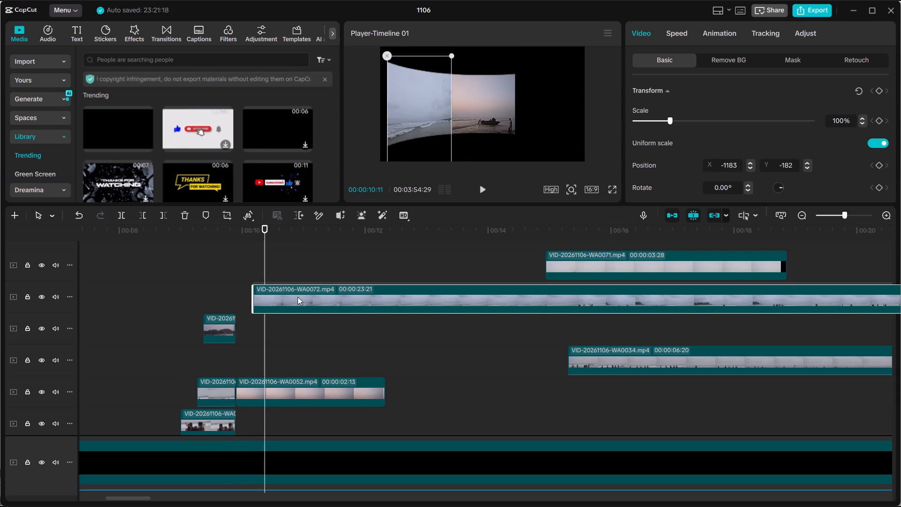
pyautogui.moveTo(407, 130); pyautogui.dragTo(490, 130)
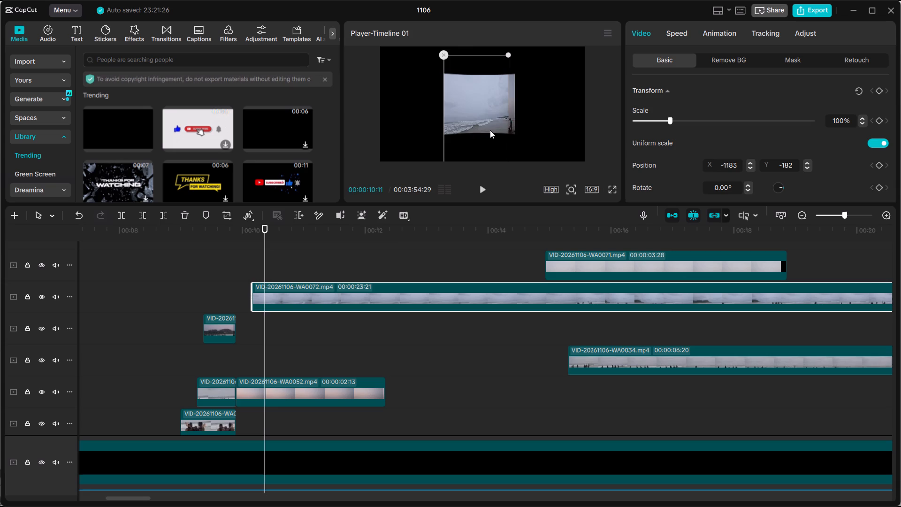
pyautogui.moveTo(490, 130); pyautogui.dragTo(463, 130)
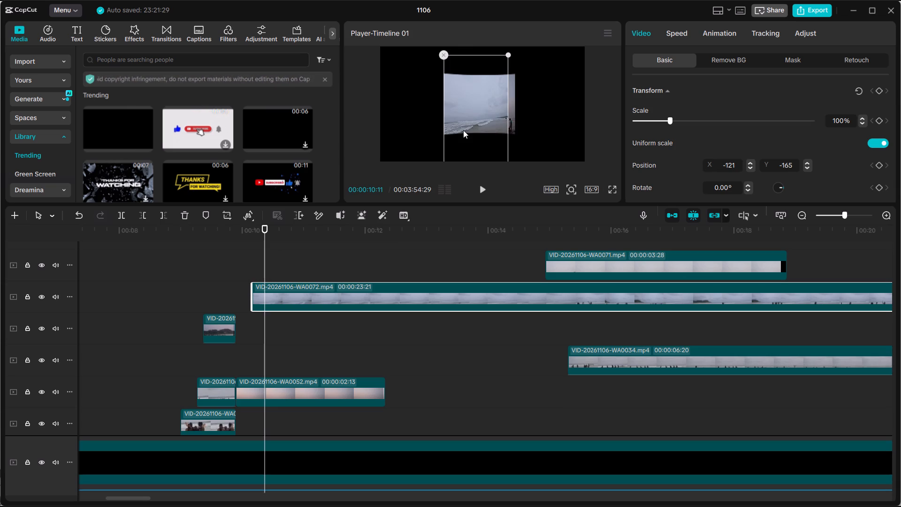
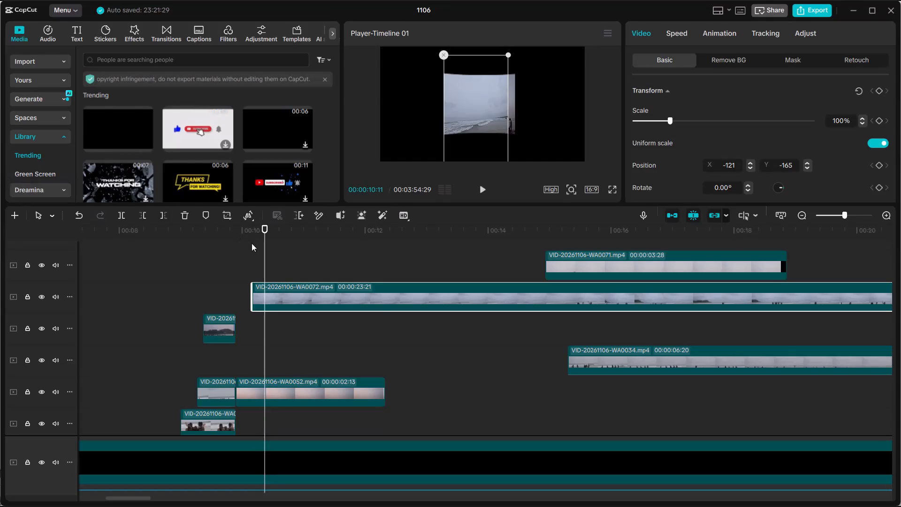
# Play the cut from the end of the collage clips and move clip WA0072 earlier to start there, at about 00:00:09:27.
pyautogui.moveTo(245, 233); pyautogui.dragTo(236, 233)
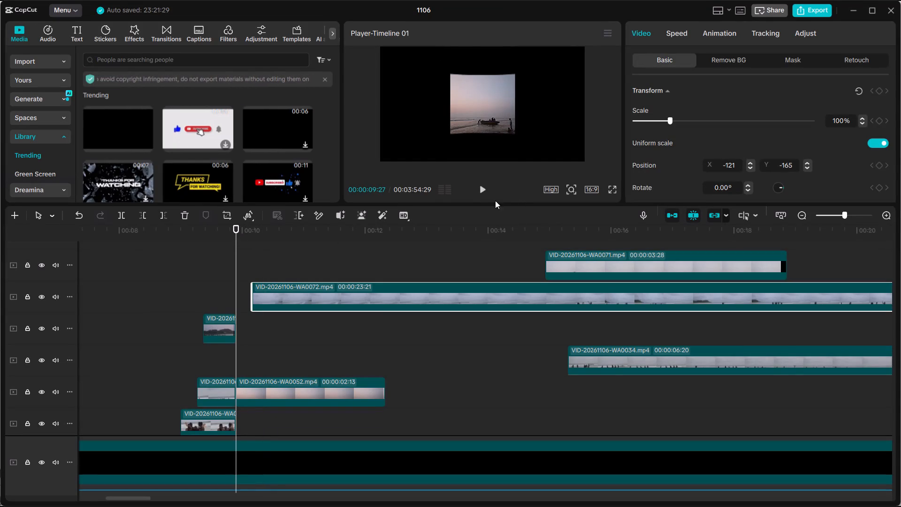
pyautogui.click(477, 185)
pyautogui.click(477, 185)
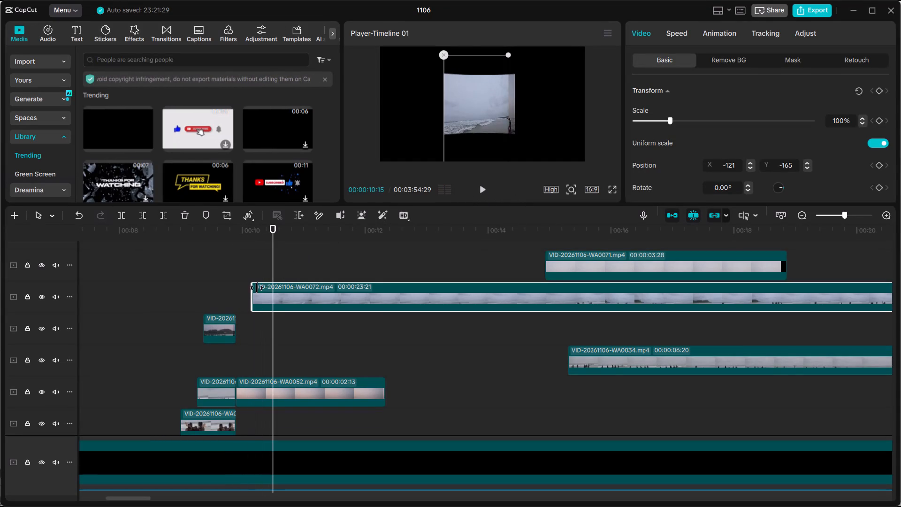
pyautogui.moveTo(252, 291); pyautogui.dragTo(229, 298)
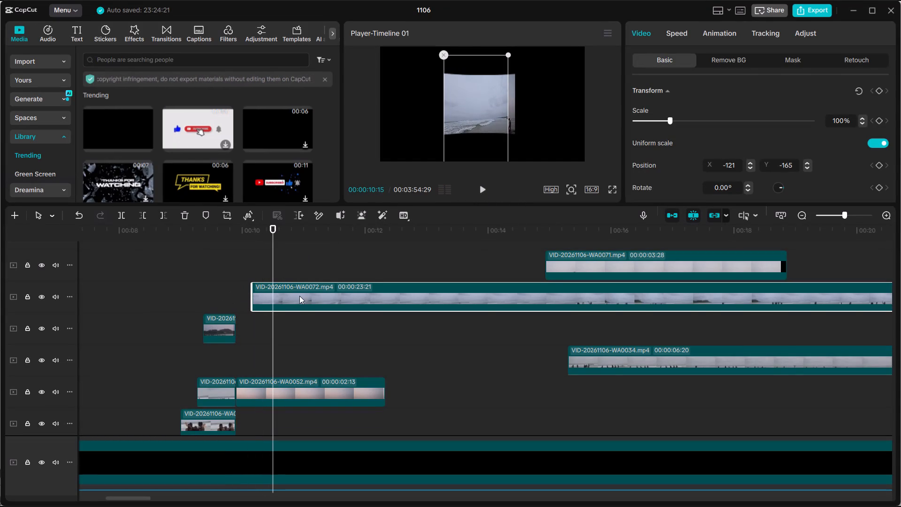
pyautogui.moveTo(299, 296); pyautogui.dragTo(283, 296)
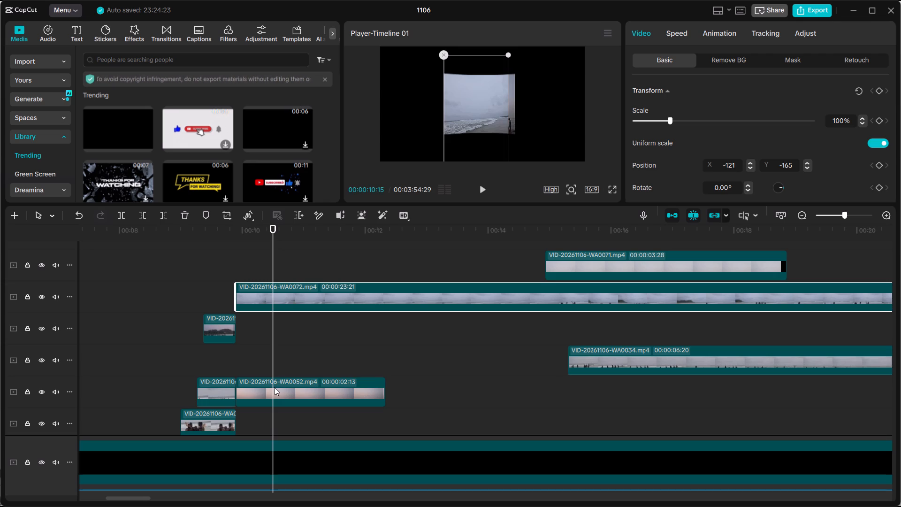
# Shift clip WA0052 later on its track so that it starts at about 10.1 seconds.
pyautogui.click(274, 387)
pyautogui.moveTo(273, 387); pyautogui.dragTo(287, 389)
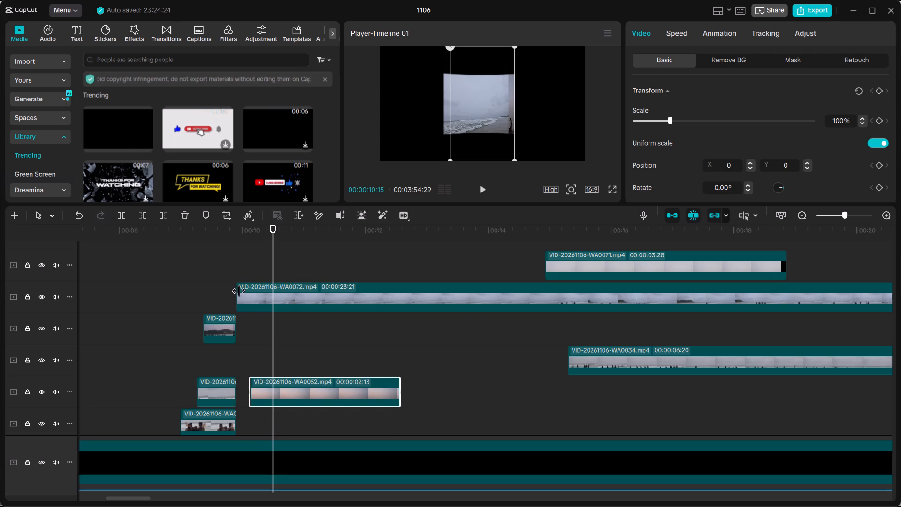
# Place WA0052's picture on the left side of the frame beside WA0072's picture, at about X -1232, Y 0.
pyautogui.click(255, 241)
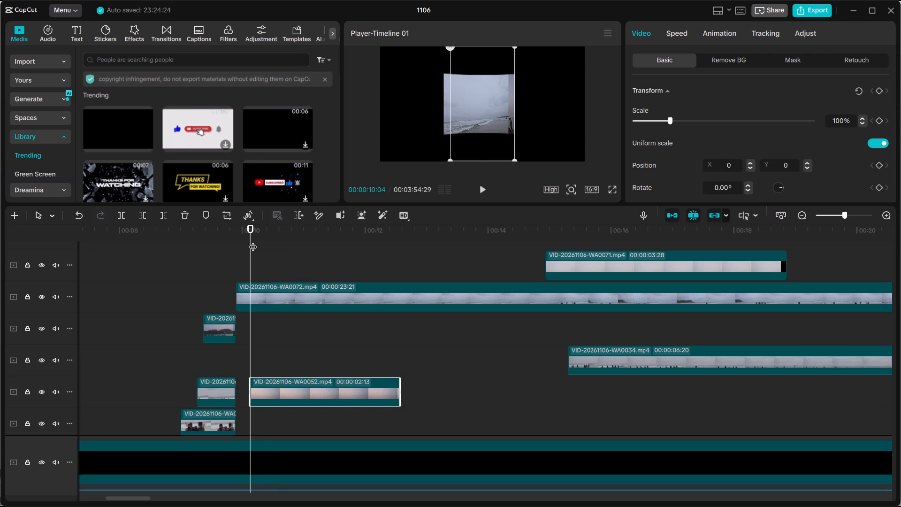
pyautogui.moveTo(500, 119); pyautogui.dragTo(450, 123)
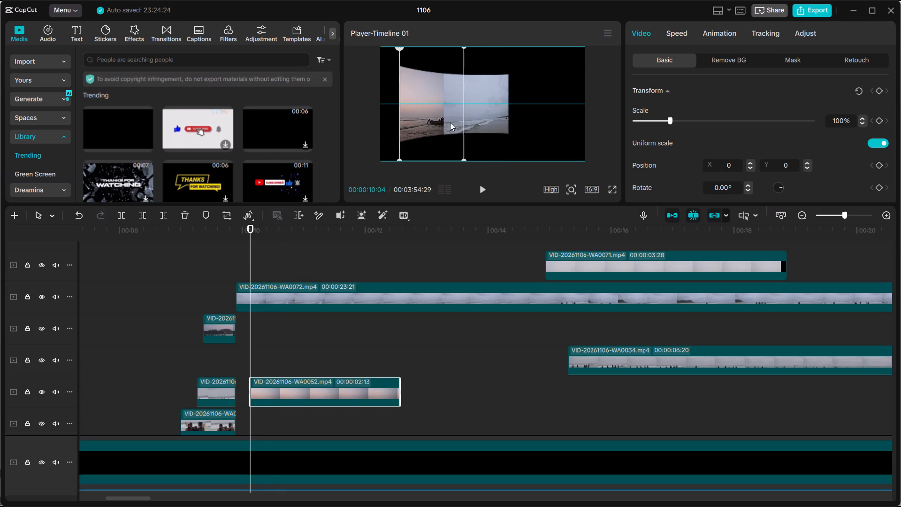
pyautogui.moveTo(450, 123); pyautogui.dragTo(424, 122)
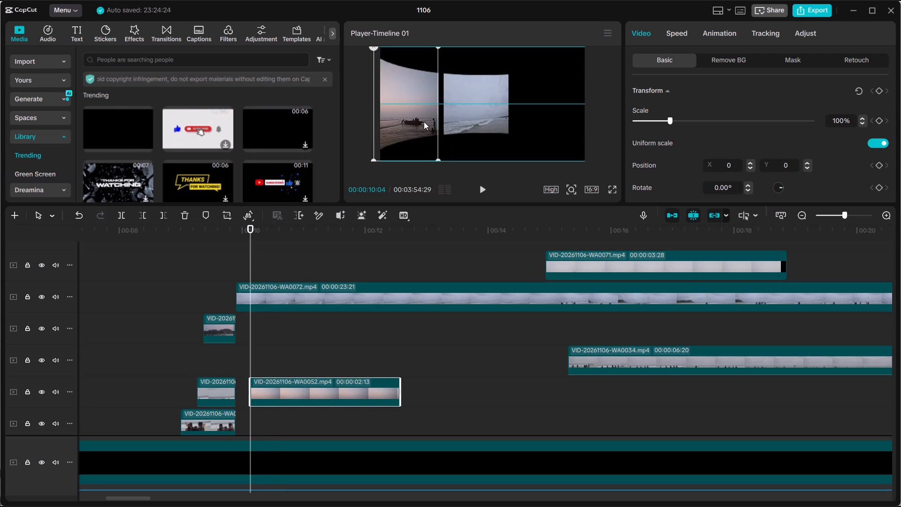
pyautogui.moveTo(424, 122); pyautogui.dragTo(434, 121)
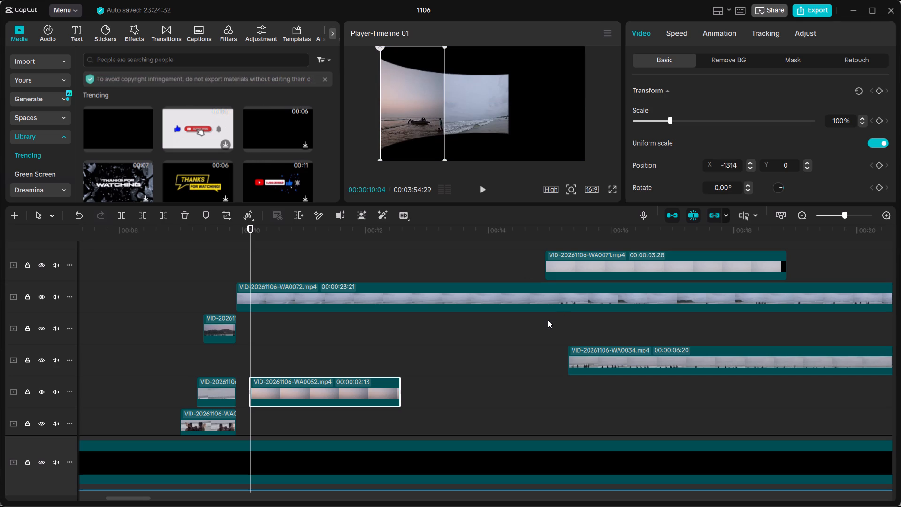
pyautogui.moveTo(428, 115); pyautogui.dragTo(446, 117)
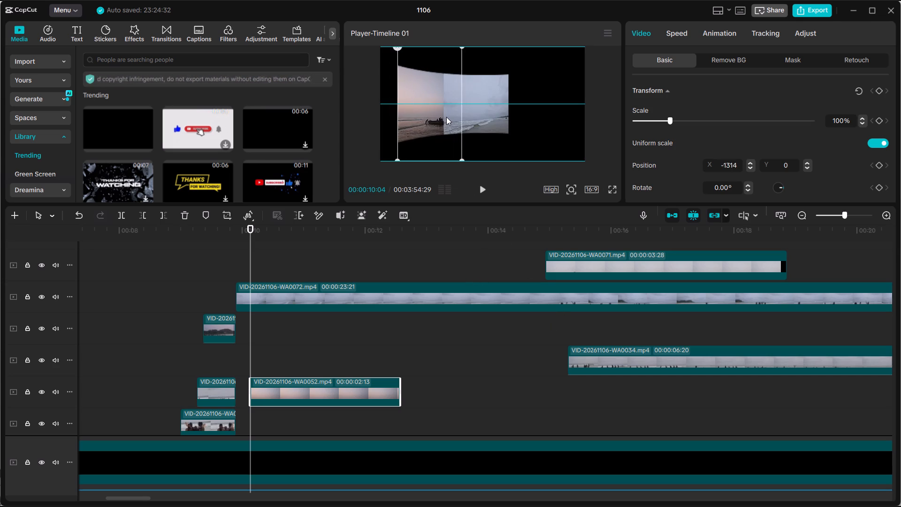
pyautogui.moveTo(446, 117); pyautogui.dragTo(421, 118)
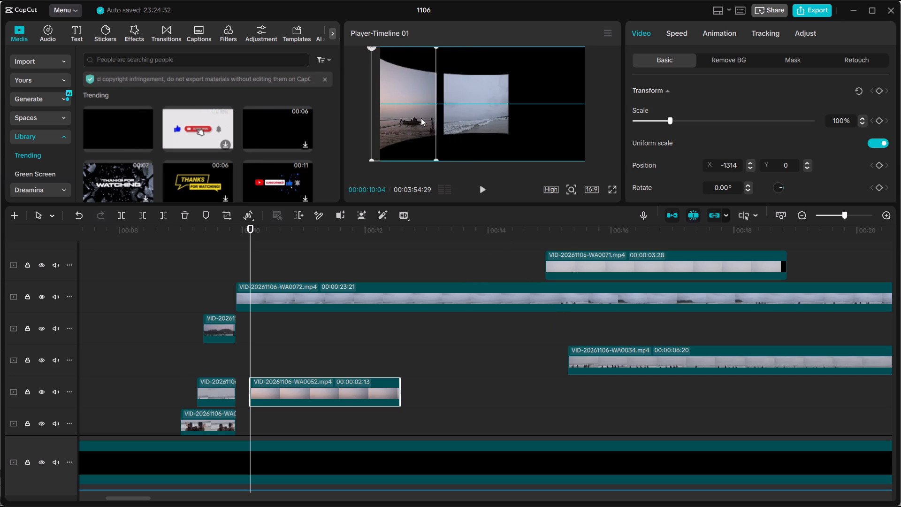
pyautogui.moveTo(421, 118); pyautogui.dragTo(432, 115)
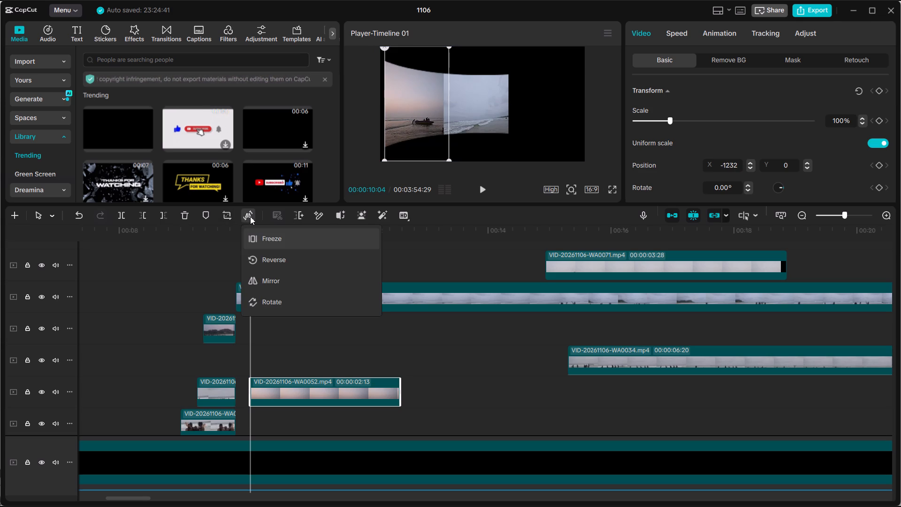
# Crop WA0052's picture freely to a smaller area, cutting off its left edge and reducing its height, with the crop area lowered around the boat.
pyautogui.click(226, 214)
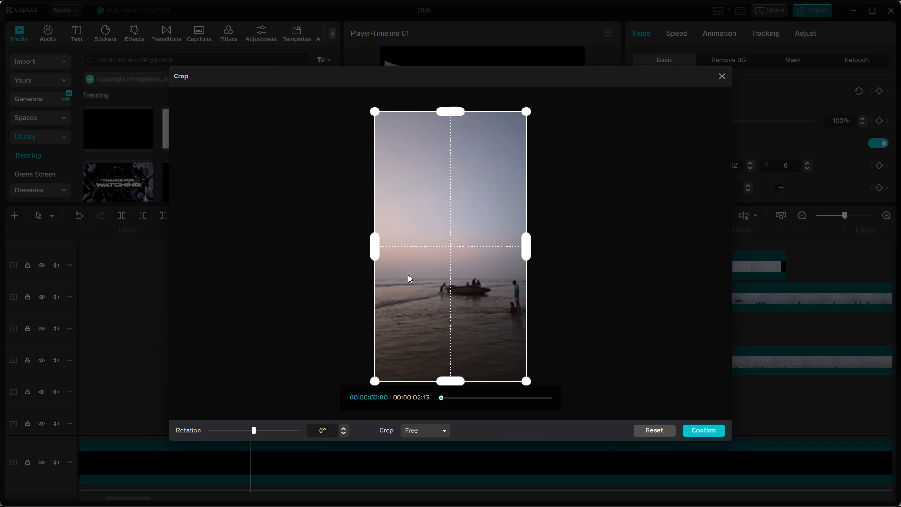
pyautogui.moveTo(443, 280); pyautogui.dragTo(410, 276)
pyautogui.moveTo(369, 249); pyautogui.dragTo(376, 249)
pyautogui.moveTo(376, 249); pyautogui.dragTo(417, 256)
pyautogui.moveTo(373, 262); pyautogui.dragTo(412, 261)
pyautogui.moveTo(453, 379); pyautogui.dragTo(453, 315)
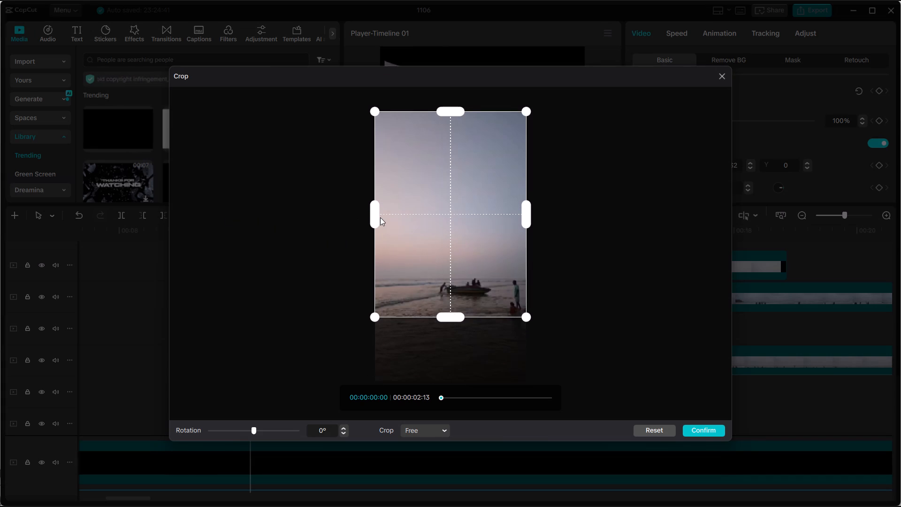
pyautogui.moveTo(375, 217); pyautogui.dragTo(415, 228)
pyautogui.moveTo(457, 246); pyautogui.dragTo(469, 300)
pyautogui.click(708, 434)
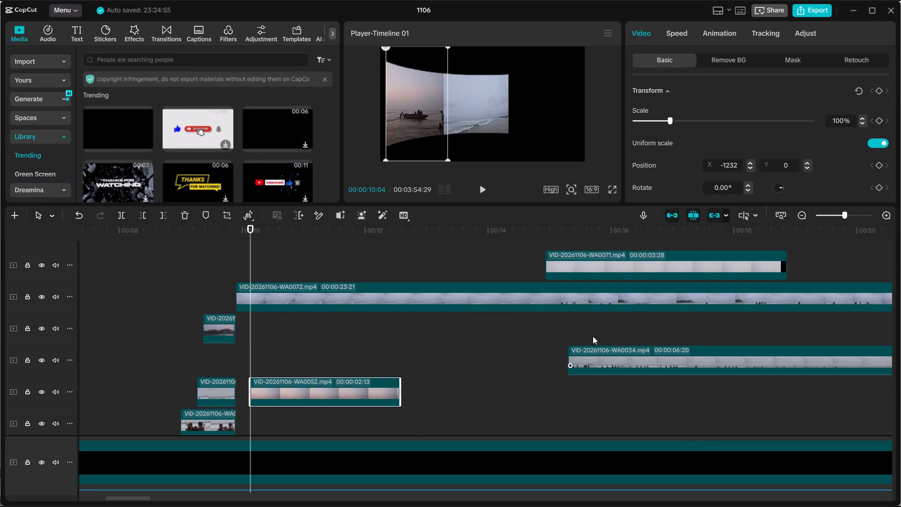
# Move WA0052's cropped picture back toward WA0072's so they overlap, to about X -852, Y -72.
pyautogui.moveTo(411, 118); pyautogui.dragTo(427, 121)
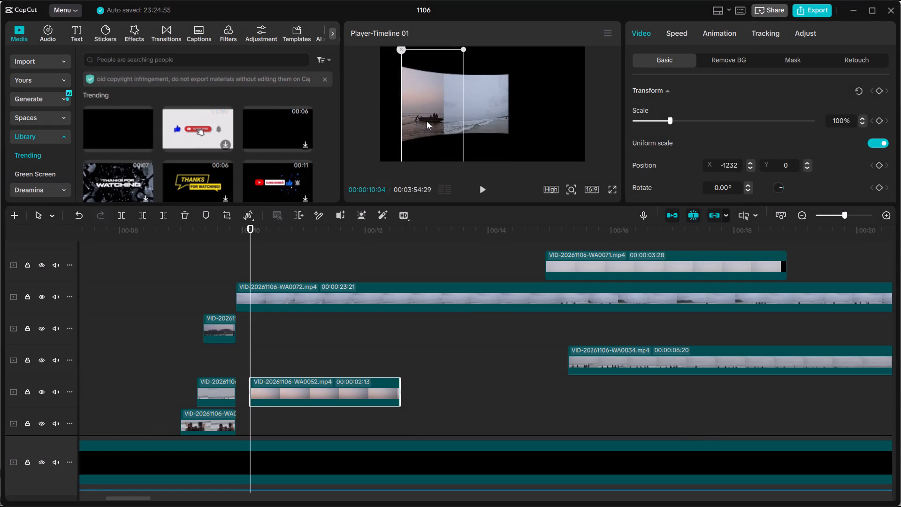
pyautogui.moveTo(427, 121); pyautogui.dragTo(431, 122)
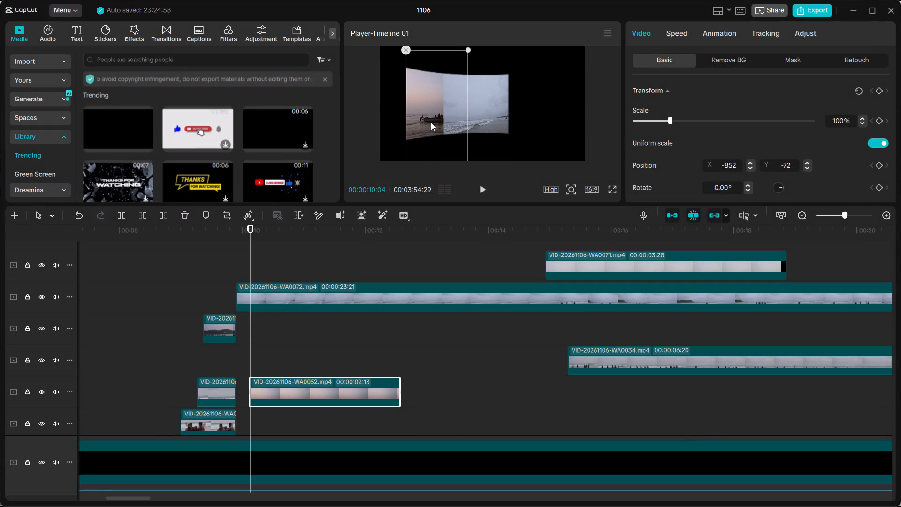
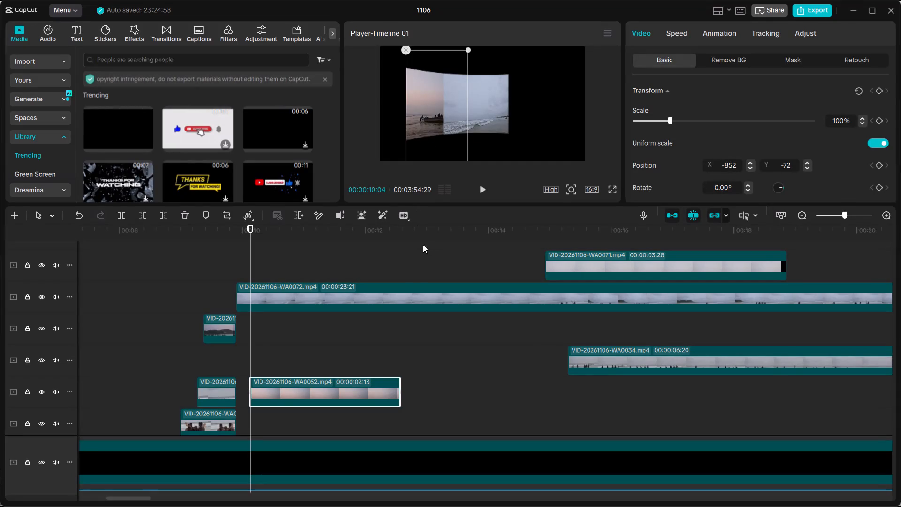
# Shift clip WA0034 earlier on its track so that it starts at about 10.4 seconds, just after WA0052's start.
pyautogui.click(634, 369)
pyautogui.moveTo(639, 362); pyautogui.dragTo(465, 362)
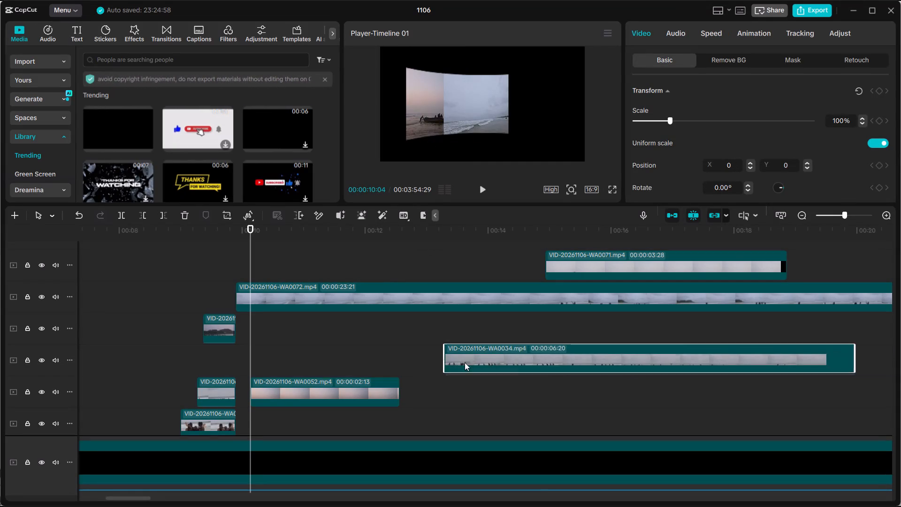
pyautogui.moveTo(465, 362); pyautogui.dragTo(339, 365)
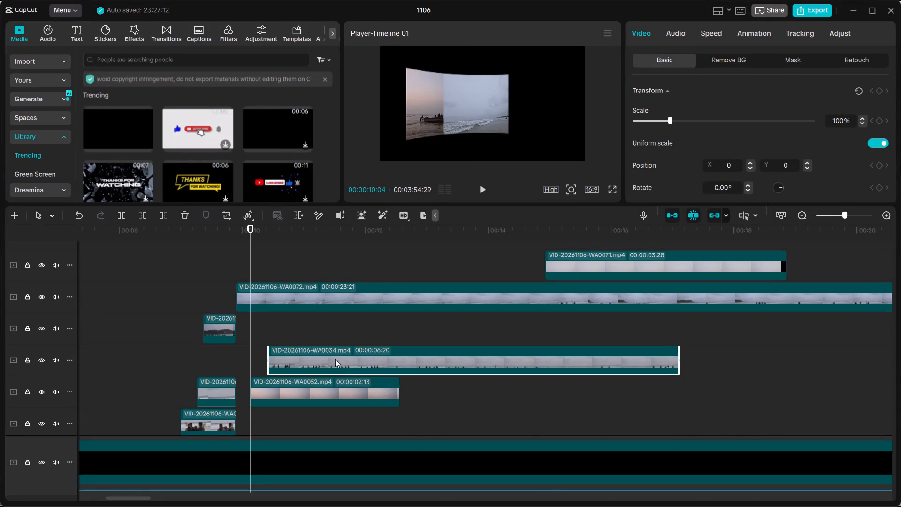
# Place WA0034's picture to the right of WA0072's picture in the frame, slightly overlapping it, at about X 589, Y 0.
pyautogui.click(252, 280)
pyautogui.moveTo(251, 271); pyautogui.dragTo(270, 275)
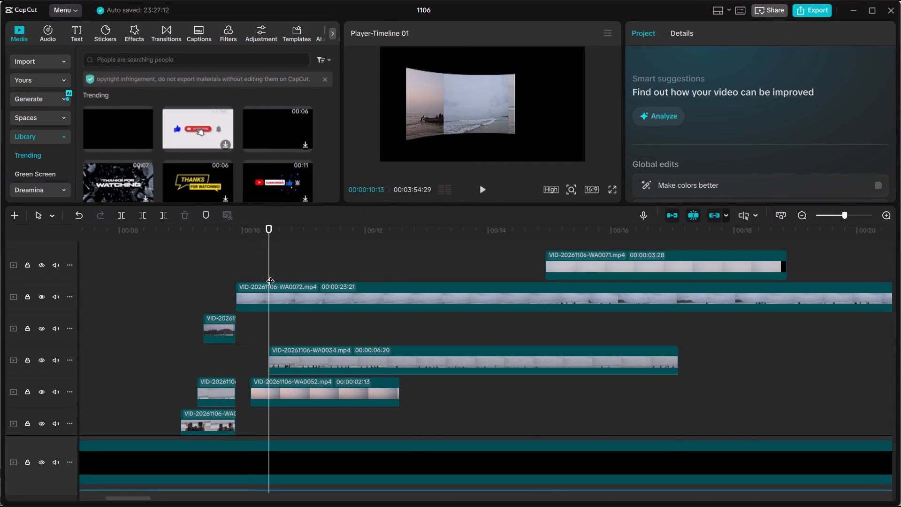
pyautogui.click(316, 369)
pyautogui.moveTo(484, 92); pyautogui.dragTo(522, 94)
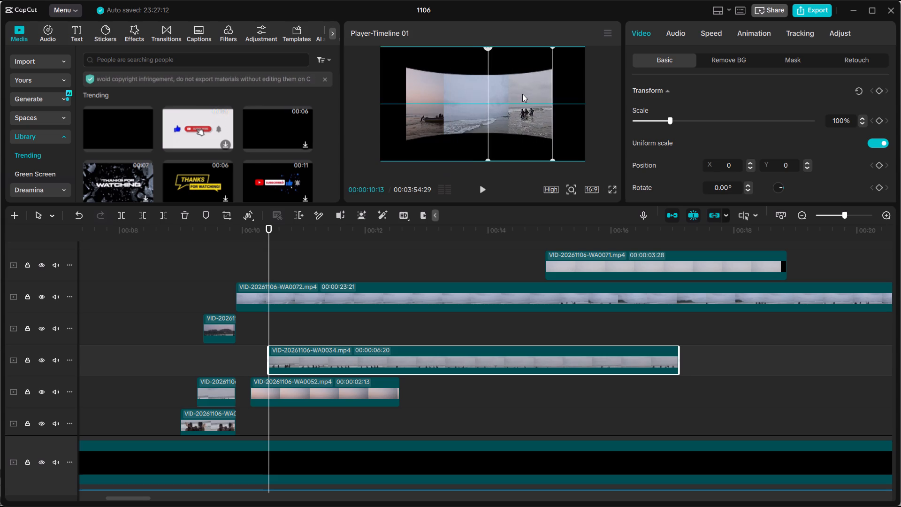
pyautogui.moveTo(522, 94); pyautogui.dragTo(516, 93)
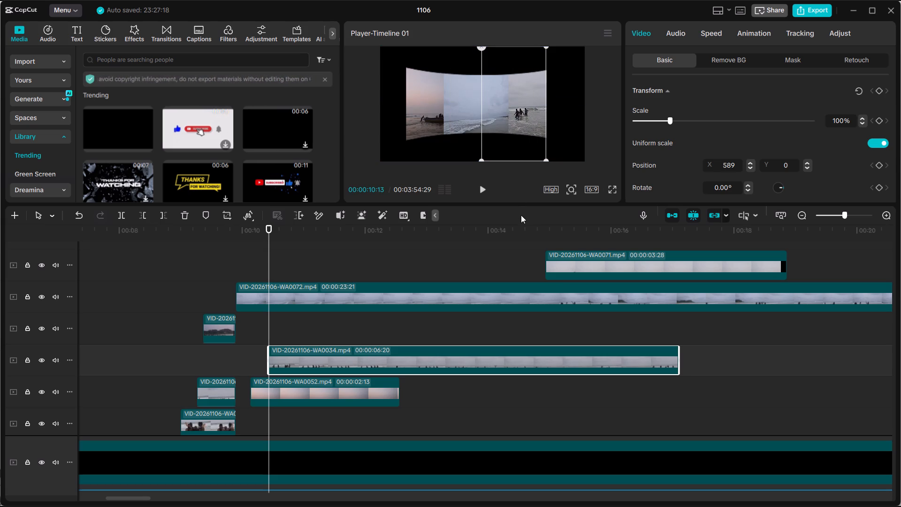
# Move clip WA0071 to the track directly above WA0034, starting at about 10.7 seconds.
pyautogui.scroll(2, 492, 358)
pyautogui.keyDown('ctrl'); pyautogui.scroll(-3, 492, 358); pyautogui.keyUp('ctrl')
pyautogui.click(554, 289)
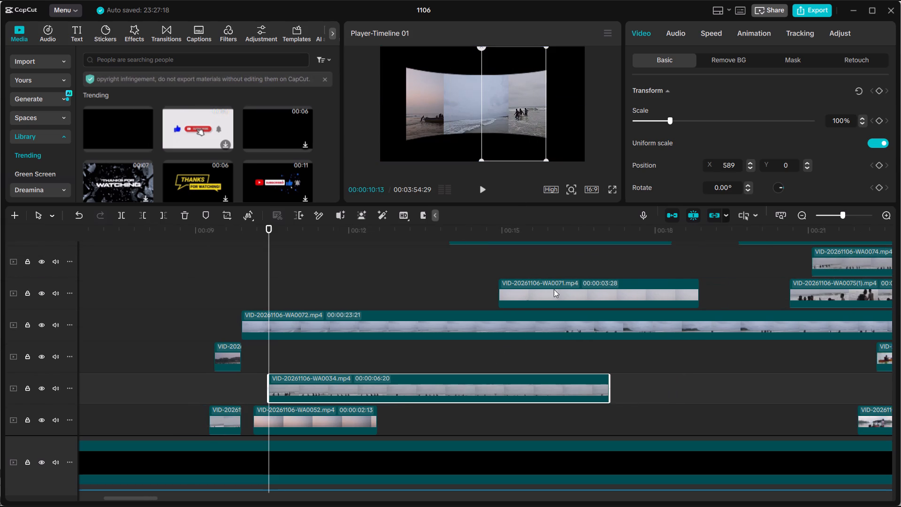
pyautogui.click(536, 223)
pyautogui.moveTo(536, 225); pyautogui.dragTo(562, 233)
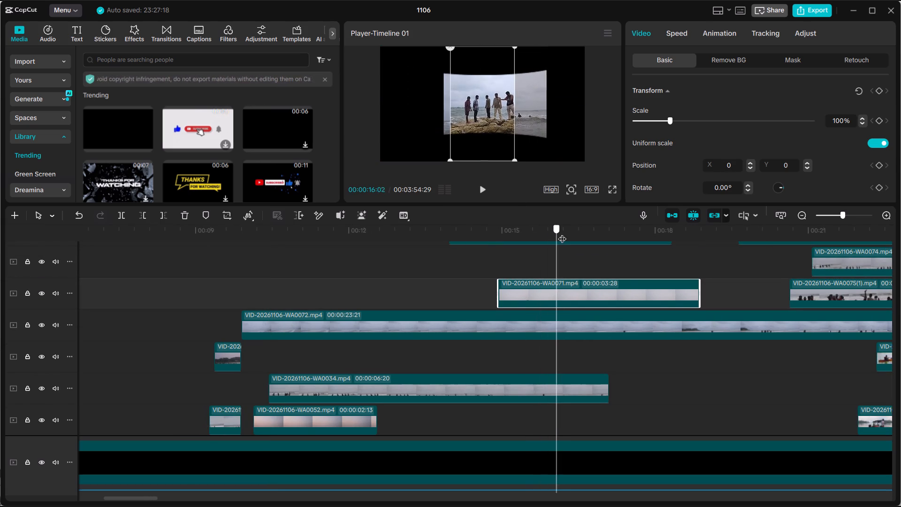
pyautogui.moveTo(562, 233); pyautogui.dragTo(548, 234)
pyautogui.moveTo(564, 294); pyautogui.dragTo(550, 306)
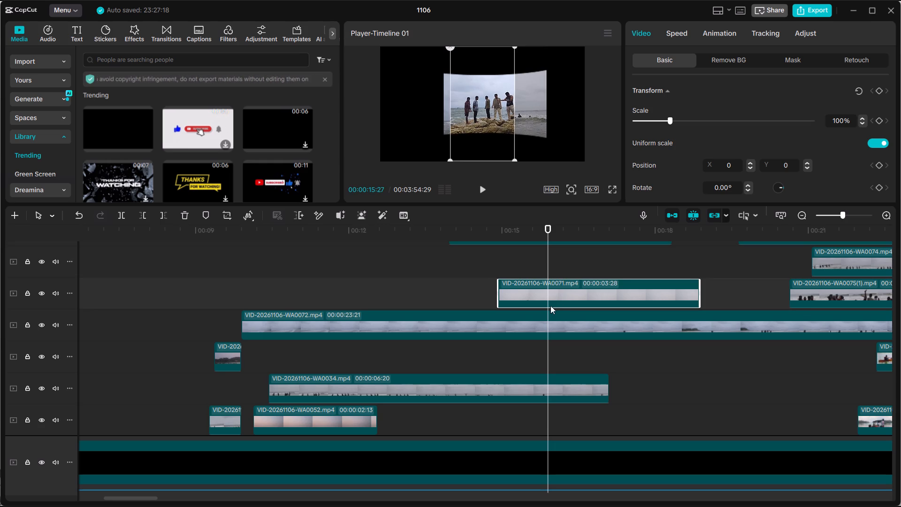
pyautogui.moveTo(550, 306); pyautogui.dragTo(350, 357)
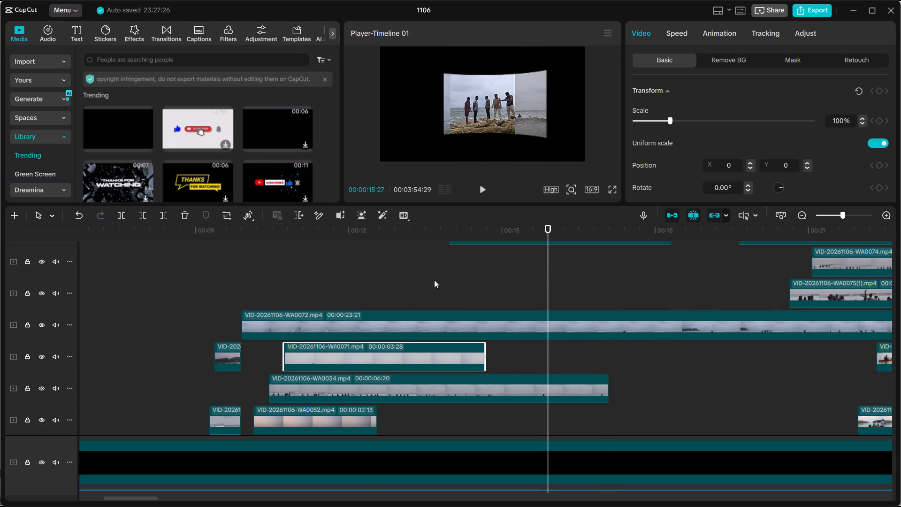
# Place WA0071's picture at the frame's right edge, overlapping the end of WA0034's picture, at about X 1701, Y 0.
pyautogui.moveTo(332, 230); pyautogui.dragTo(320, 233)
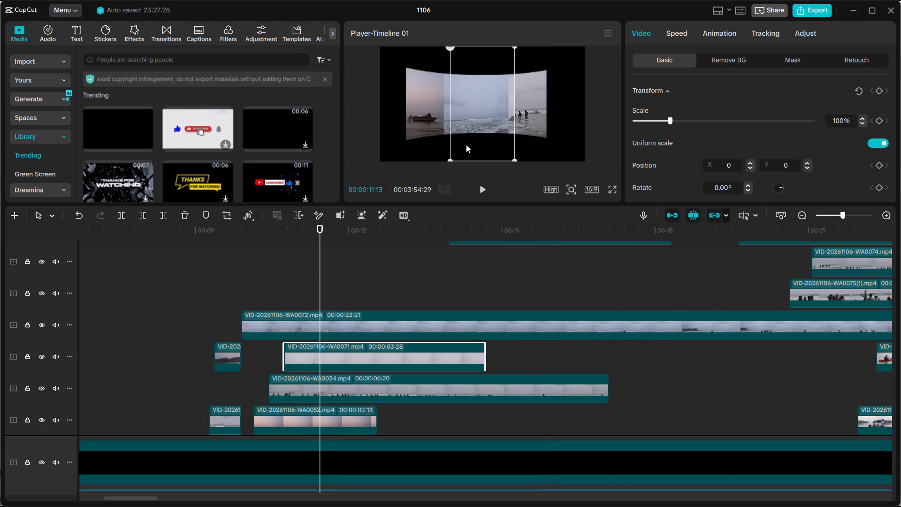
pyautogui.moveTo(471, 118); pyautogui.dragTo(540, 124)
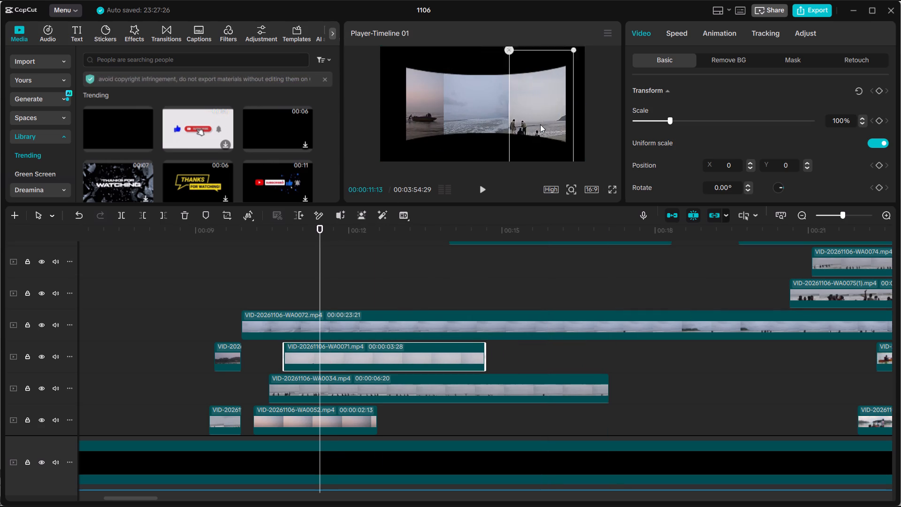
pyautogui.moveTo(540, 124); pyautogui.dragTo(548, 116)
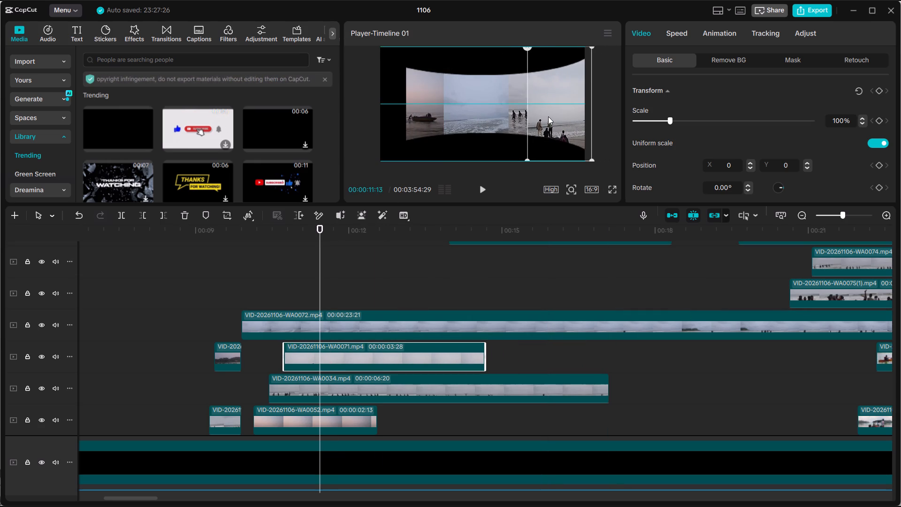
pyautogui.moveTo(548, 116); pyautogui.dragTo(567, 118)
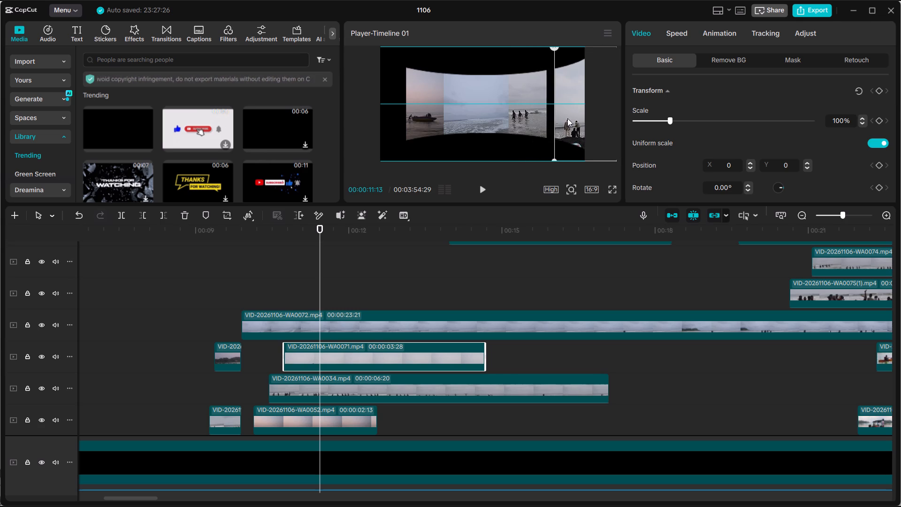
pyautogui.moveTo(567, 118); pyautogui.dragTo(562, 117)
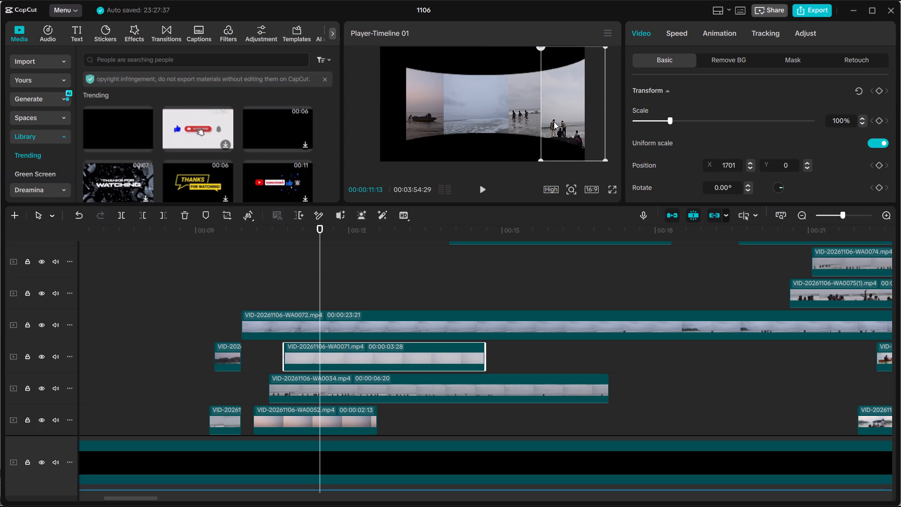
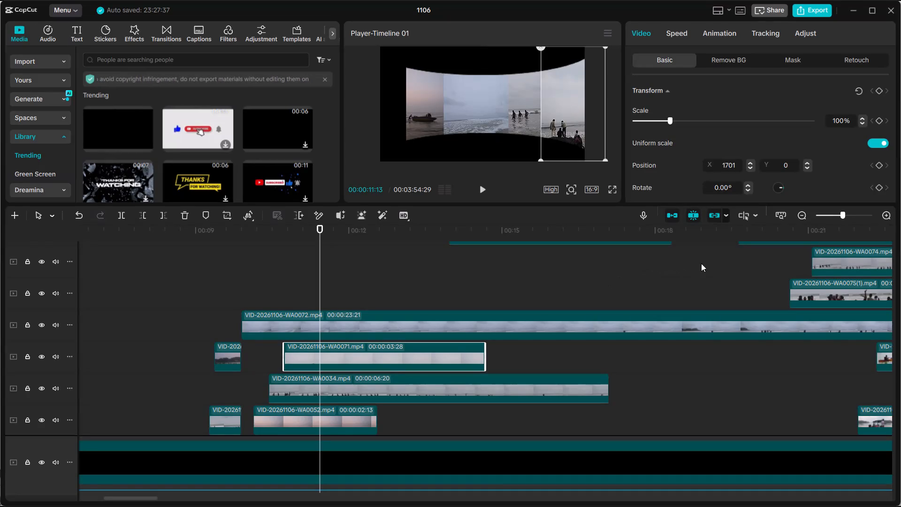
# Skim through clip WA0078 on the upper track and delete it from the timeline.
pyautogui.scroll(1, 658, 303)
pyautogui.scroll(1, 690, 268)
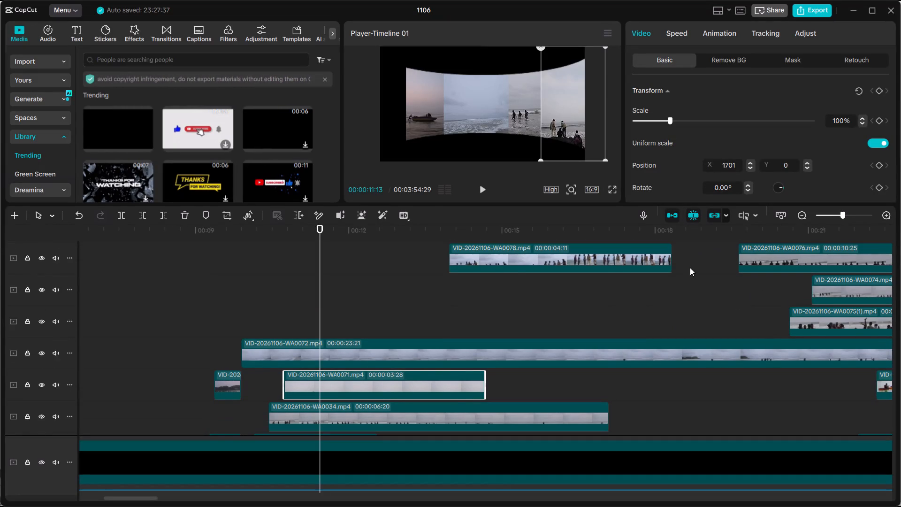
pyautogui.click(563, 253)
pyautogui.moveTo(513, 228); pyautogui.dragTo(531, 232)
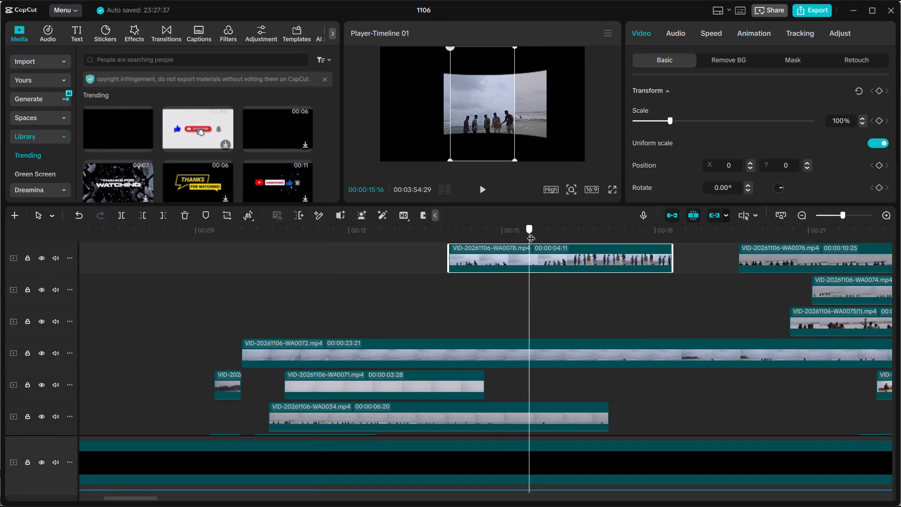
pyautogui.moveTo(531, 232); pyautogui.dragTo(552, 238)
pyautogui.moveTo(552, 238); pyautogui.dragTo(457, 239)
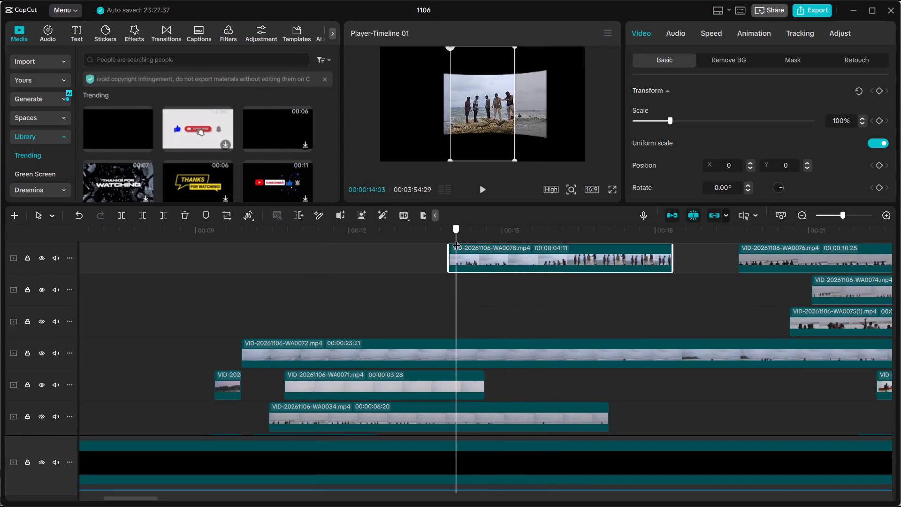
pyautogui.moveTo(457, 239); pyautogui.dragTo(650, 245)
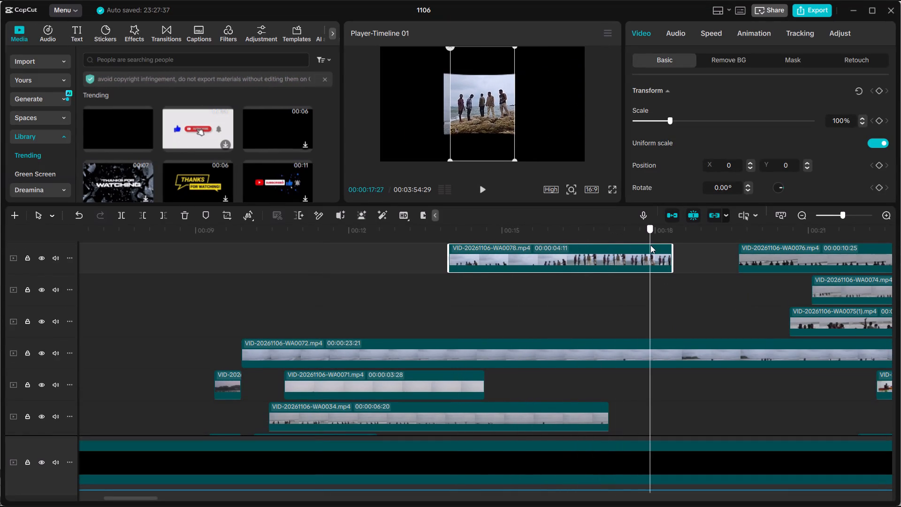
pyautogui.moveTo(650, 245); pyautogui.dragTo(488, 251)
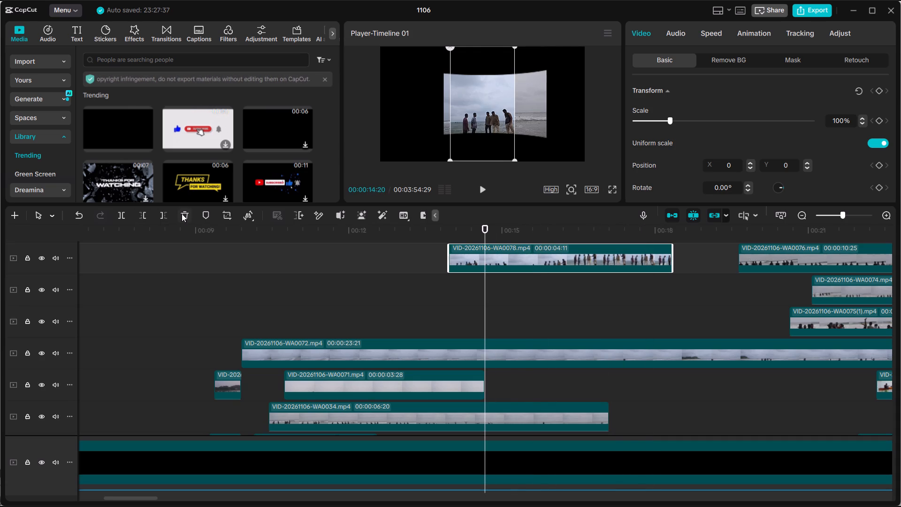
pyautogui.click(182, 214)
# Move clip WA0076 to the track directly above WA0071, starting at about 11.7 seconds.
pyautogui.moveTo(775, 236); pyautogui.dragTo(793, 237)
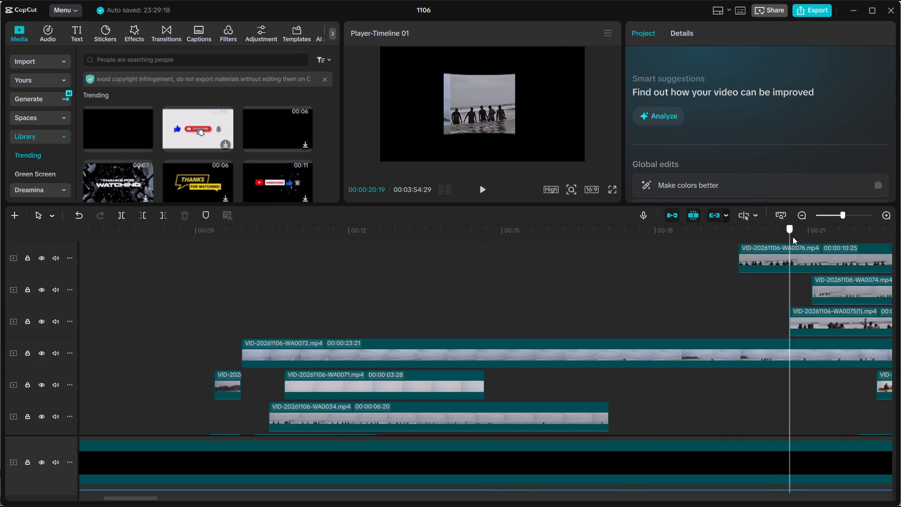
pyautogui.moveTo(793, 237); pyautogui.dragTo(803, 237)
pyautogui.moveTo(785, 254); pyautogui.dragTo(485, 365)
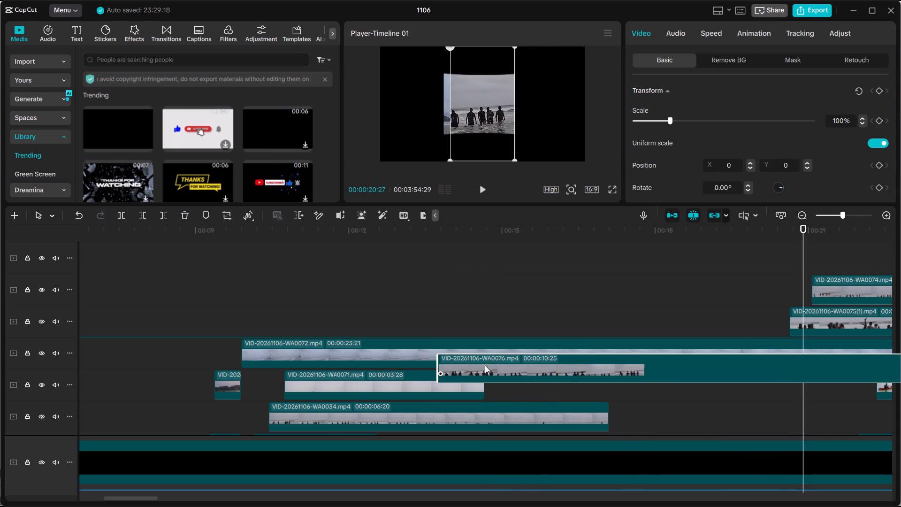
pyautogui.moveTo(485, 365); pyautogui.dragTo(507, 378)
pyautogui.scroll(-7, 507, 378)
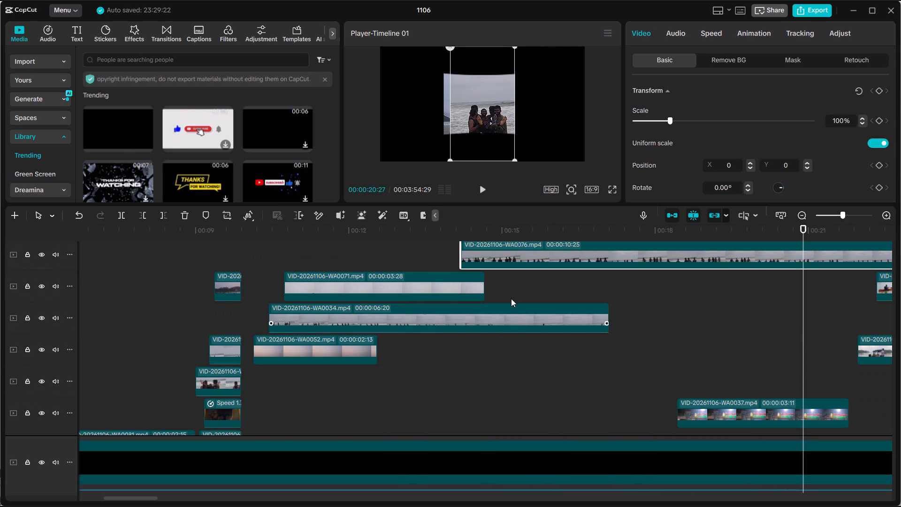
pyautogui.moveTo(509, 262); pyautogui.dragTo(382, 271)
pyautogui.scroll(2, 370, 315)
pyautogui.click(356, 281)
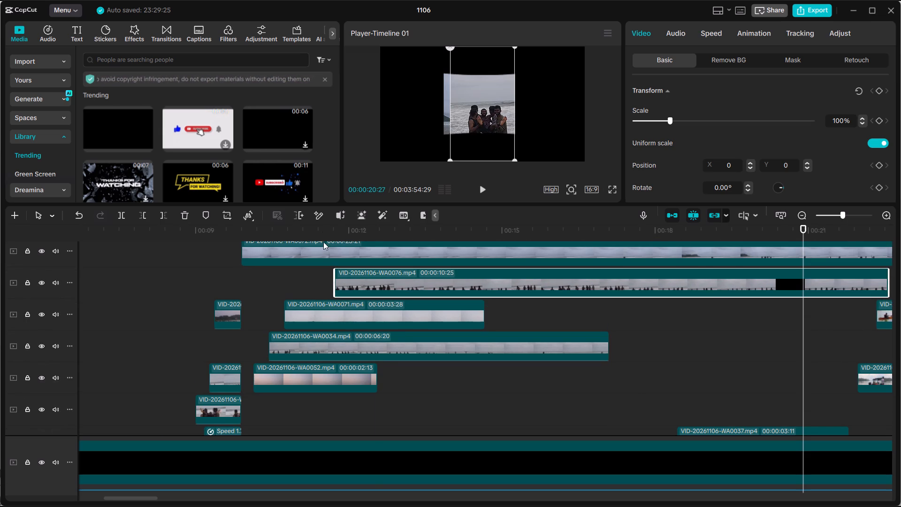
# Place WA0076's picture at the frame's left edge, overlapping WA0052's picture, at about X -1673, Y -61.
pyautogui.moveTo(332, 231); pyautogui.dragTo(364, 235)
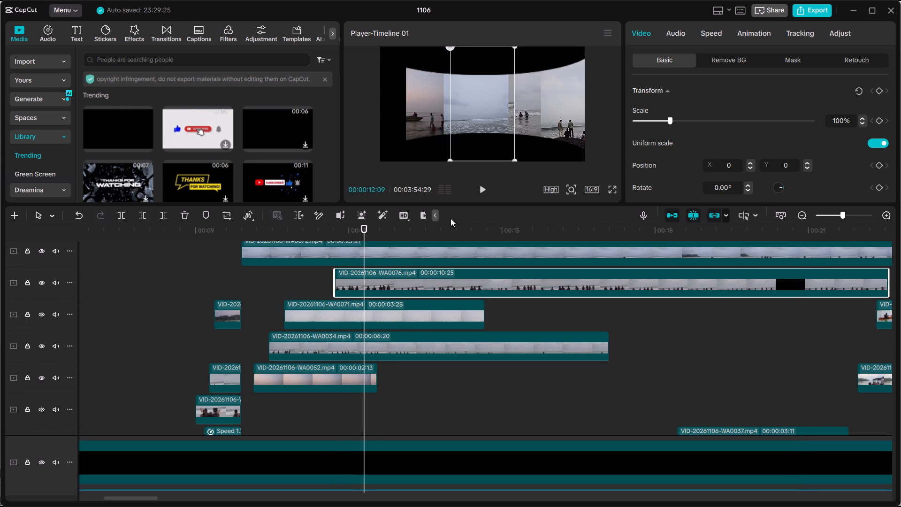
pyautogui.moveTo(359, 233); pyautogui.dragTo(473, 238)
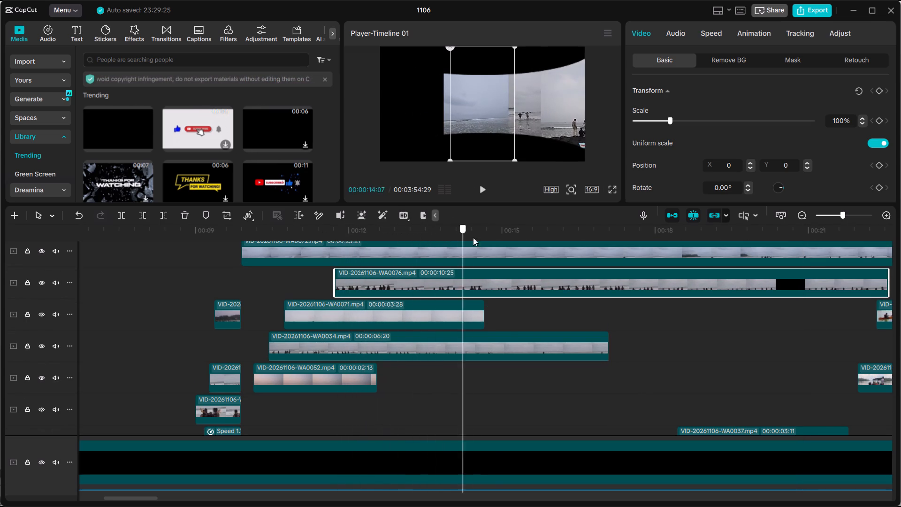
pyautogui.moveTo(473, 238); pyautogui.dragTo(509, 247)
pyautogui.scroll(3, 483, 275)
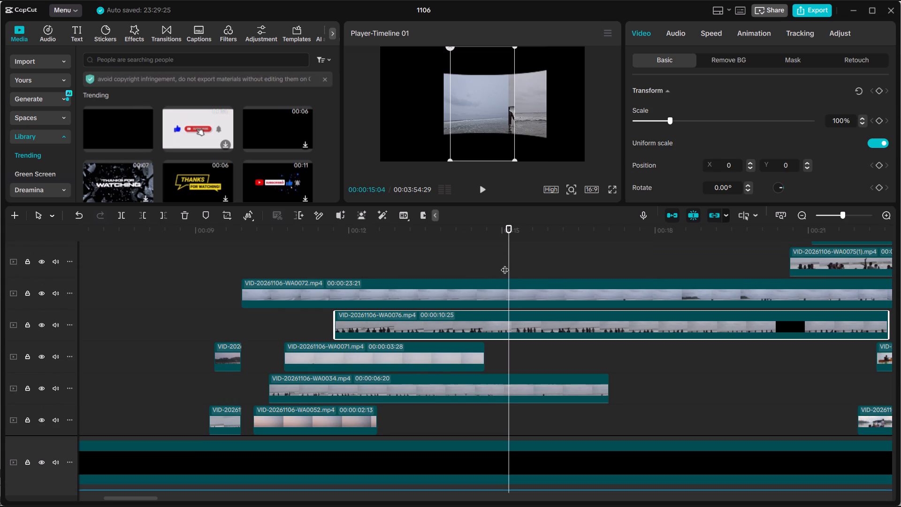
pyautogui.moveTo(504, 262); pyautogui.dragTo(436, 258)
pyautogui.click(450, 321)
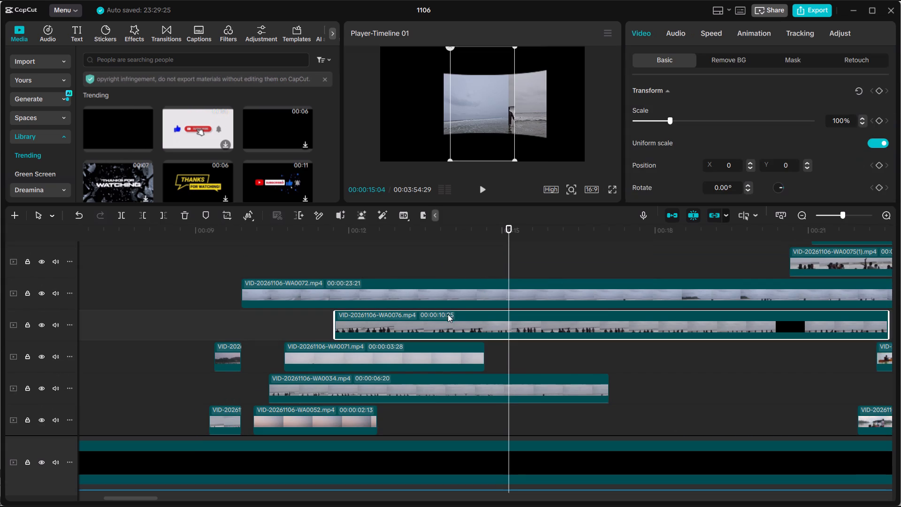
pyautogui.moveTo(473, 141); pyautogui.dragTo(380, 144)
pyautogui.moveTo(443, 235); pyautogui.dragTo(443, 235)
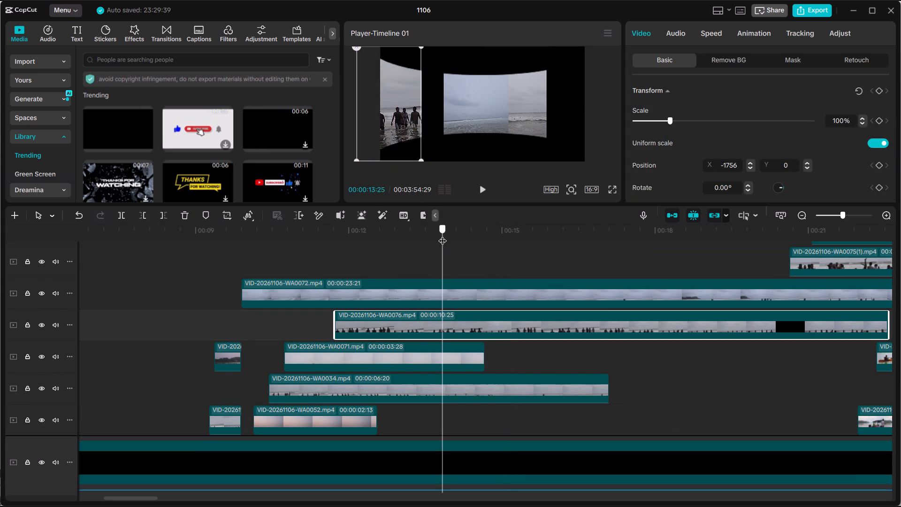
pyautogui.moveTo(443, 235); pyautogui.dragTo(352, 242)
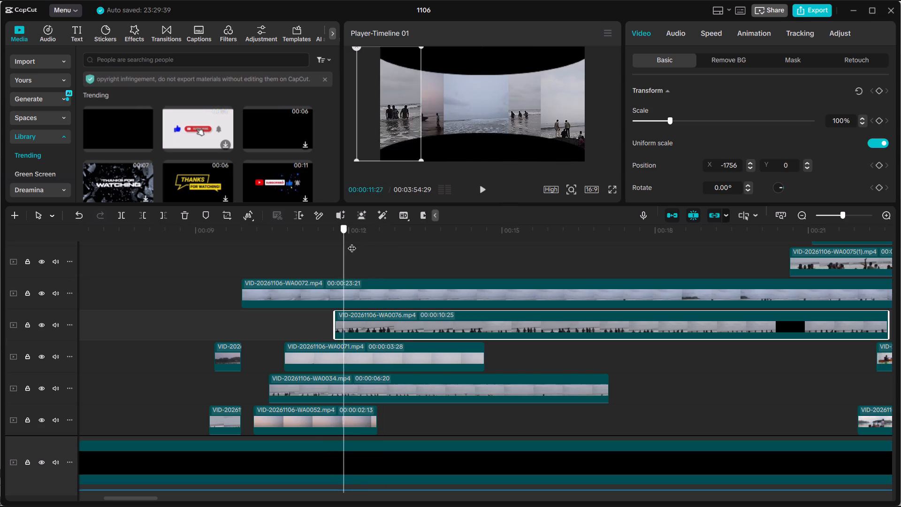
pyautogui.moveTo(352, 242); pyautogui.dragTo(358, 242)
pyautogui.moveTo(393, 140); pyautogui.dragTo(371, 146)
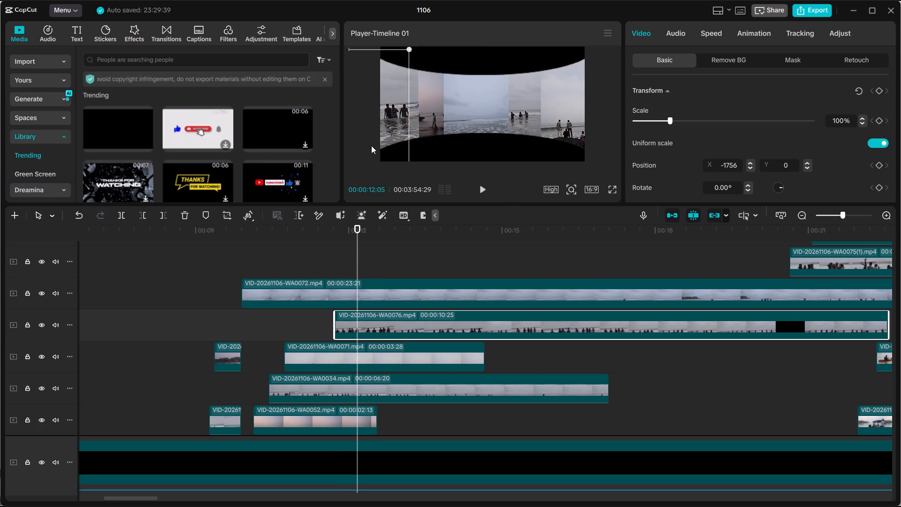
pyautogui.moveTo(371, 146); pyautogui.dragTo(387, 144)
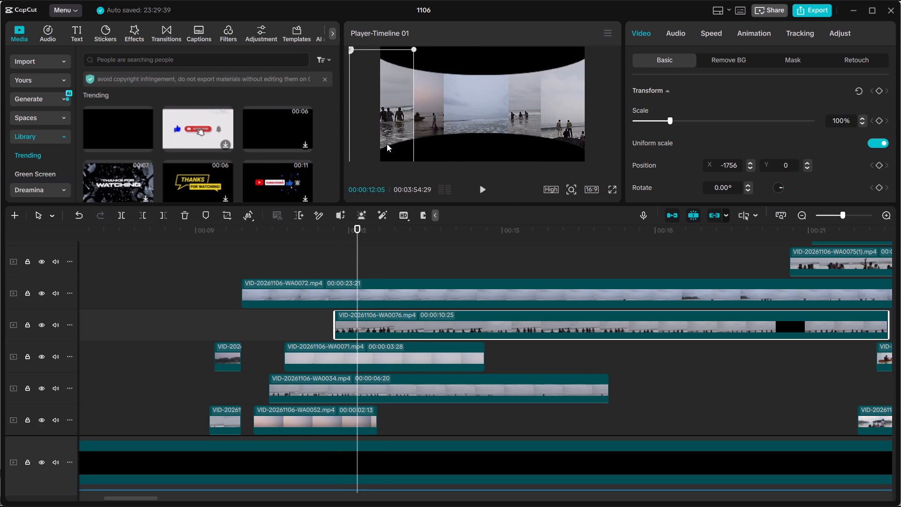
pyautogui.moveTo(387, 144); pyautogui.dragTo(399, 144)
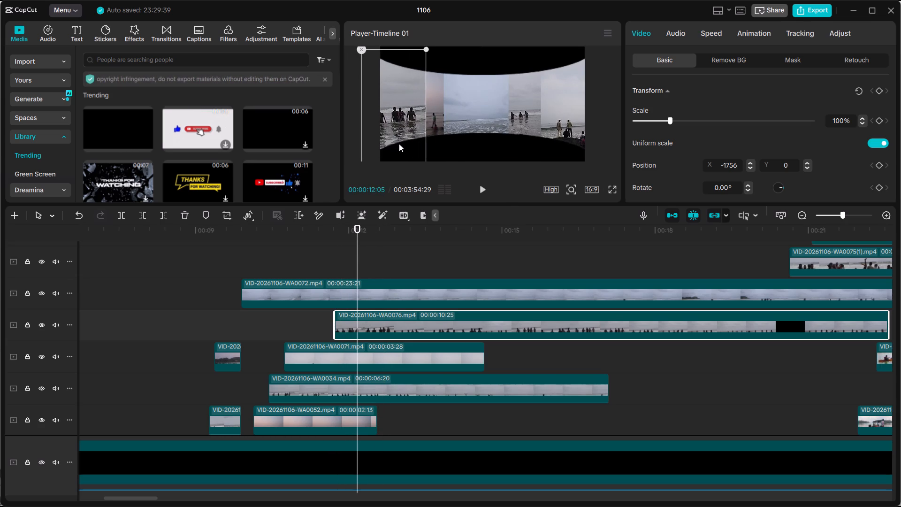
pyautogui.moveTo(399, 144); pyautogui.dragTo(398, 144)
# Reposition WA0072's picture from the frame's centre to its left edge, at about X -2031, Y -182.
pyautogui.click(487, 120)
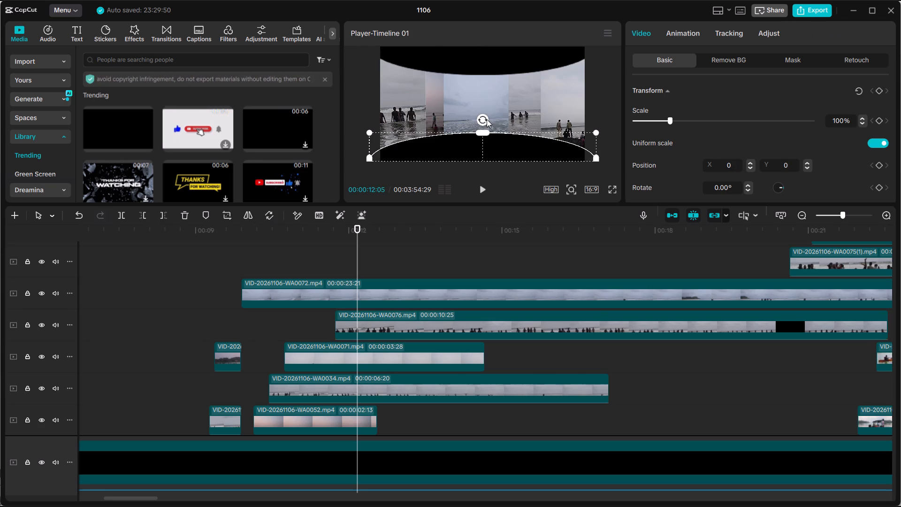
pyautogui.click(405, 294)
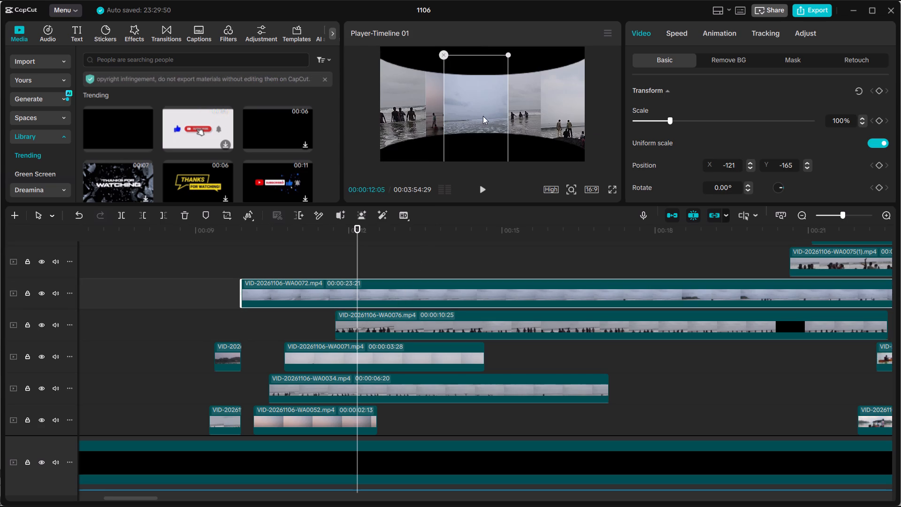
pyautogui.moveTo(480, 108); pyautogui.dragTo(401, 107)
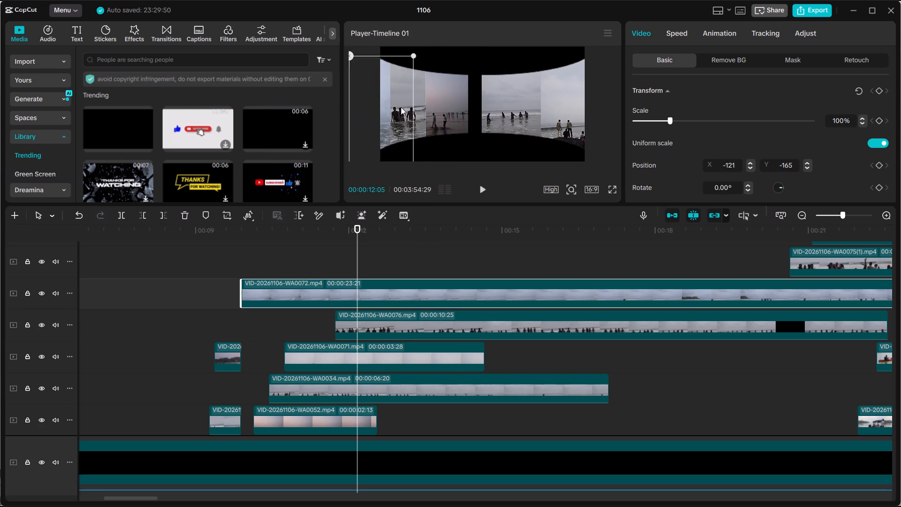
pyautogui.moveTo(401, 107); pyautogui.dragTo(379, 109)
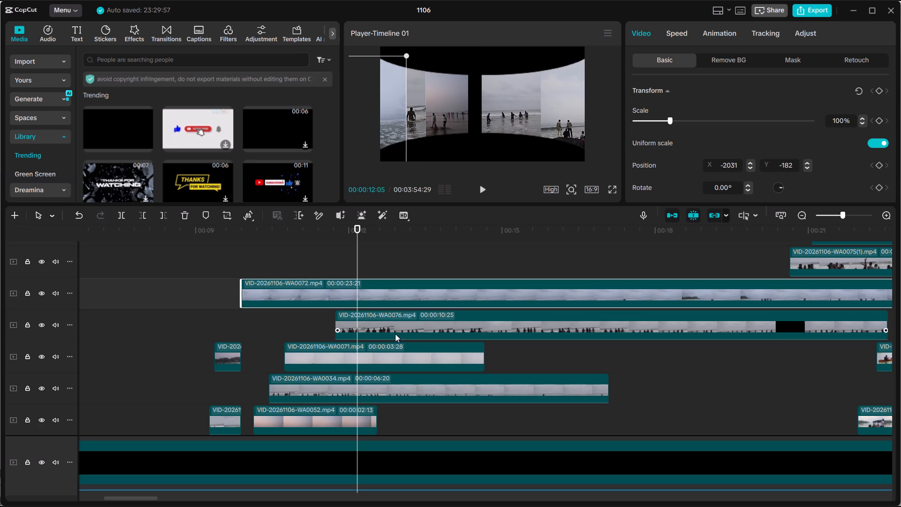
# Move clip WA0076 to WA0074's track, two tracks above WA0072, starting at about 10 seconds.
pyautogui.moveTo(396, 328); pyautogui.dragTo(310, 271)
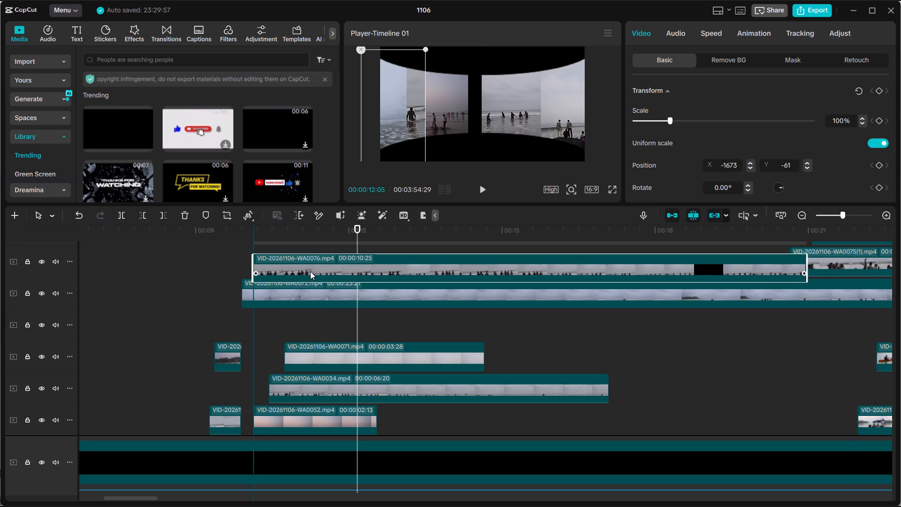
pyautogui.moveTo(310, 271); pyautogui.dragTo(306, 271)
# Place WA0076's picture in the centre gap between WA0052's and WA0034's pictures, at about X -132, Y 193.
pyautogui.scroll(3, 319, 284)
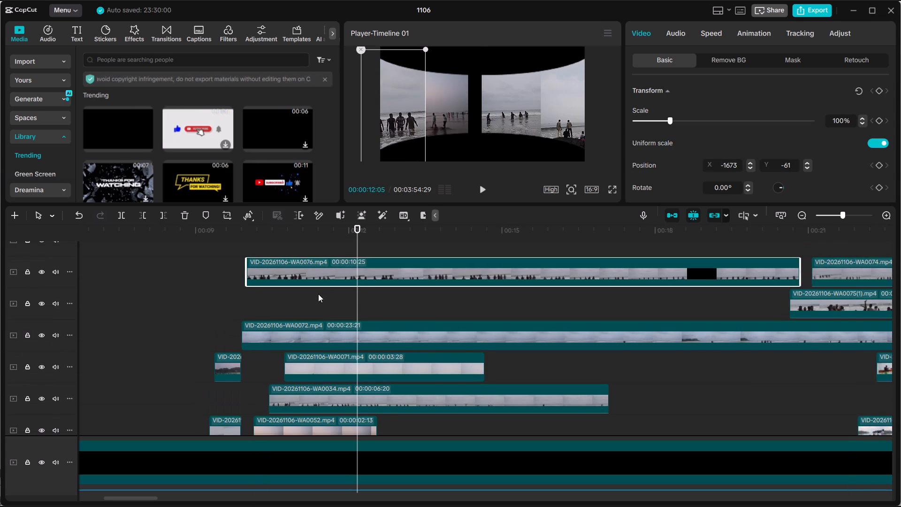
pyautogui.scroll(2, 318, 294)
pyautogui.moveTo(393, 132); pyautogui.dragTo(448, 132)
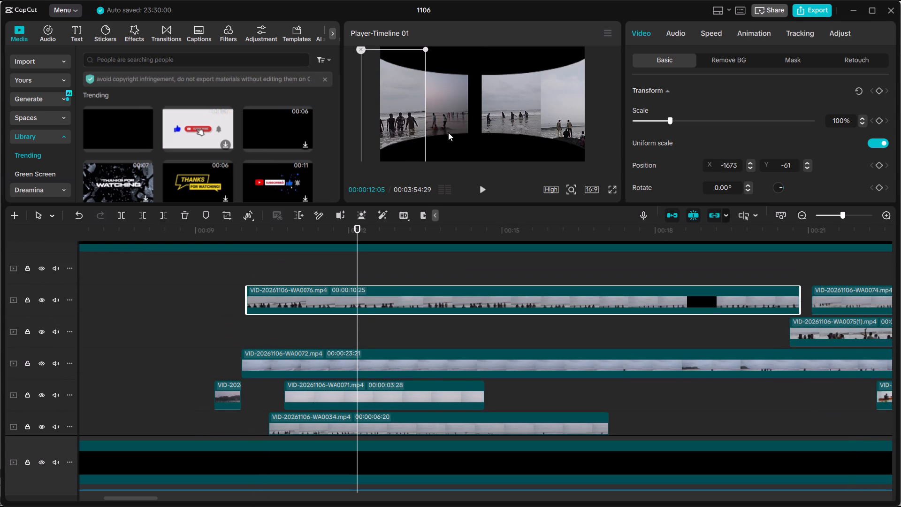
pyautogui.moveTo(448, 132); pyautogui.dragTo(450, 132)
pyautogui.moveTo(397, 120); pyautogui.dragTo(478, 120)
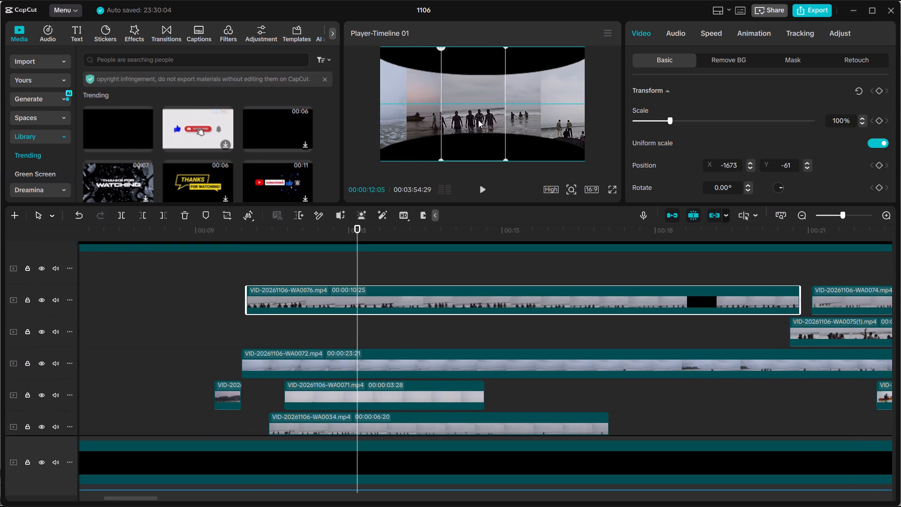
pyautogui.moveTo(478, 120); pyautogui.dragTo(480, 115)
pyautogui.moveTo(481, 115); pyautogui.dragTo(481, 107)
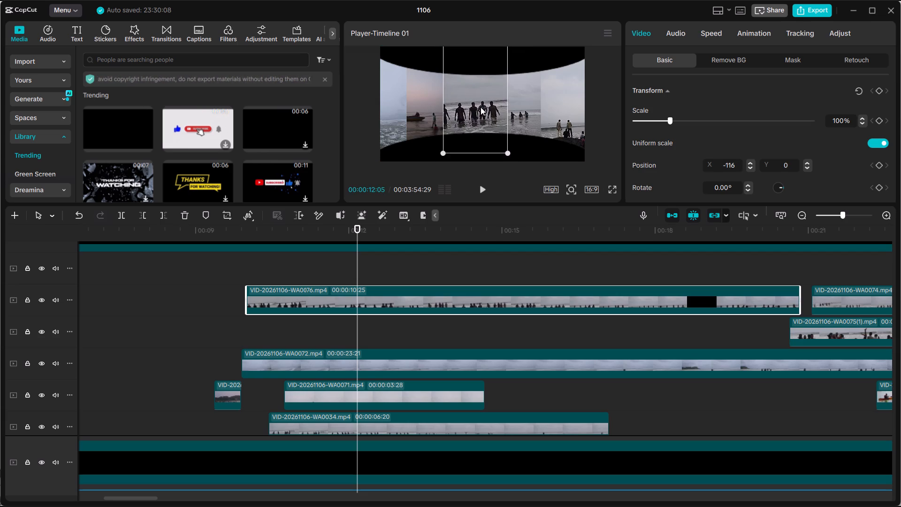
pyautogui.moveTo(481, 107); pyautogui.dragTo(481, 106)
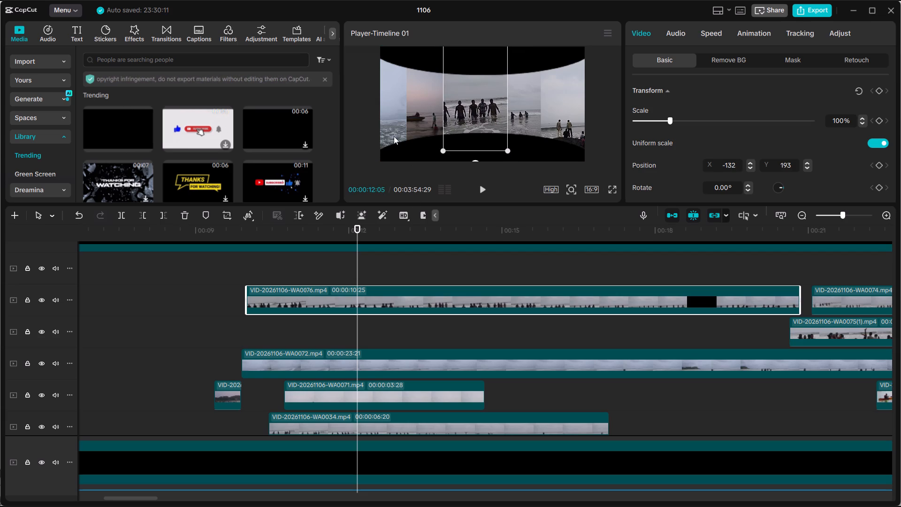
# Move clip WA0034 earlier on its track so it starts level with WA0072, at about 00:00:09:27.
pyautogui.click(393, 131)
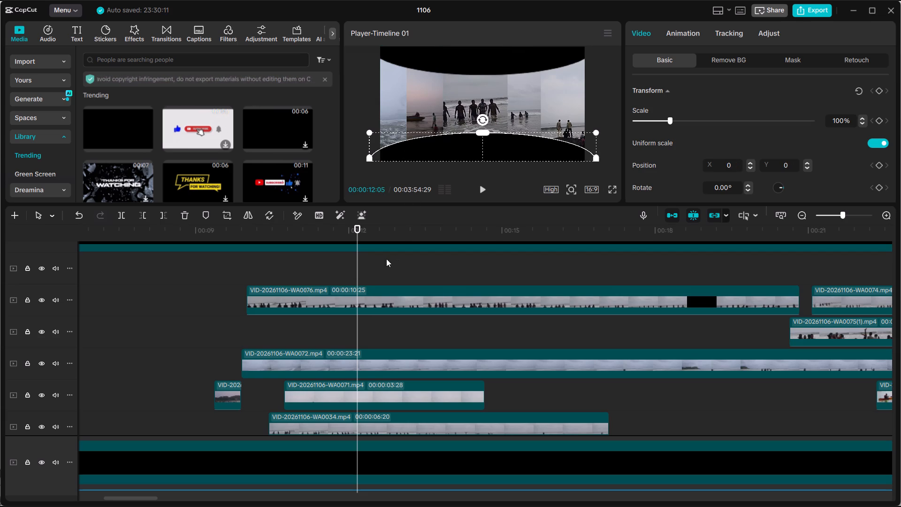
pyautogui.moveTo(358, 263); pyautogui.dragTo(330, 263)
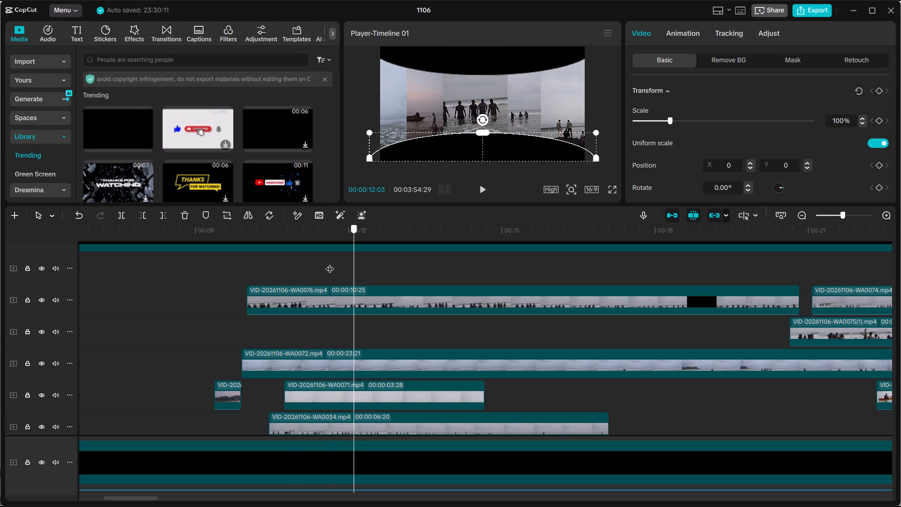
pyautogui.moveTo(330, 263); pyautogui.dragTo(340, 282)
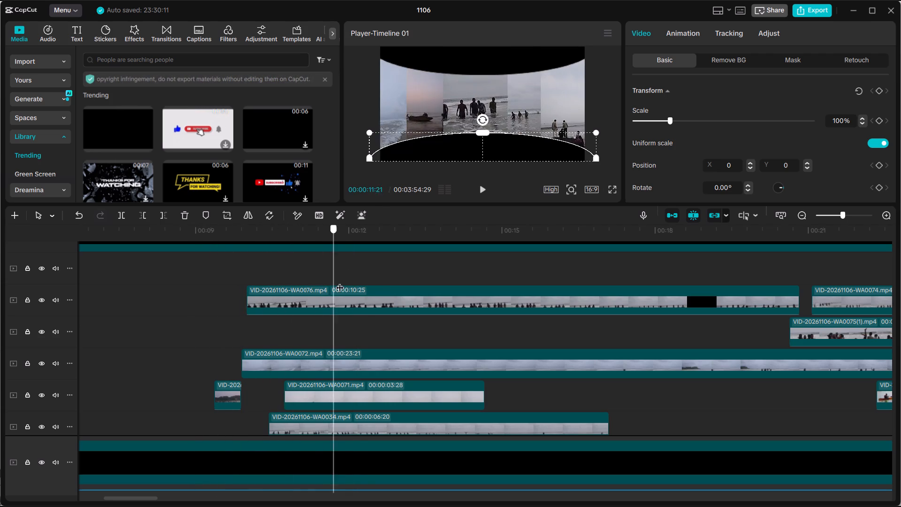
pyautogui.moveTo(340, 282); pyautogui.dragTo(281, 307)
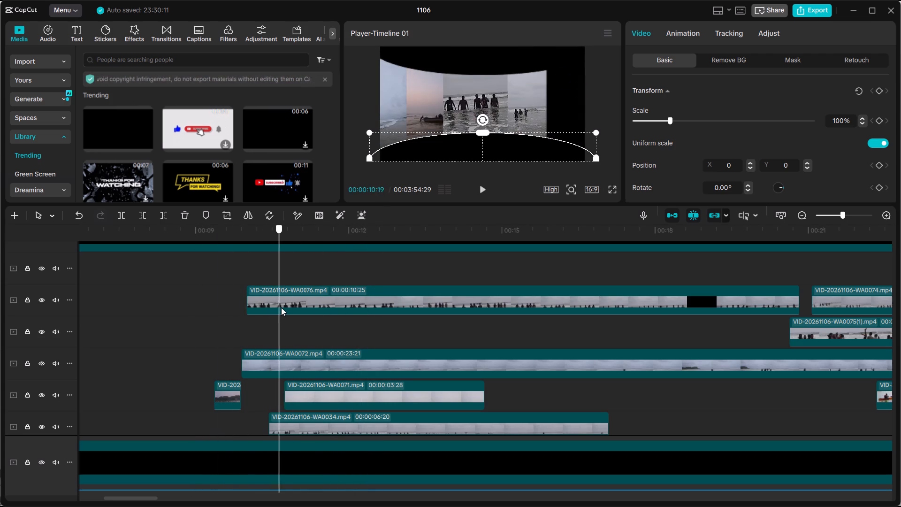
pyautogui.moveTo(281, 307); pyautogui.dragTo(263, 306)
pyautogui.scroll(-5, 283, 368)
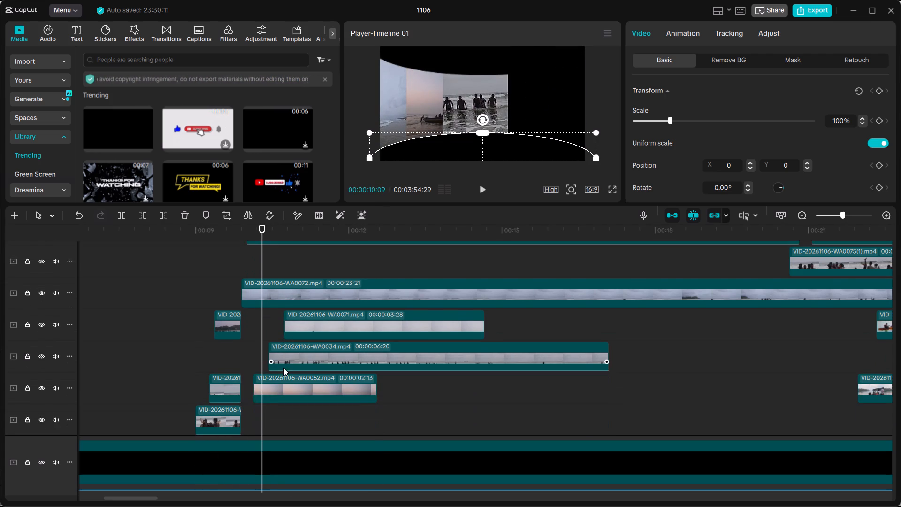
pyautogui.scroll(-1, 283, 368)
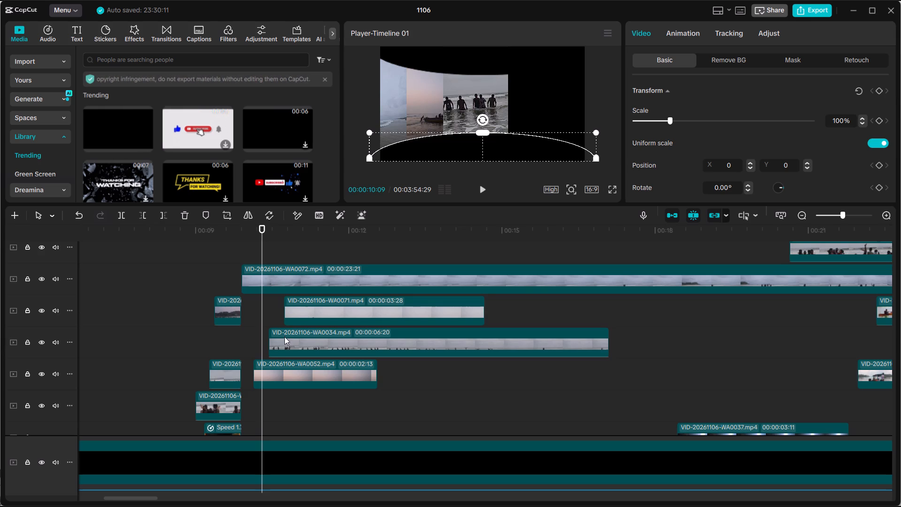
pyautogui.click(284, 347)
pyautogui.moveTo(269, 344); pyautogui.dragTo(246, 344)
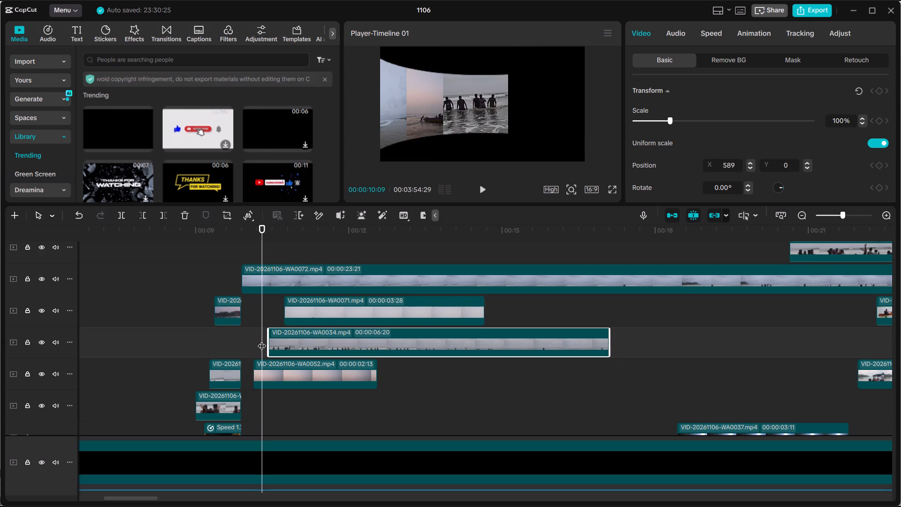
pyautogui.moveTo(269, 340); pyautogui.dragTo(260, 340)
pyautogui.moveTo(292, 340); pyautogui.dragTo(270, 341)
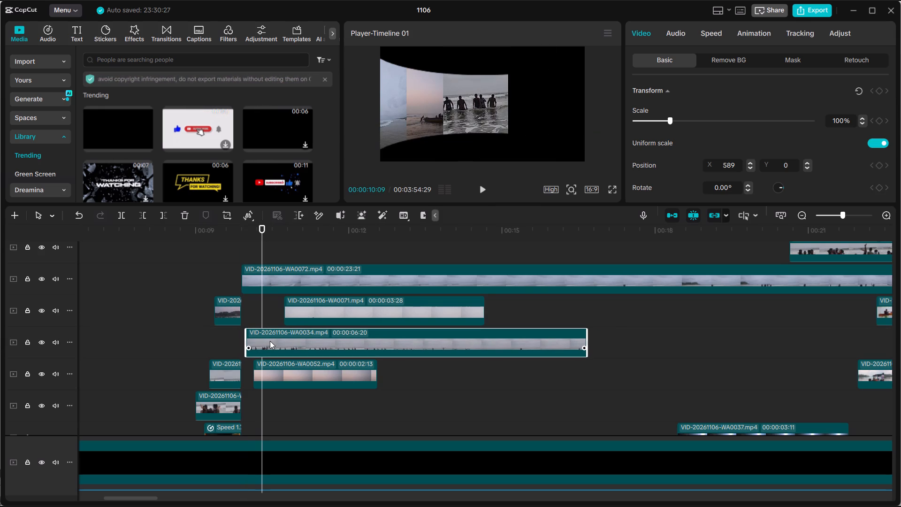
pyautogui.moveTo(270, 341); pyautogui.dragTo(267, 341)
# Move clip WA0071 earlier so it starts level with WA0072 and WA0034, directly after clip WA0083.
pyautogui.click(318, 307)
pyautogui.moveTo(318, 307); pyautogui.dragTo(293, 307)
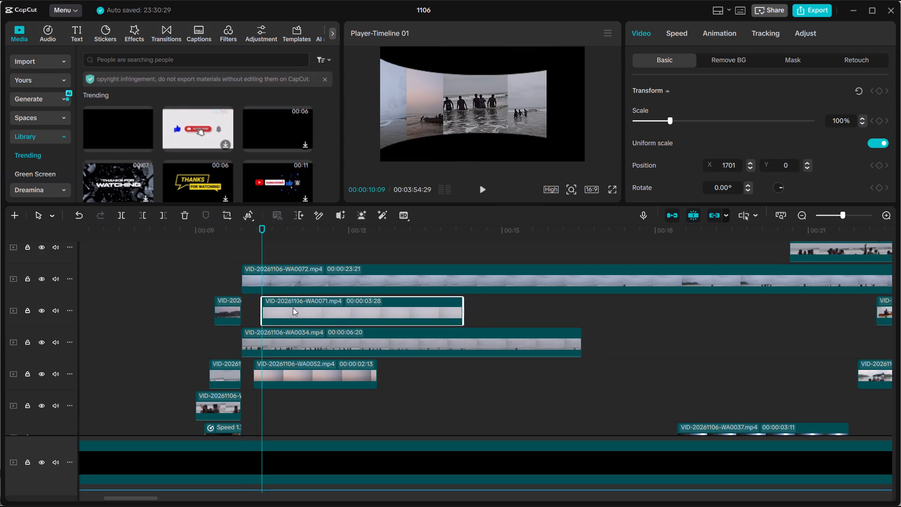
pyautogui.moveTo(293, 307); pyautogui.dragTo(278, 307)
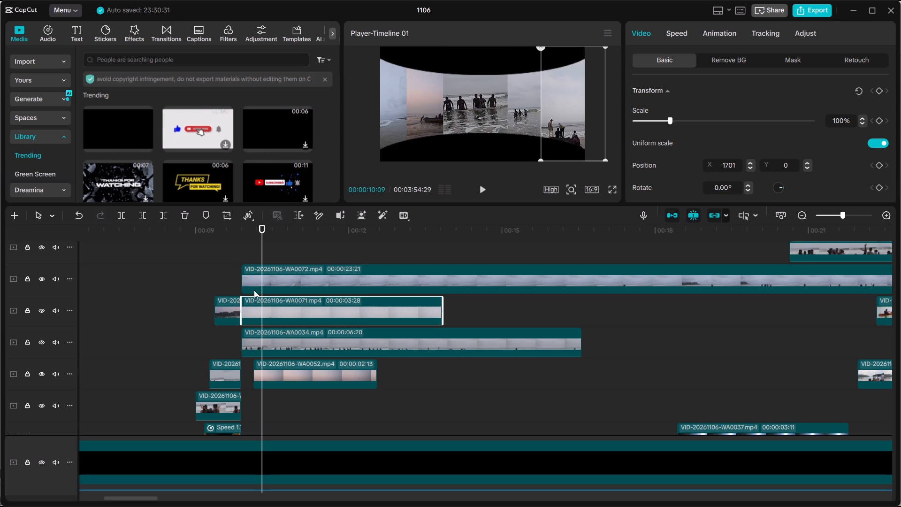
# Play the change between the two collages, and move clip WA0052 earlier to start directly after clip WA0035.
pyautogui.moveTo(251, 238); pyautogui.dragTo(224, 243)
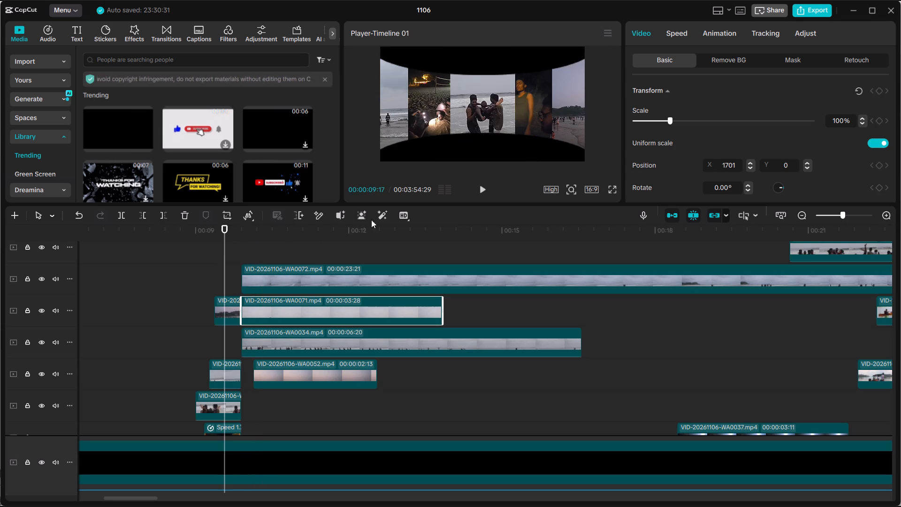
pyautogui.click(480, 193)
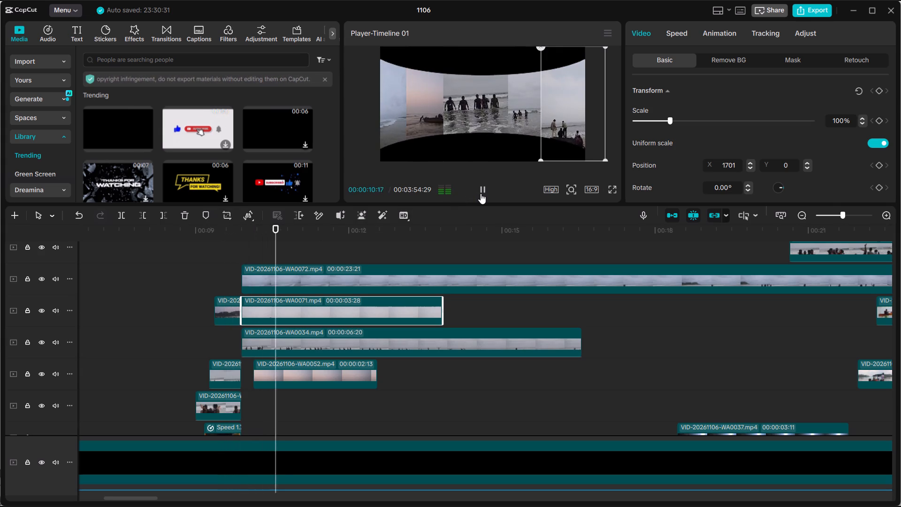
pyautogui.click(481, 193)
pyautogui.click(285, 252)
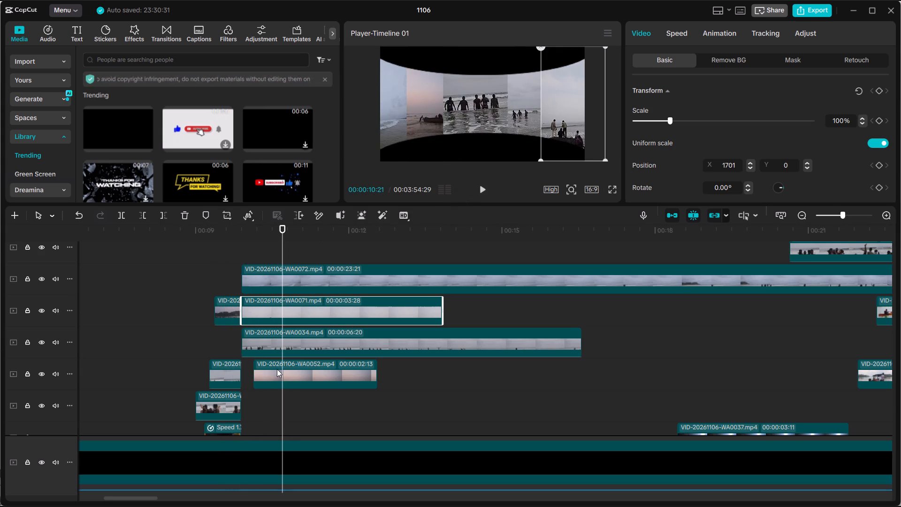
pyautogui.click(281, 384)
pyautogui.moveTo(290, 380); pyautogui.dragTo(279, 380)
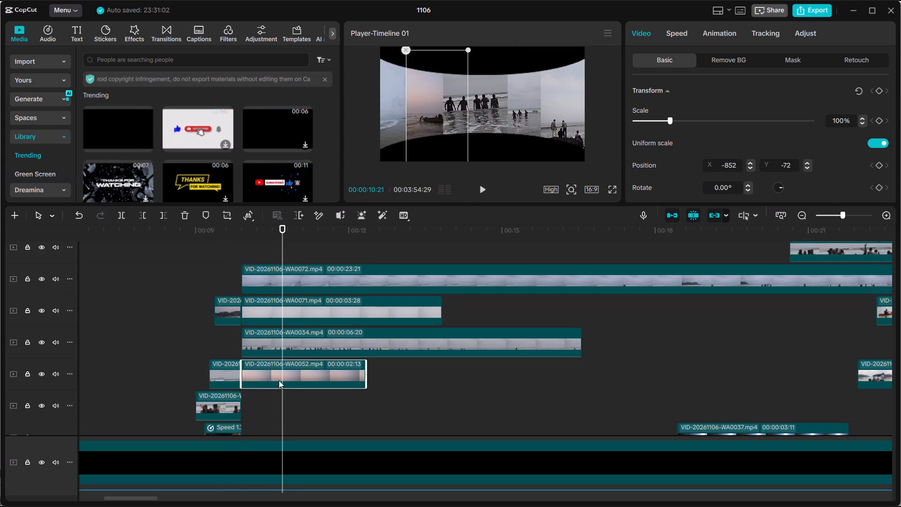
# Move clip WA0076 earlier so it starts level with the other second-collage clips, at 00:00:09:27.
pyautogui.moveTo(252, 243); pyautogui.dragTo(285, 241)
pyautogui.moveTo(285, 241); pyautogui.dragTo(266, 244)
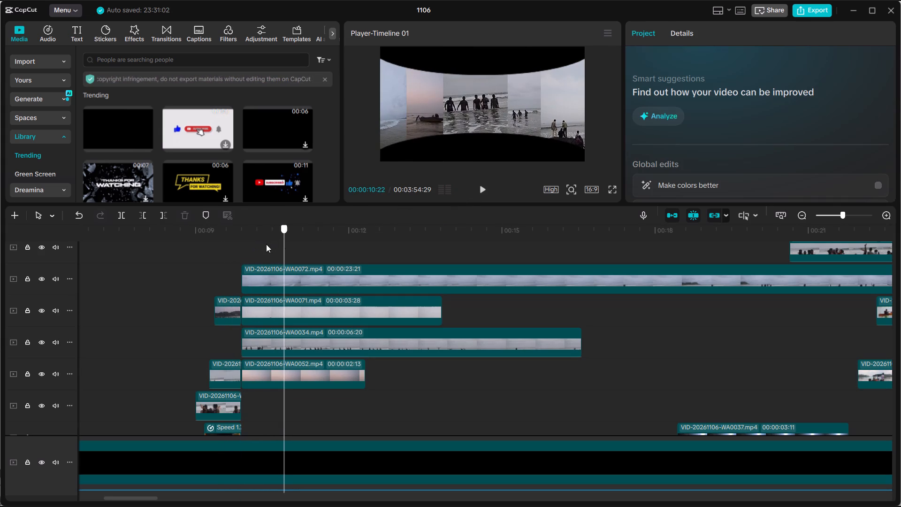
pyautogui.moveTo(266, 244); pyautogui.dragTo(240, 252)
pyautogui.keyDown('ctrl'); pyautogui.scroll(20, 282, 320); pyautogui.keyUp('ctrl')
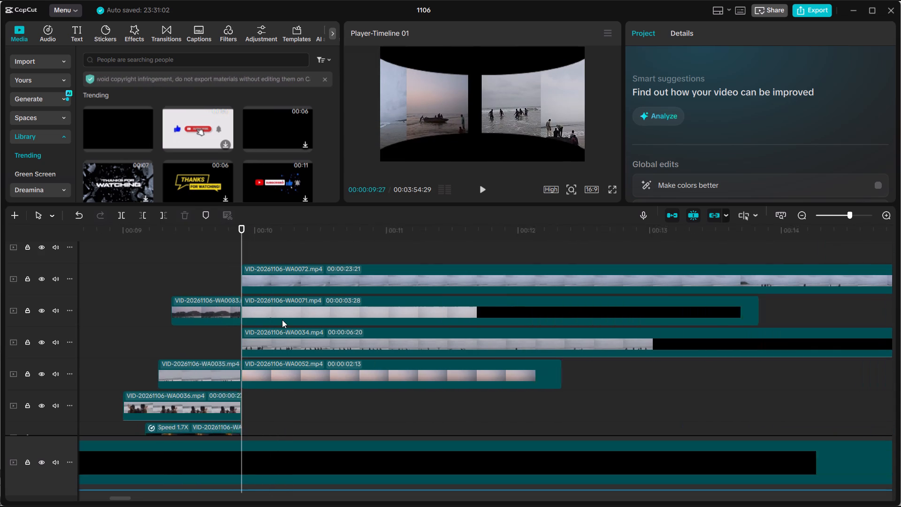
pyautogui.keyDown('ctrl'); pyautogui.scroll(15, 282, 320); pyautogui.keyUp('ctrl')
pyautogui.click(314, 299)
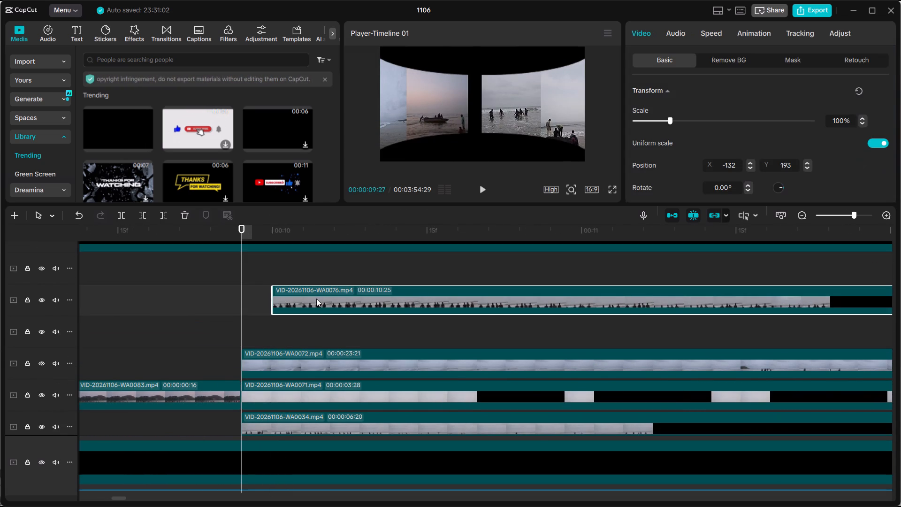
pyautogui.moveTo(316, 299); pyautogui.dragTo(287, 299)
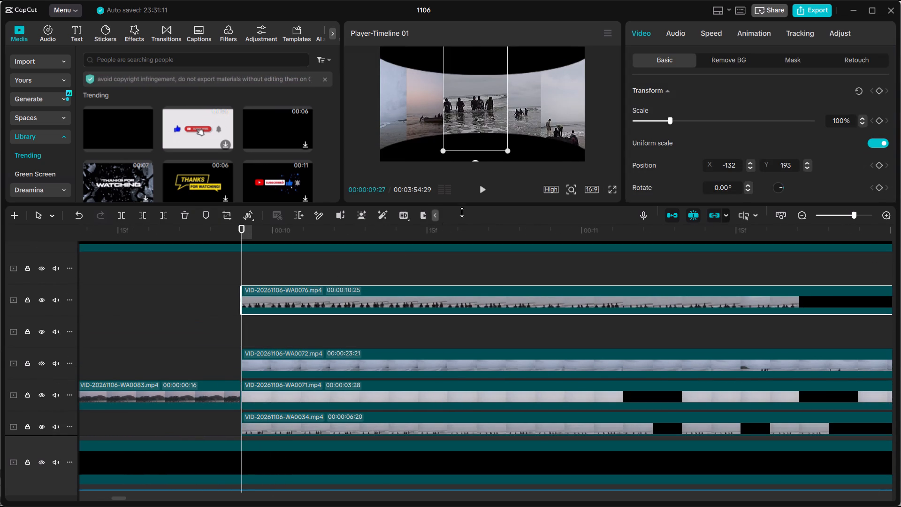
# Play through the second collage against the music and move the beat marker following its start to 00:00:10:29.
pyautogui.click(481, 193)
pyautogui.click(501, 206)
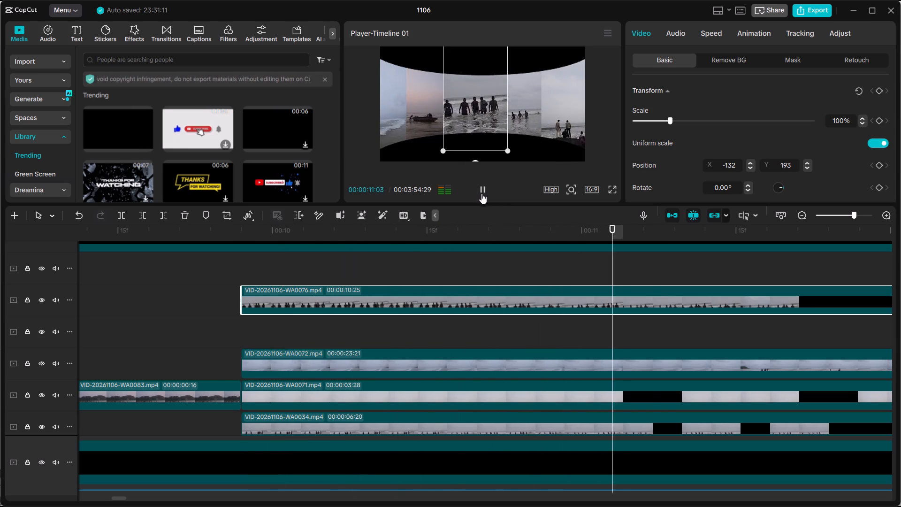
pyautogui.click(482, 193)
pyautogui.scroll(-18, 509, 255)
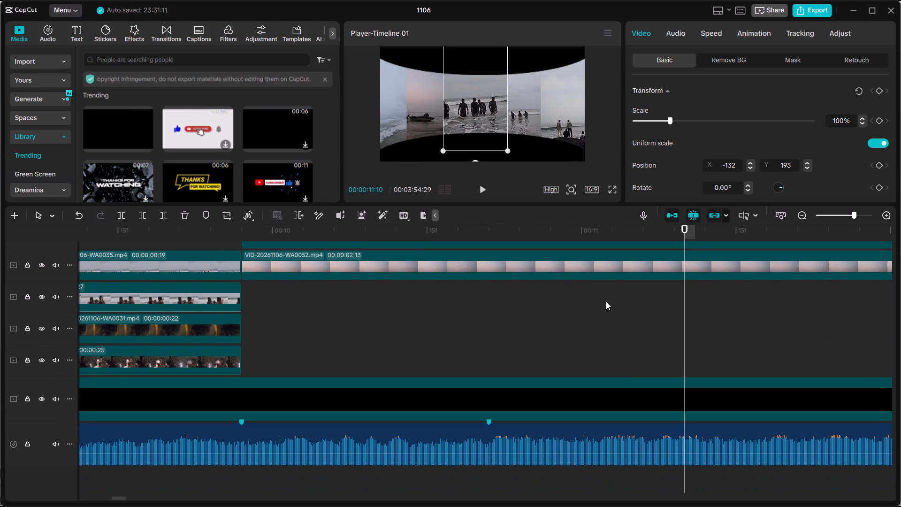
pyautogui.keyDown('ctrl'); pyautogui.scroll(-14, 606, 301); pyautogui.keyUp('ctrl')
pyautogui.moveTo(626, 236); pyautogui.dragTo(325, 252)
pyautogui.click(481, 188)
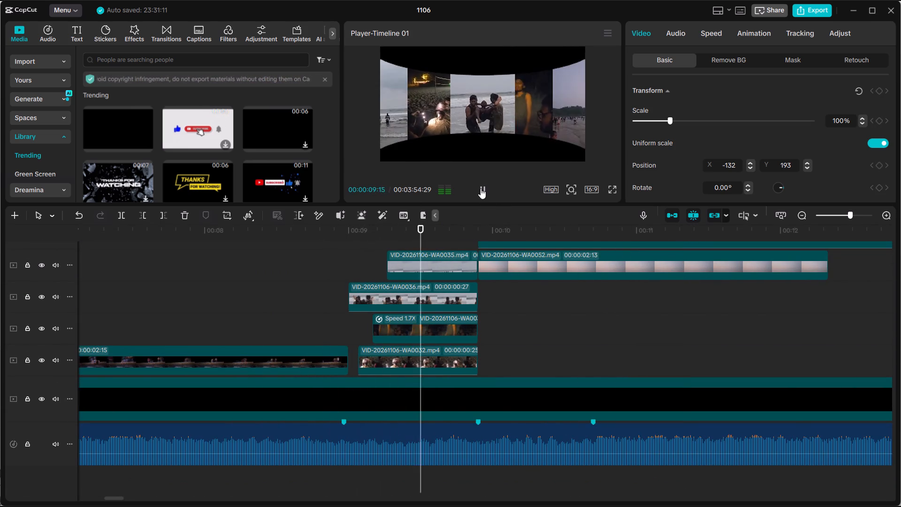
pyautogui.click(481, 188)
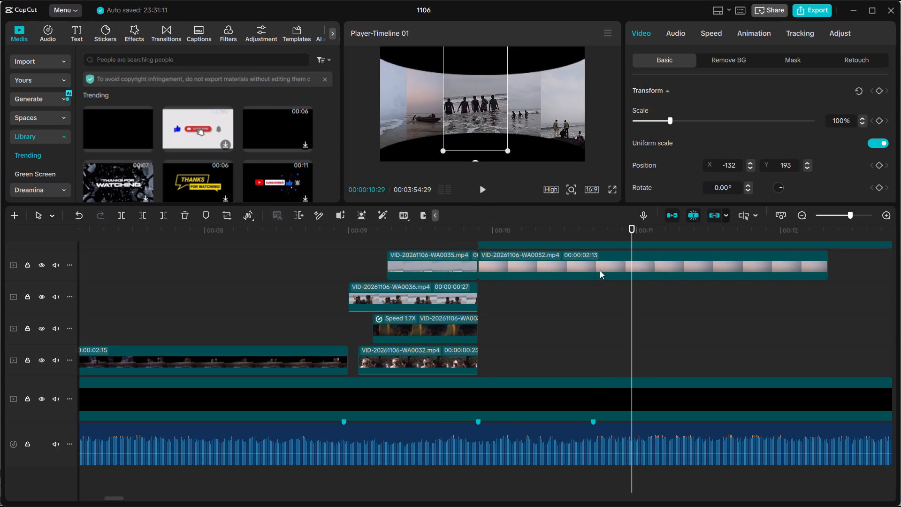
pyautogui.scroll(8, 600, 270)
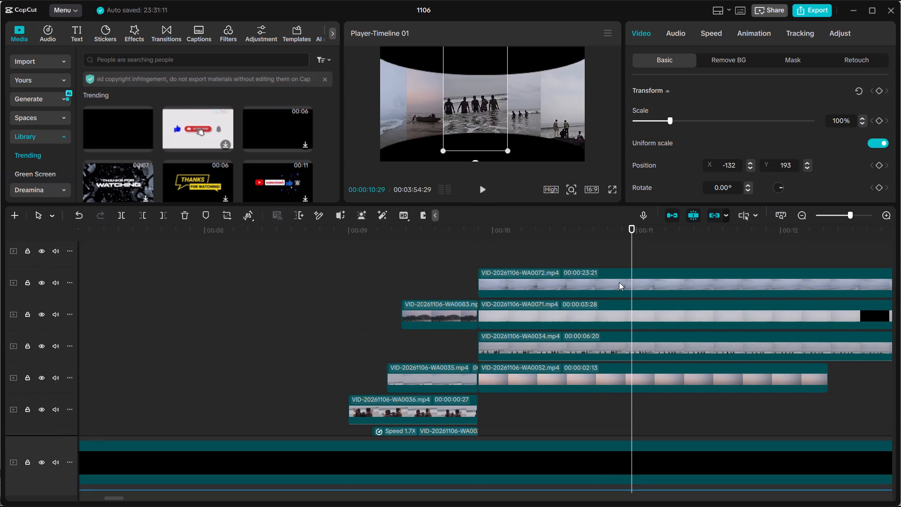
pyautogui.scroll(-10, 628, 296)
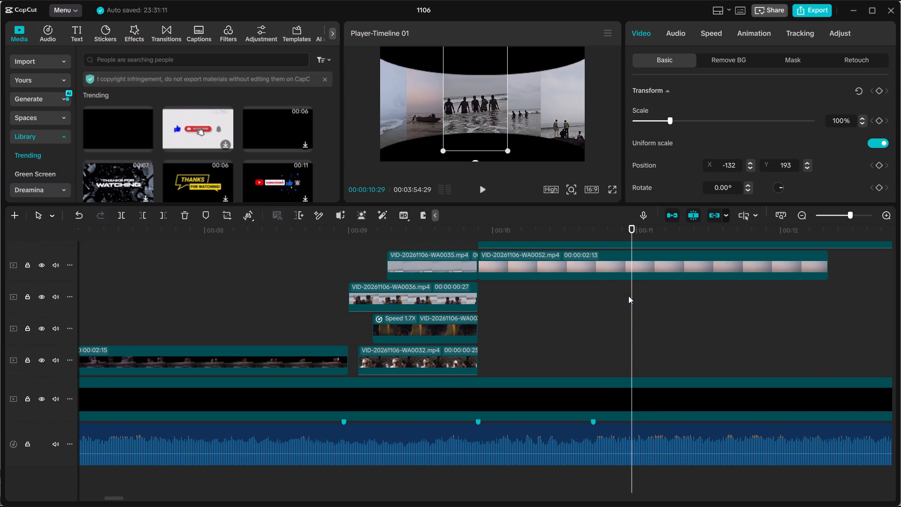
pyautogui.moveTo(595, 421); pyautogui.dragTo(631, 423)
# Trim the end of clip WA0071 back to about 10.8 seconds, shortly before the beat marker at 00:00:10:29.
pyautogui.click(645, 262)
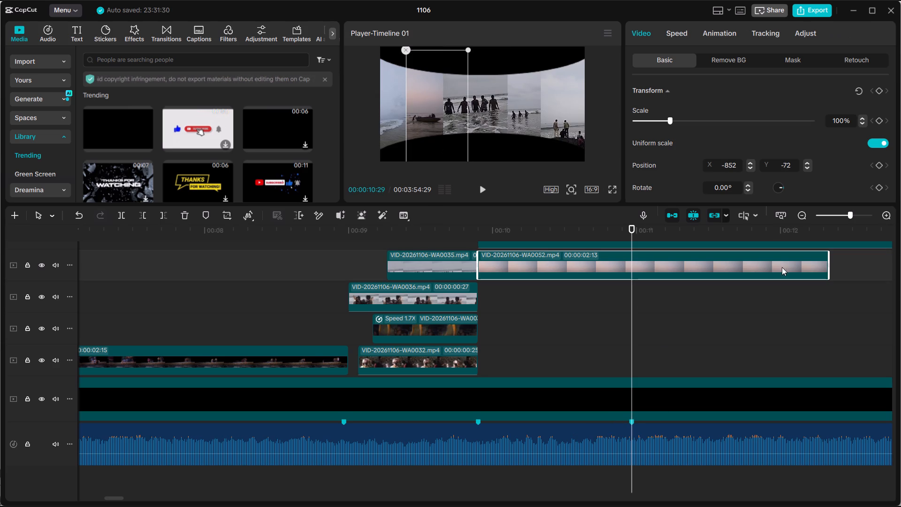
pyautogui.scroll(2, 629, 279)
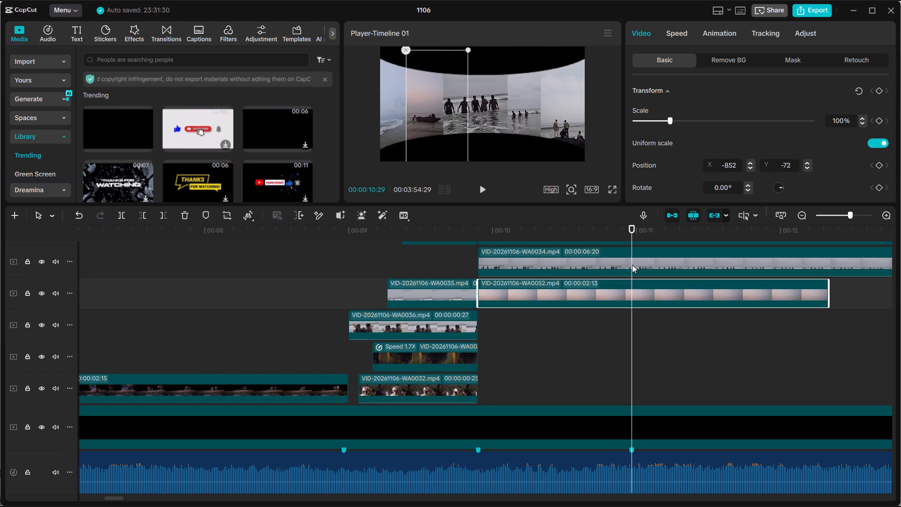
pyautogui.click(632, 265)
pyautogui.scroll(2, 630, 266)
pyautogui.click(636, 256)
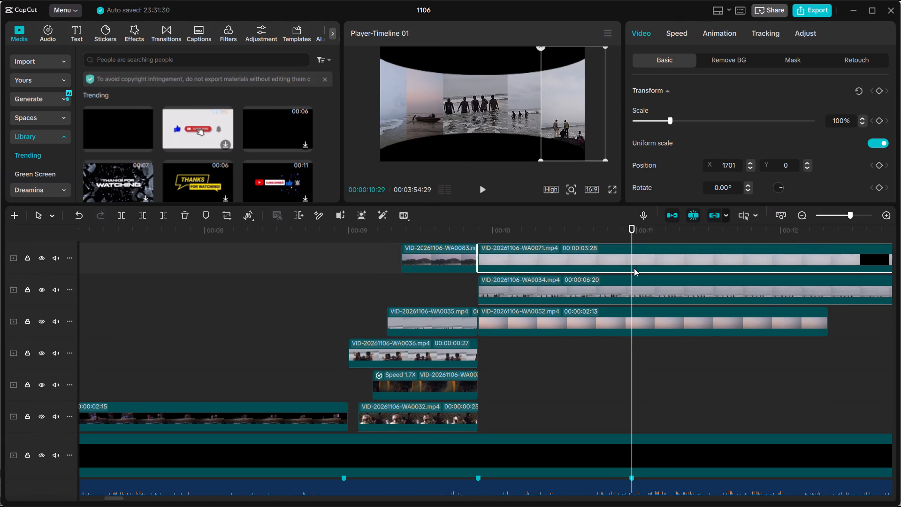
pyautogui.scroll(2, 634, 268)
pyautogui.keyDown('ctrl'); pyautogui.scroll(-5, 801, 290); pyautogui.keyUp('ctrl')
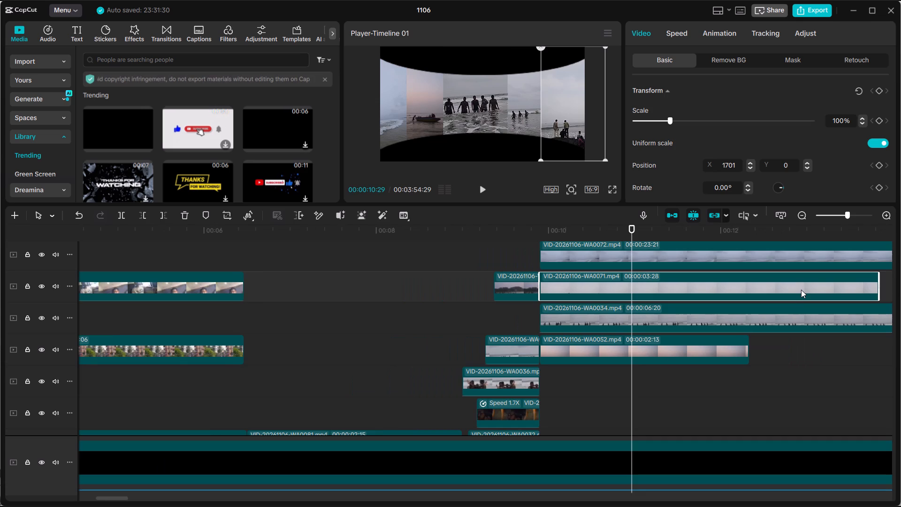
pyautogui.keyDown('ctrl'); pyautogui.scroll(-1, 799, 292); pyautogui.keyUp('ctrl')
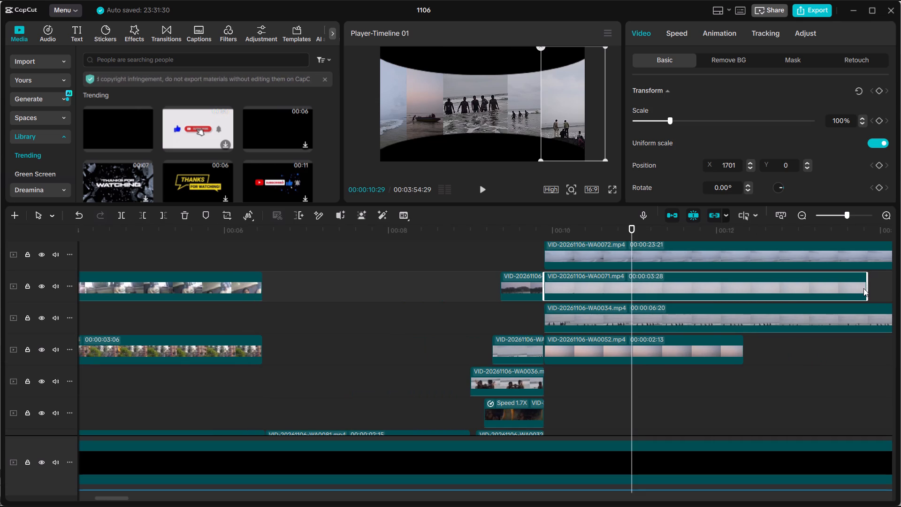
pyautogui.moveTo(867, 292); pyautogui.dragTo(632, 291)
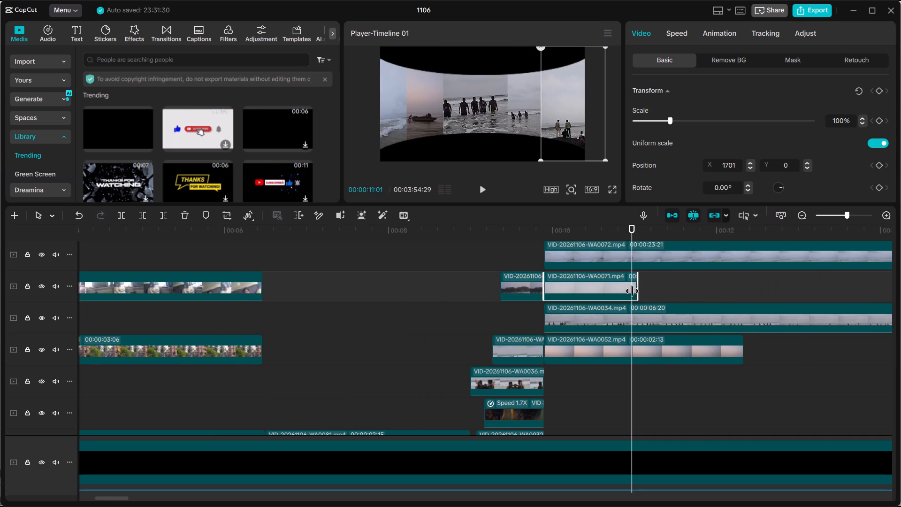
pyautogui.moveTo(632, 291); pyautogui.dragTo(623, 291)
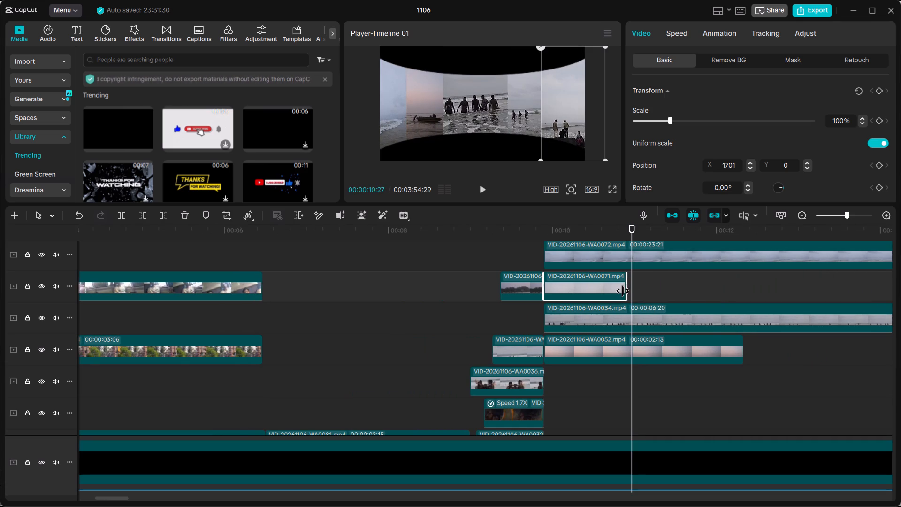
pyautogui.moveTo(623, 291); pyautogui.dragTo(620, 291)
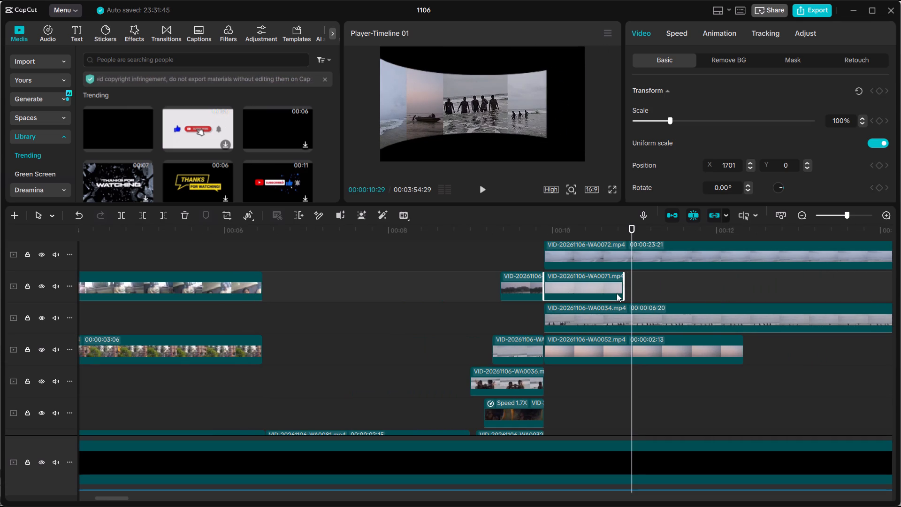
pyautogui.moveTo(625, 292); pyautogui.dragTo(612, 292)
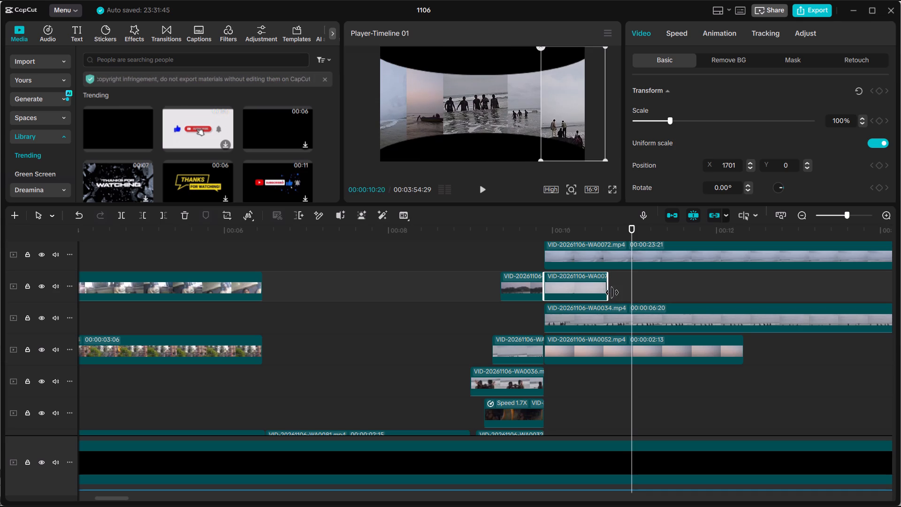
pyautogui.moveTo(612, 292); pyautogui.dragTo(613, 293)
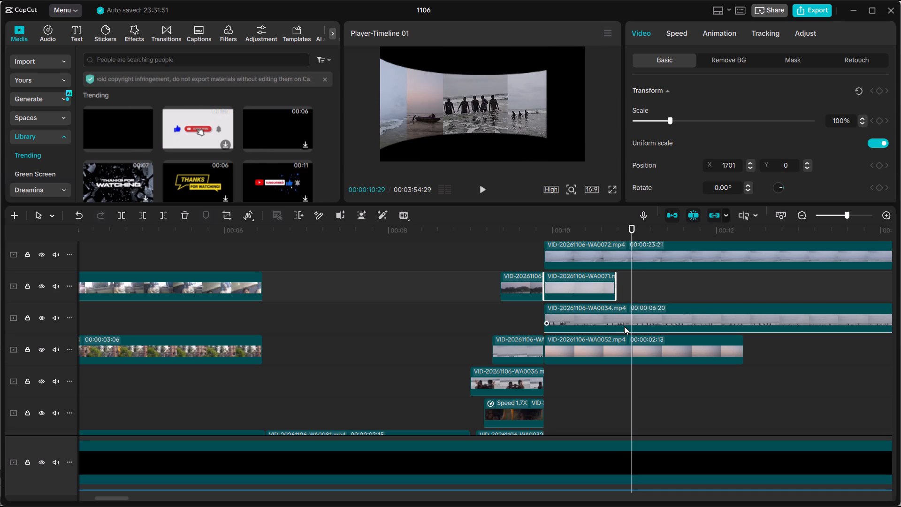
# Split clip WA0034 at 00:00:10:29 and delete the part after the split.
pyautogui.click(624, 326)
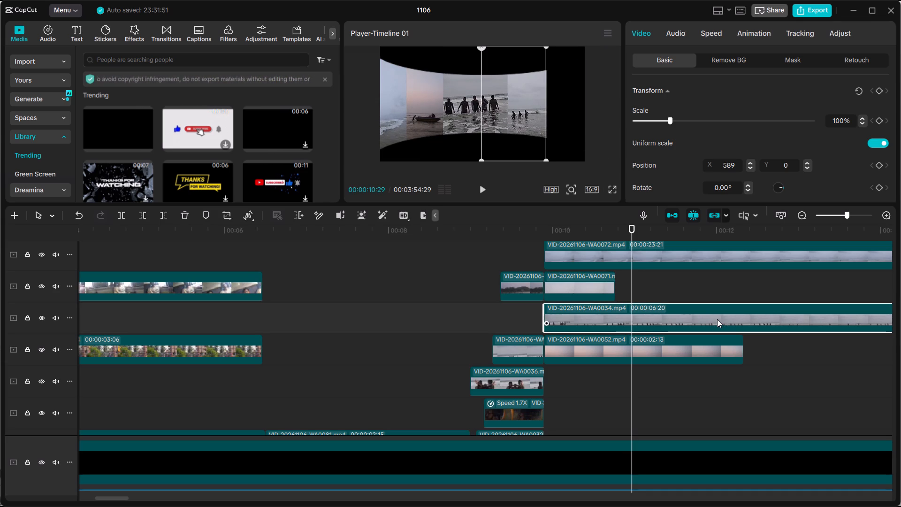
pyautogui.click(123, 217)
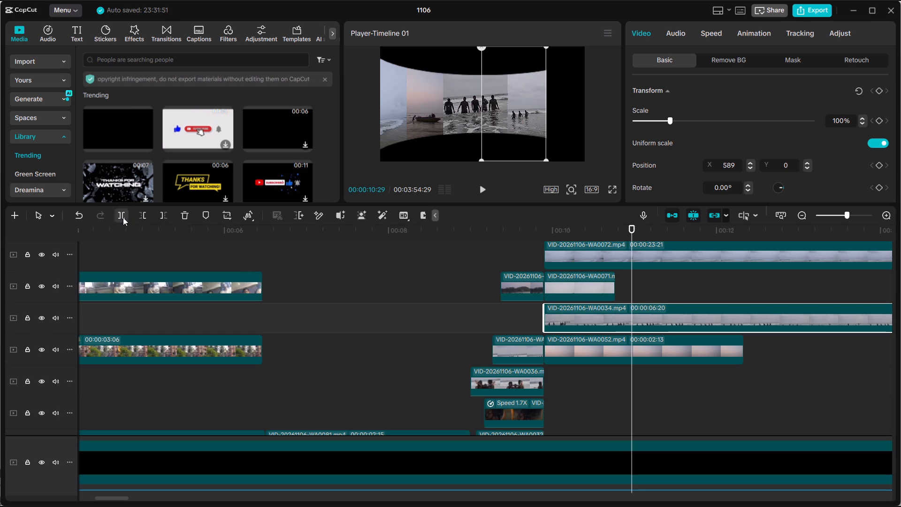
pyautogui.click(186, 215)
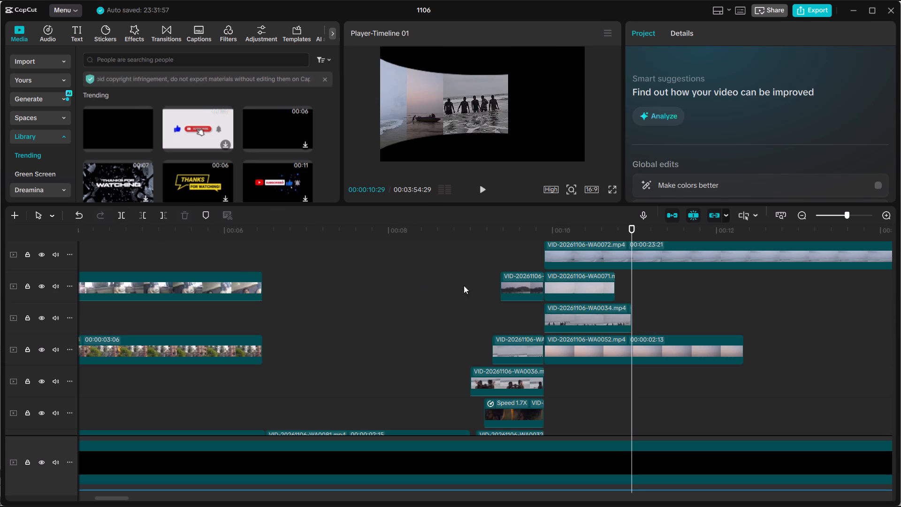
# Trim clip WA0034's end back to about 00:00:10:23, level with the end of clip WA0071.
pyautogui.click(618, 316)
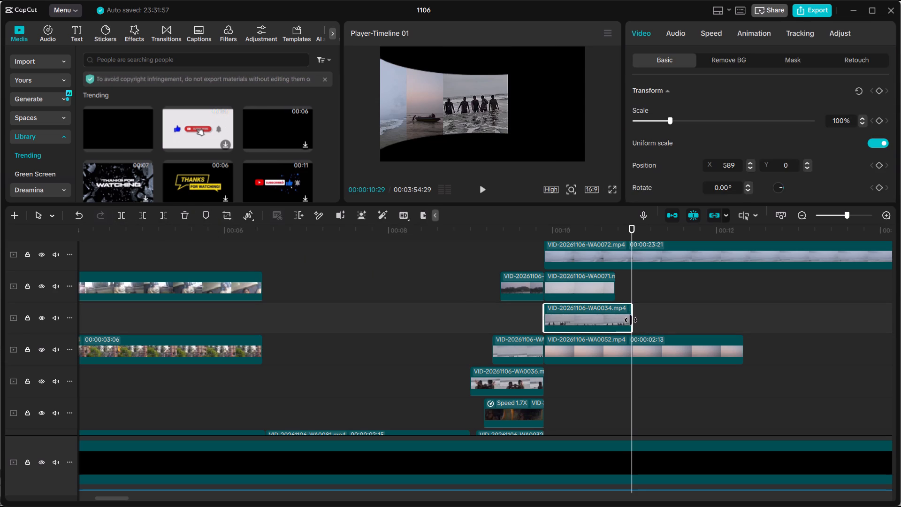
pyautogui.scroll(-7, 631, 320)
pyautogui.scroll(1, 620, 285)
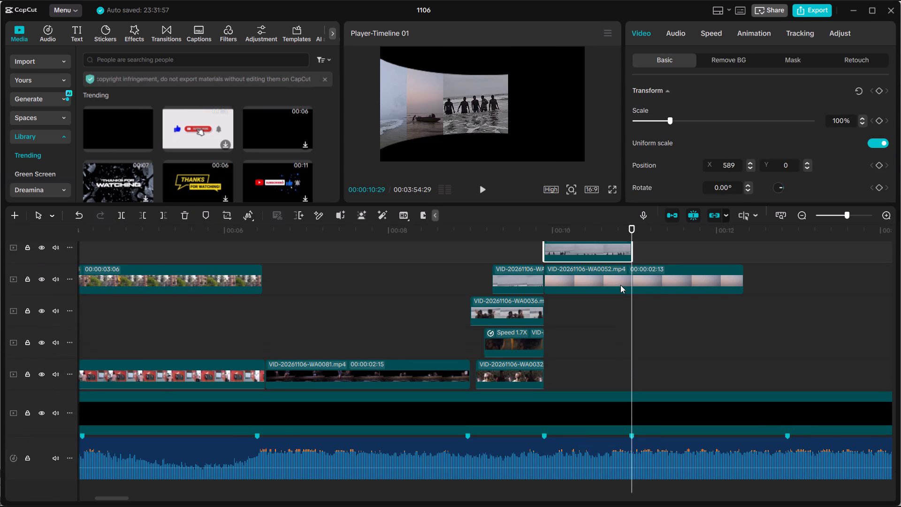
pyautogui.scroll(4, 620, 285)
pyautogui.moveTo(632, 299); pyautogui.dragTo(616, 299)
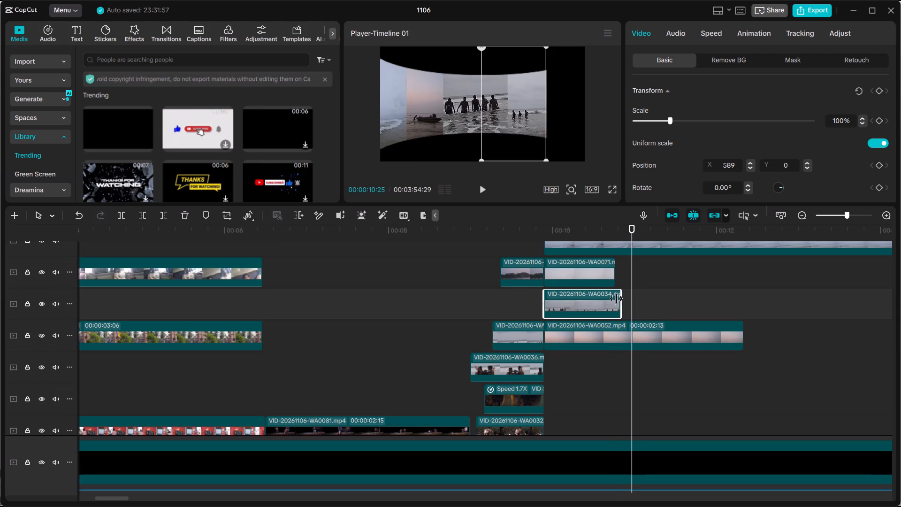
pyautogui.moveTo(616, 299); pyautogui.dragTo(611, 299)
# Extend the end of clip WA0071 to about 00:00:10:26.
pyautogui.click(607, 281)
pyautogui.moveTo(615, 278); pyautogui.dragTo(617, 278)
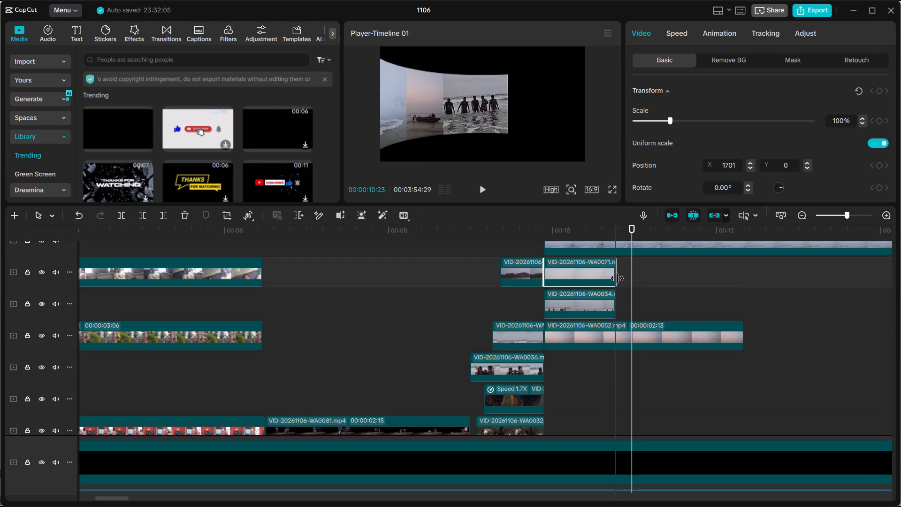
pyautogui.moveTo(617, 278); pyautogui.dragTo(620, 278)
# Extend the end of clip WA0034 to the beat at 00:00:10:29.
pyautogui.click(613, 300)
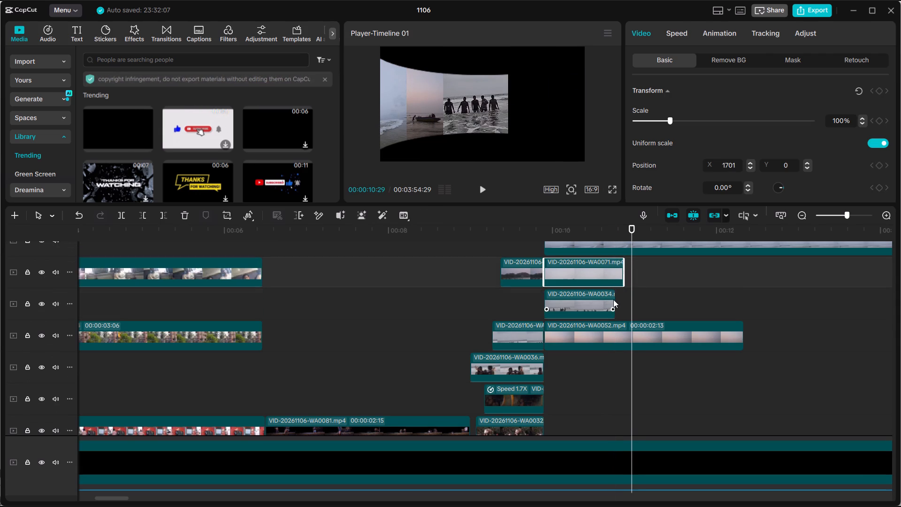
pyautogui.moveTo(614, 300); pyautogui.dragTo(616, 300)
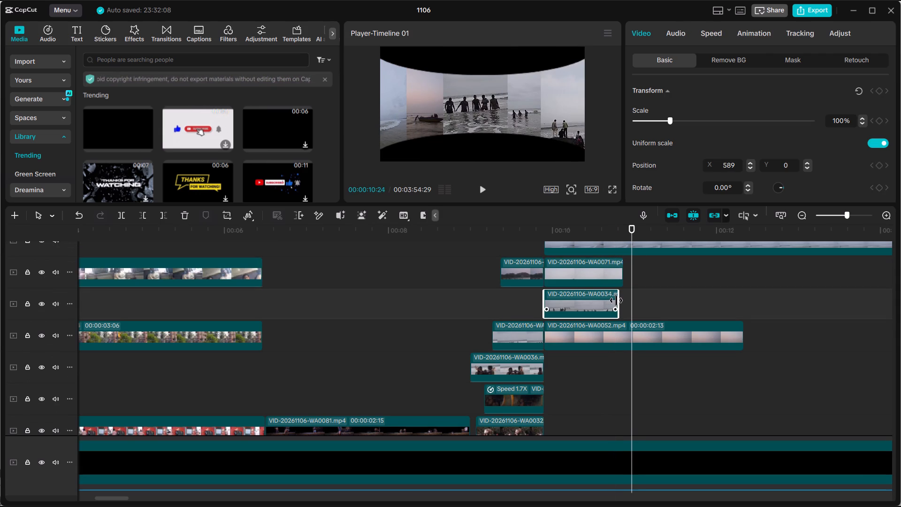
pyautogui.moveTo(616, 300); pyautogui.dragTo(632, 304)
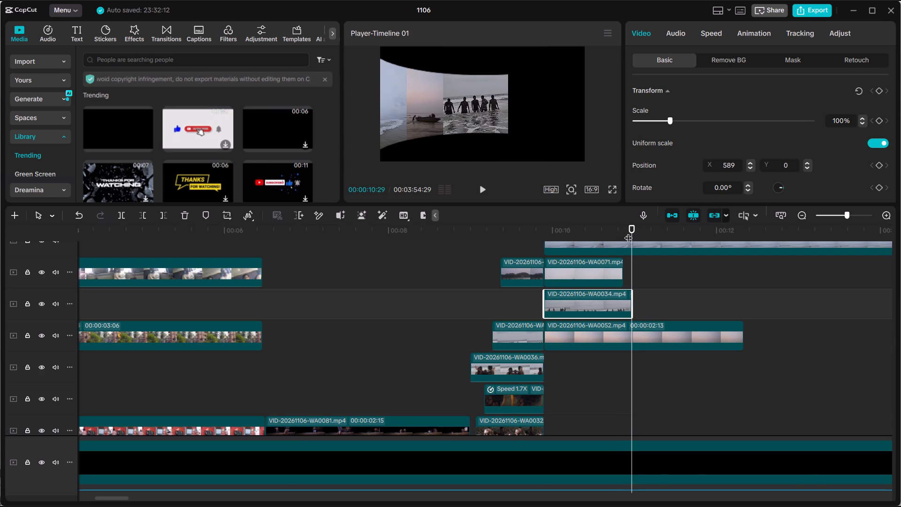
# Cut clip WA0072 off at 00:00:10:29 and trim its end back further to about 00:00:10:23.
pyautogui.scroll(-6, 628, 290)
pyautogui.scroll(7, 626, 269)
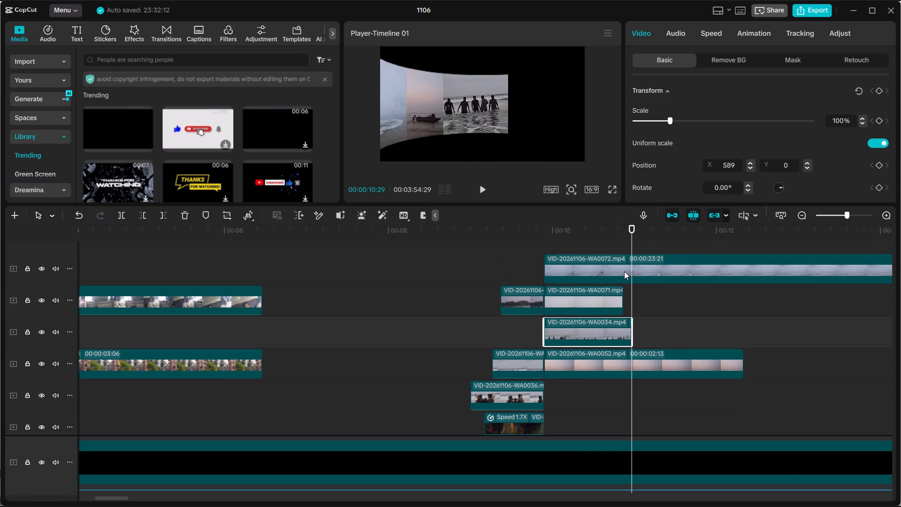
pyautogui.scroll(1, 624, 271)
pyautogui.click(651, 282)
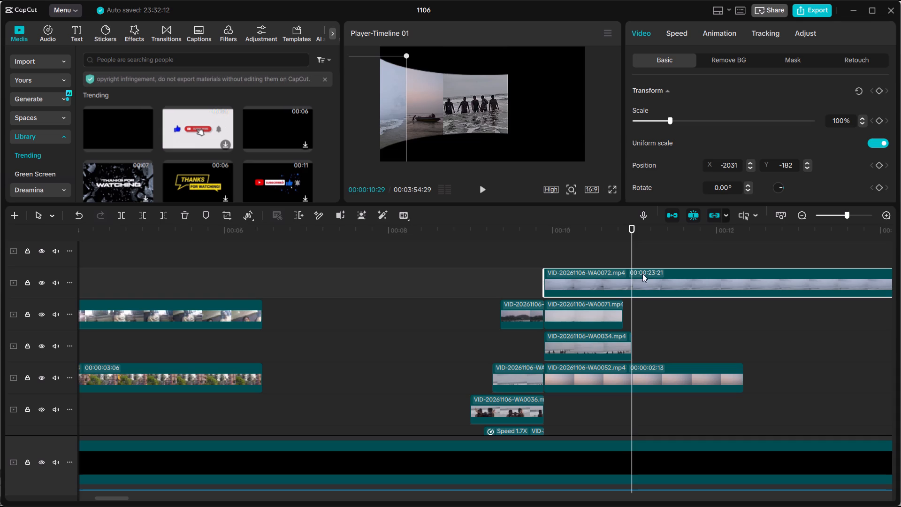
pyautogui.click(124, 212)
pyautogui.click(186, 216)
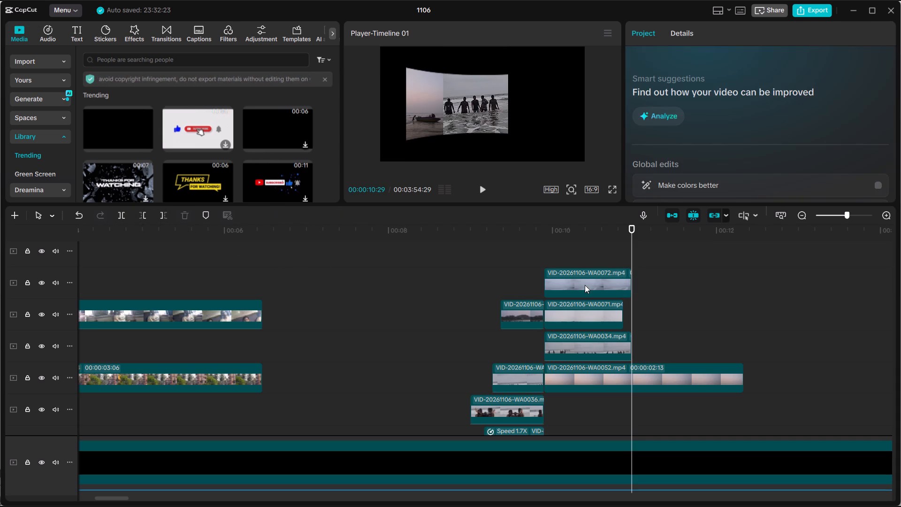
pyautogui.click(594, 284)
pyautogui.moveTo(632, 282); pyautogui.dragTo(615, 283)
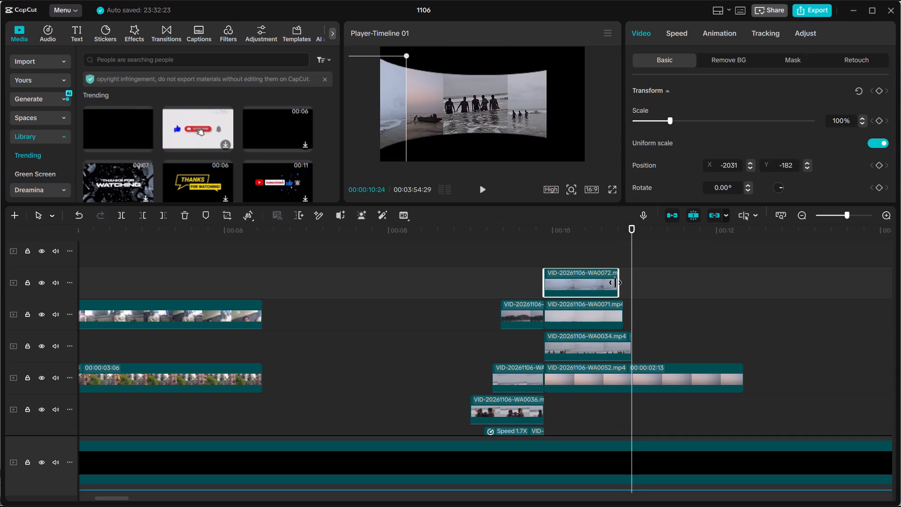
pyautogui.moveTo(615, 283); pyautogui.dragTo(614, 283)
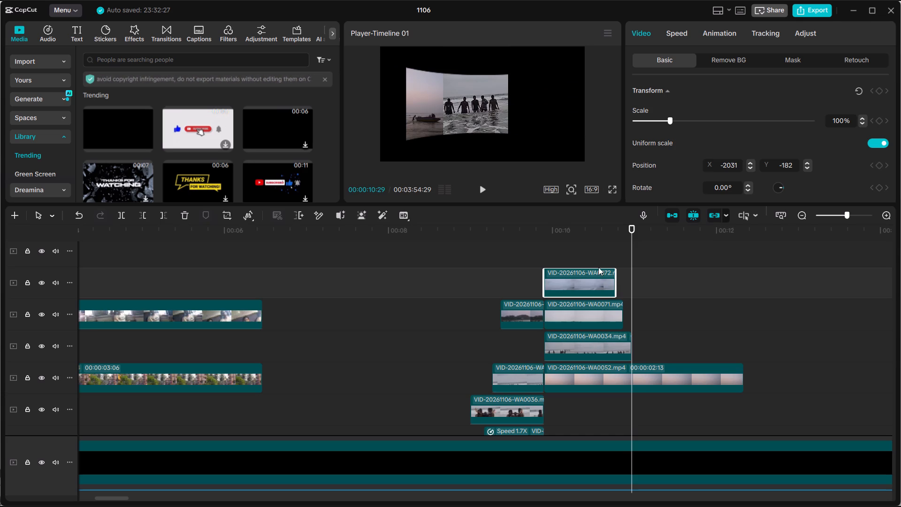
# Scrub across the second collage's clip ends up to 00:00:10:29, and trim clip WA0052's end back to about 00:00:10:23.
pyautogui.moveTo(612, 230); pyautogui.dragTo(605, 236)
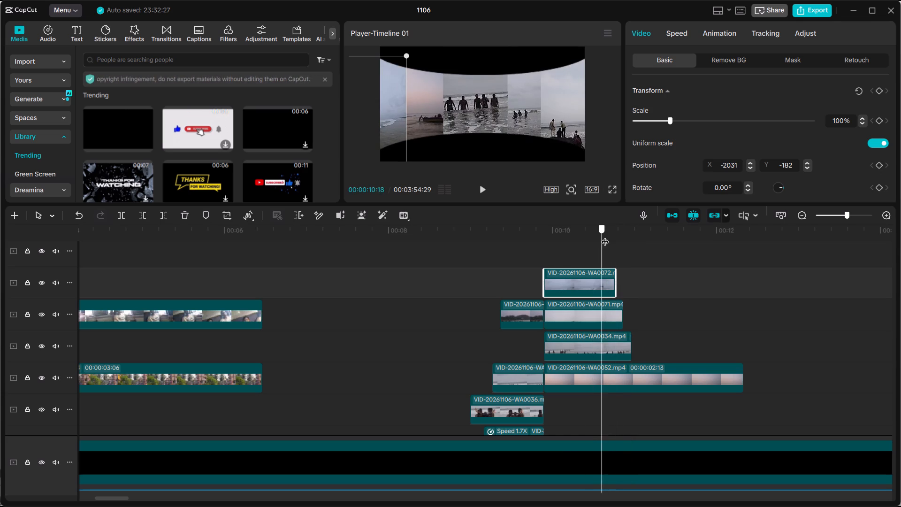
pyautogui.moveTo(605, 236); pyautogui.dragTo(624, 239)
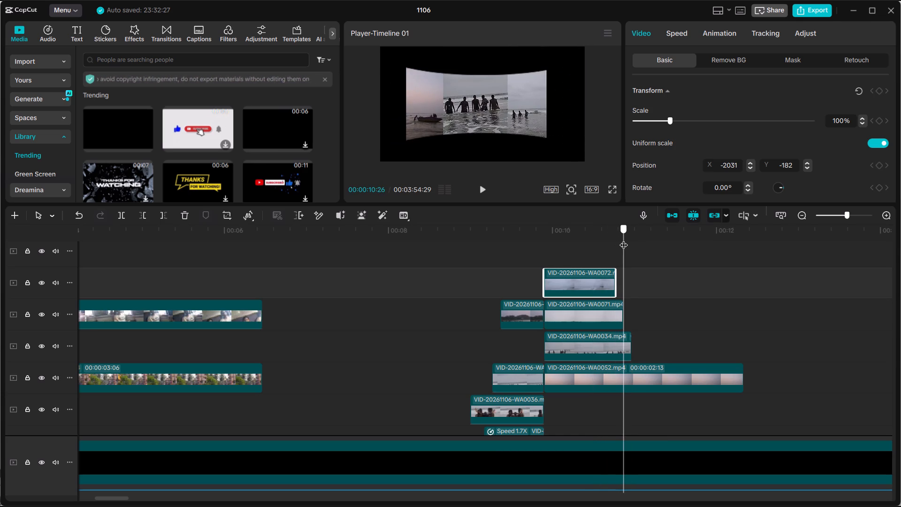
pyautogui.moveTo(624, 239); pyautogui.dragTo(626, 240)
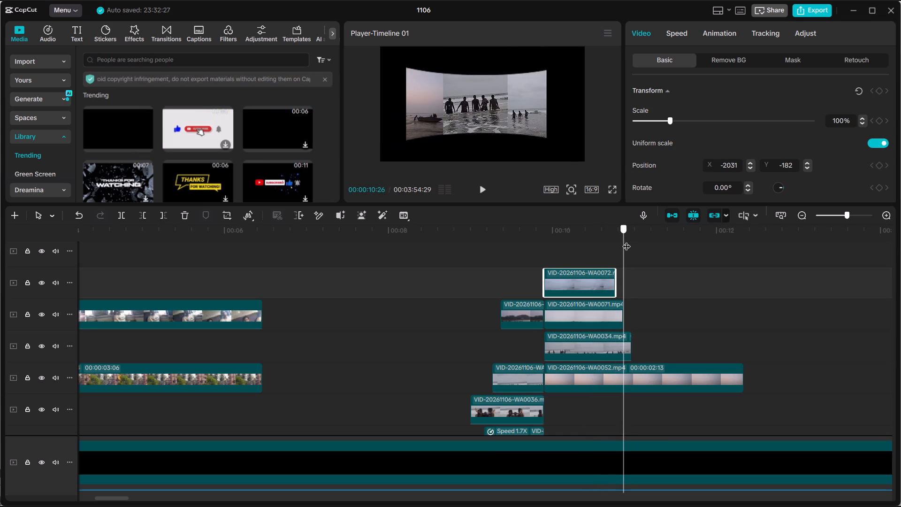
pyautogui.moveTo(626, 240); pyautogui.dragTo(633, 242)
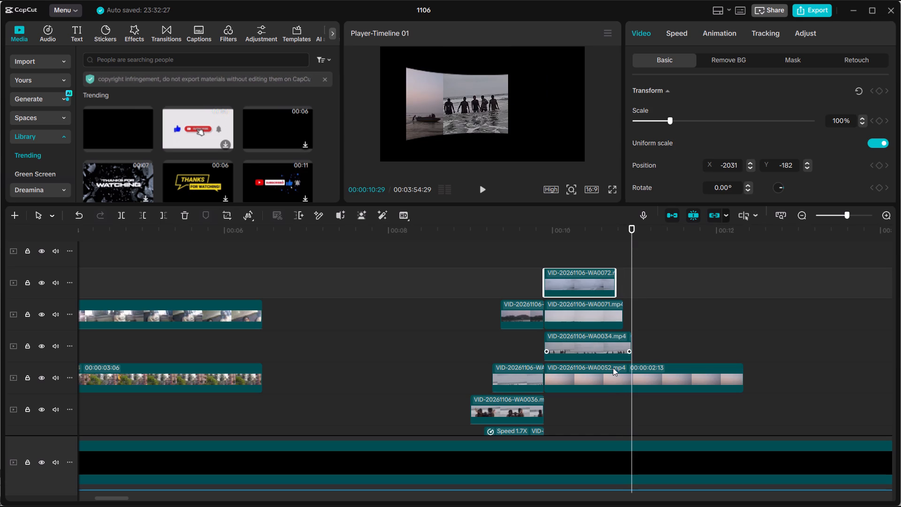
pyautogui.click(608, 384)
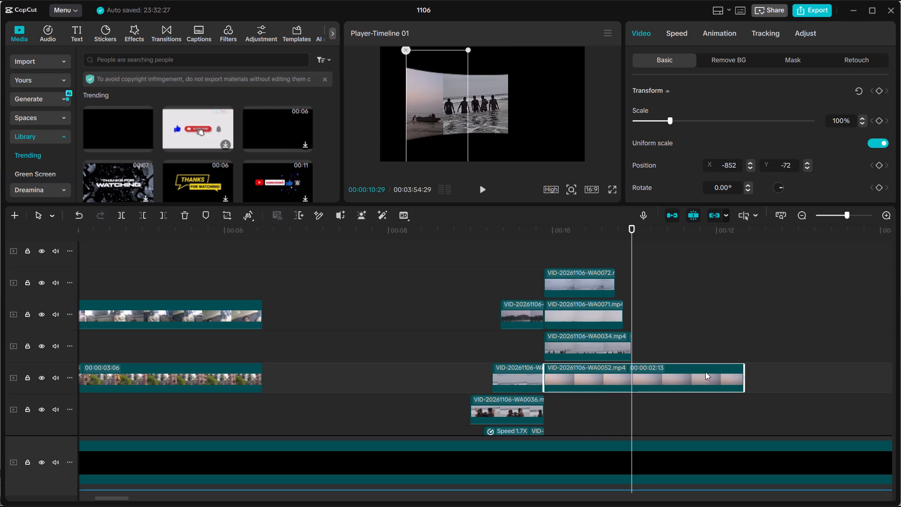
pyautogui.moveTo(743, 378); pyautogui.dragTo(645, 370)
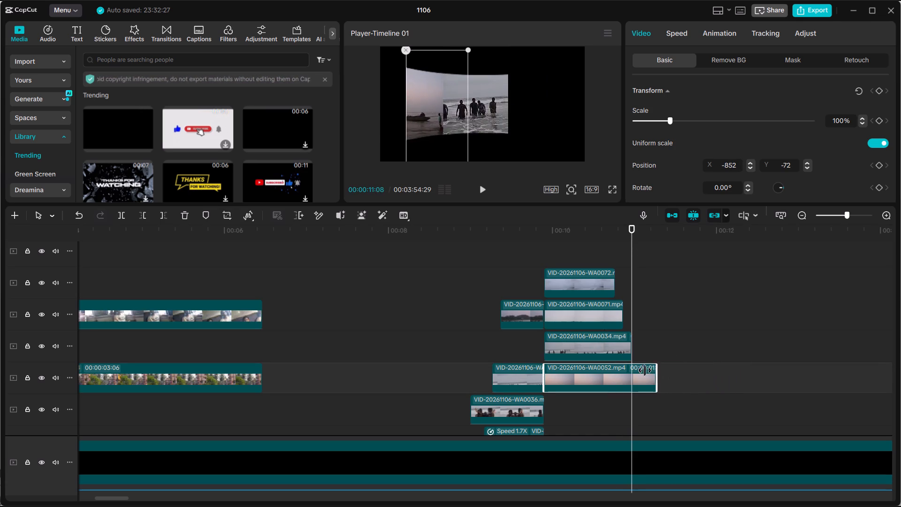
pyautogui.moveTo(645, 370); pyautogui.dragTo(606, 367)
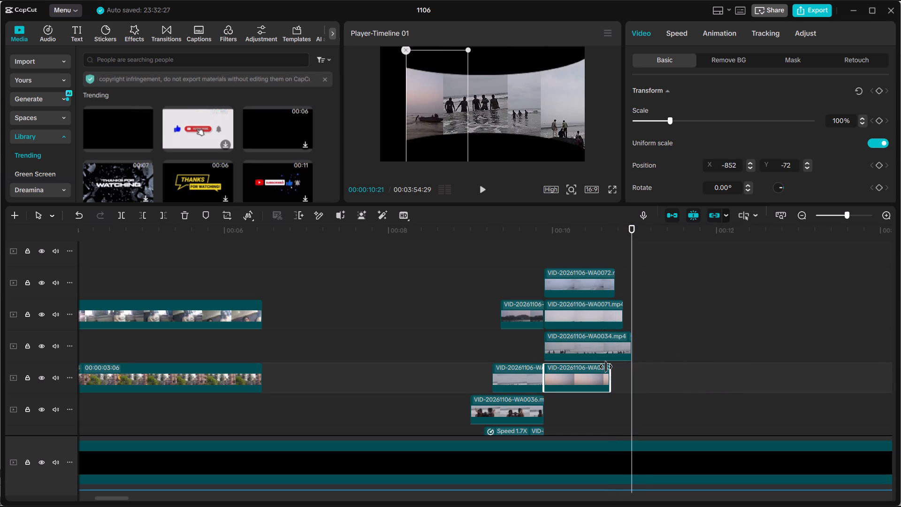
pyautogui.moveTo(606, 367); pyautogui.dragTo(609, 366)
# Play the second collage from just before its start and scrub through its staggered clip ends to check their timing.
pyautogui.moveTo(571, 230); pyautogui.dragTo(531, 239)
pyautogui.click(475, 194)
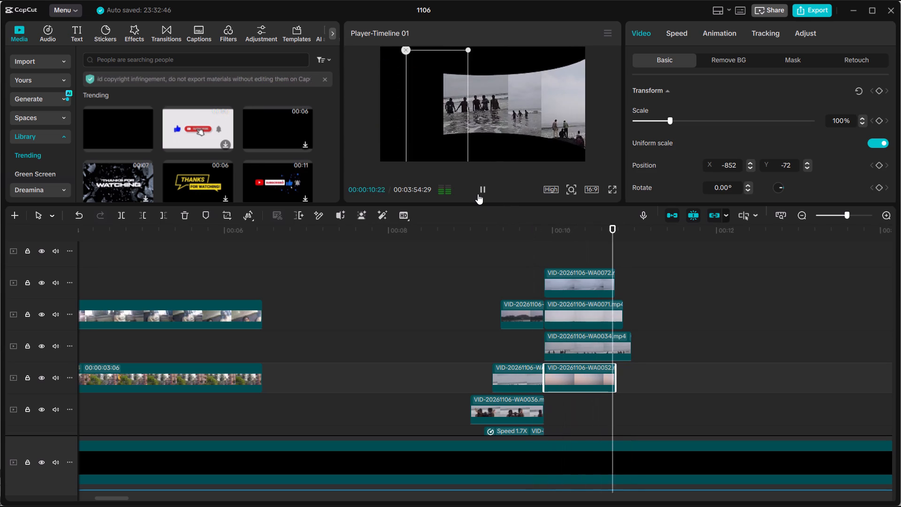
pyautogui.click(478, 194)
pyautogui.click(613, 351)
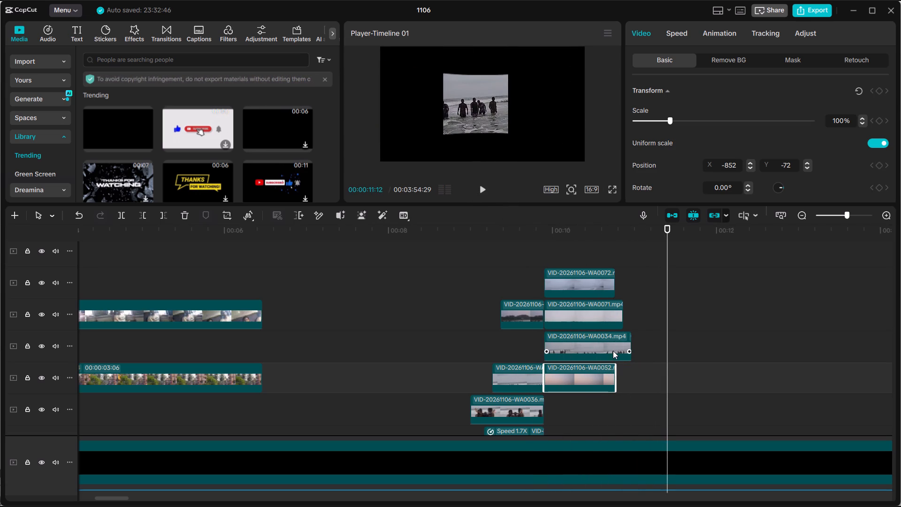
pyautogui.click(583, 230)
pyautogui.moveTo(583, 230); pyautogui.dragTo(595, 233)
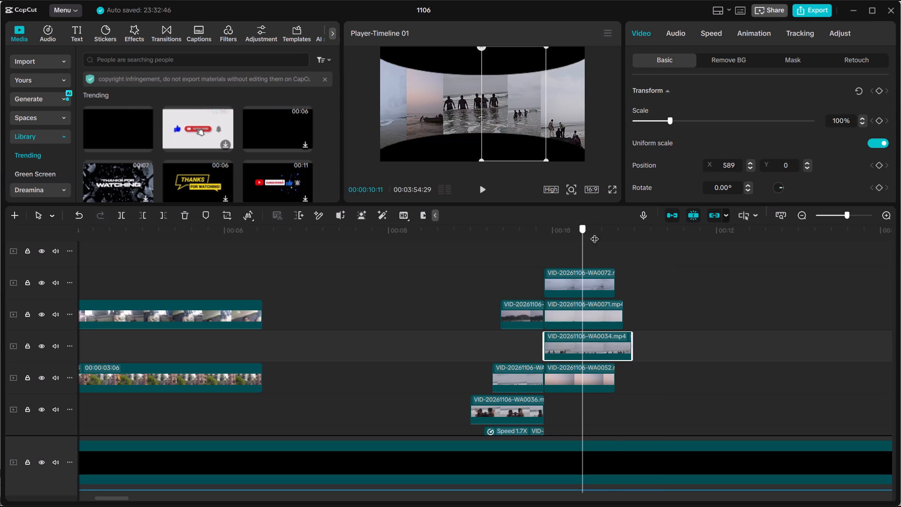
pyautogui.moveTo(595, 233); pyautogui.dragTo(640, 242)
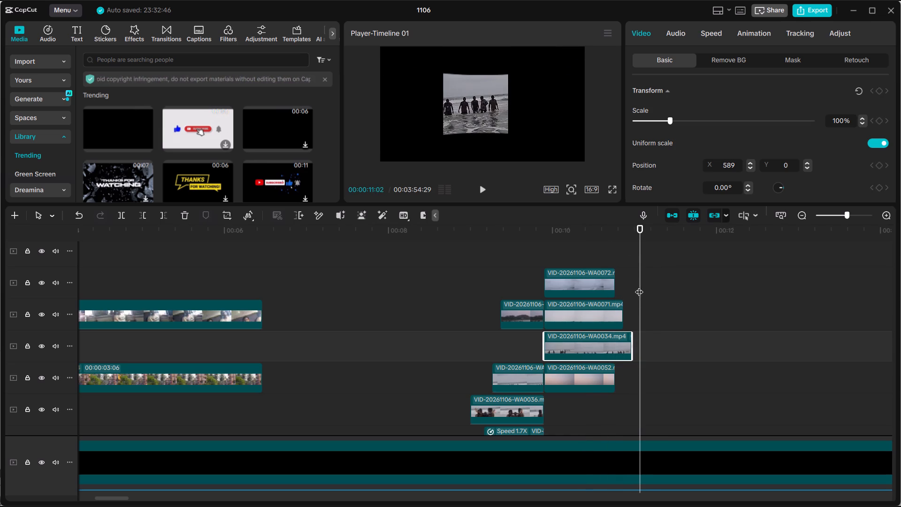
# Split clip WA0076 at the beat marker at 00:00:10:29 and delete the part after the split.
pyautogui.scroll(4, 637, 293)
pyautogui.click(657, 277)
pyautogui.scroll(-12, 648, 328)
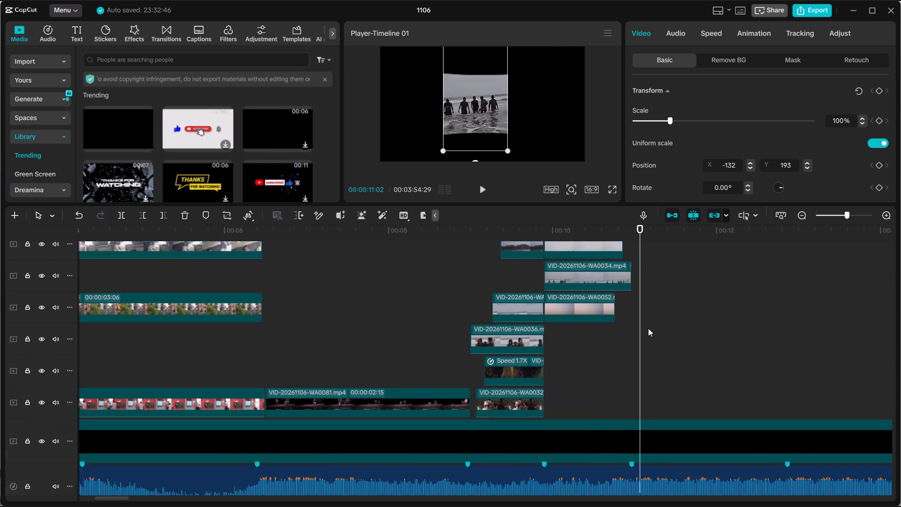
pyautogui.moveTo(640, 329); pyautogui.dragTo(630, 329)
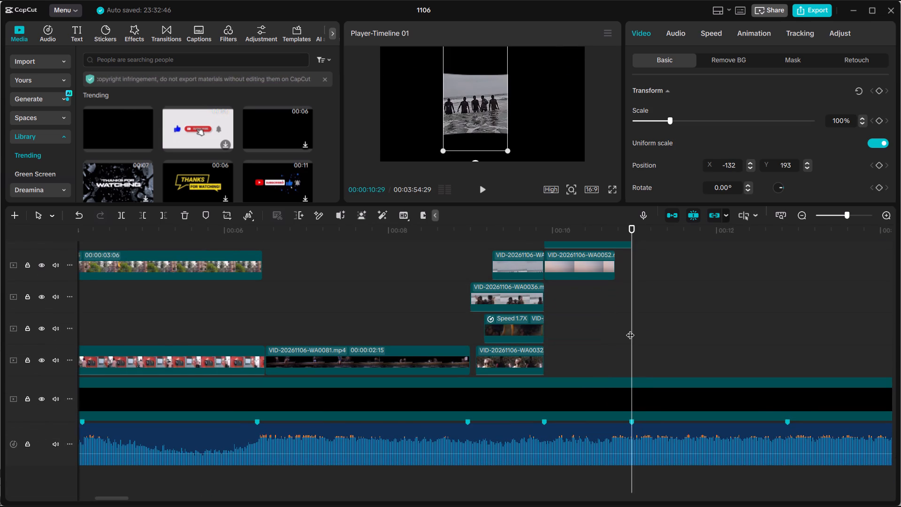
pyautogui.scroll(13, 630, 329)
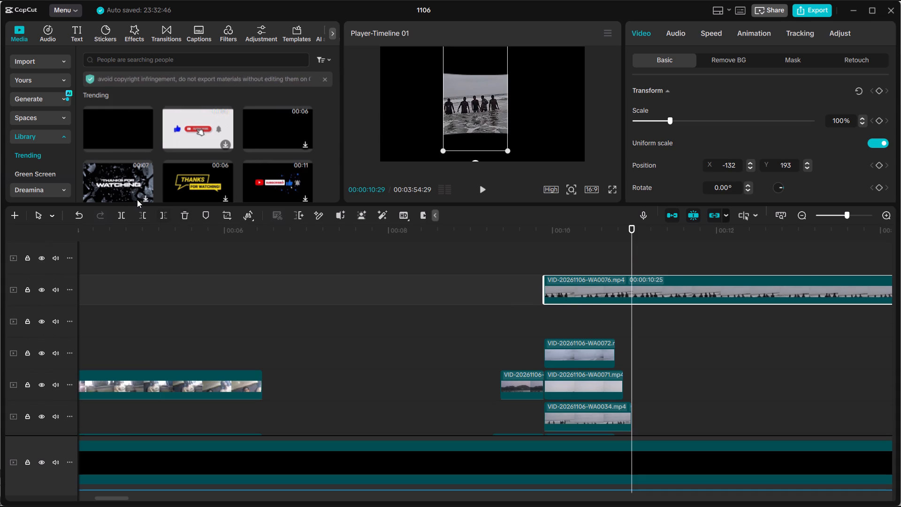
pyautogui.click(124, 215)
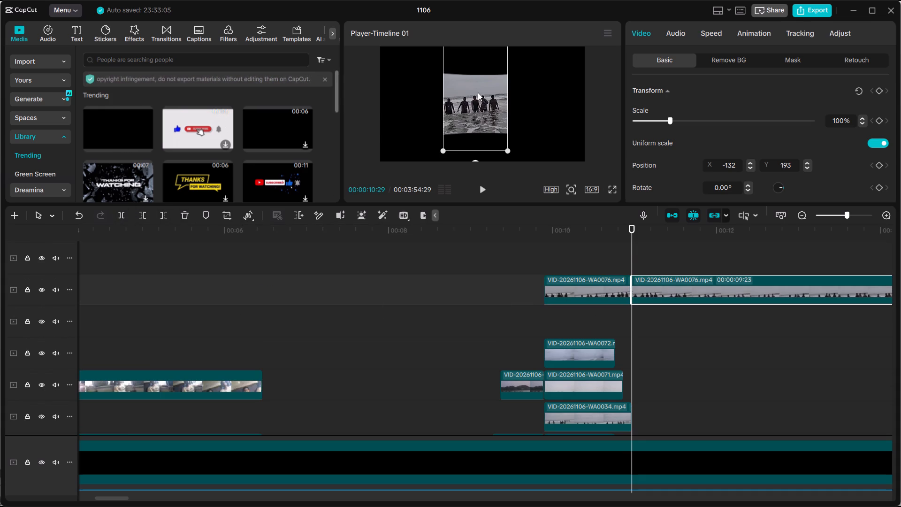
pyautogui.moveTo(478, 92); pyautogui.dragTo(485, 89)
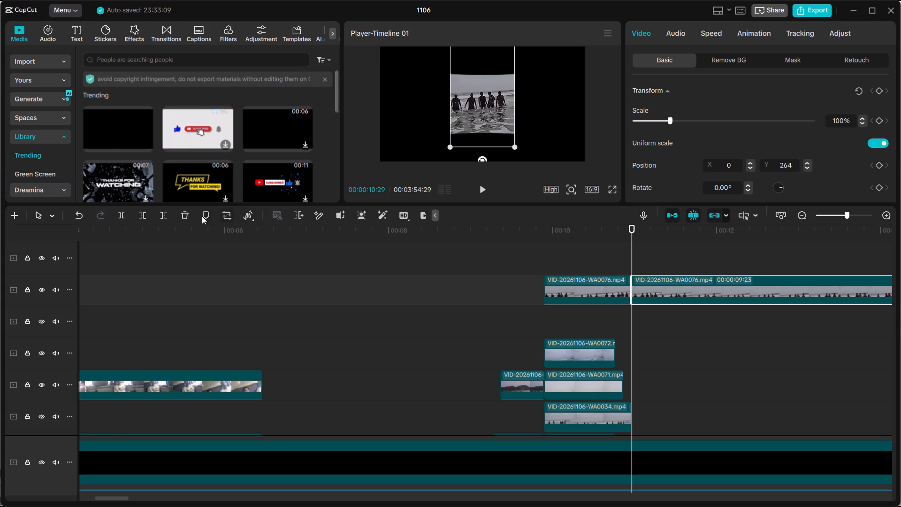
pyautogui.click(189, 214)
# Reposition the remaining WA0076 clip to the horizontal centre of the collage, at X 0, Y 187.
pyautogui.click(598, 242)
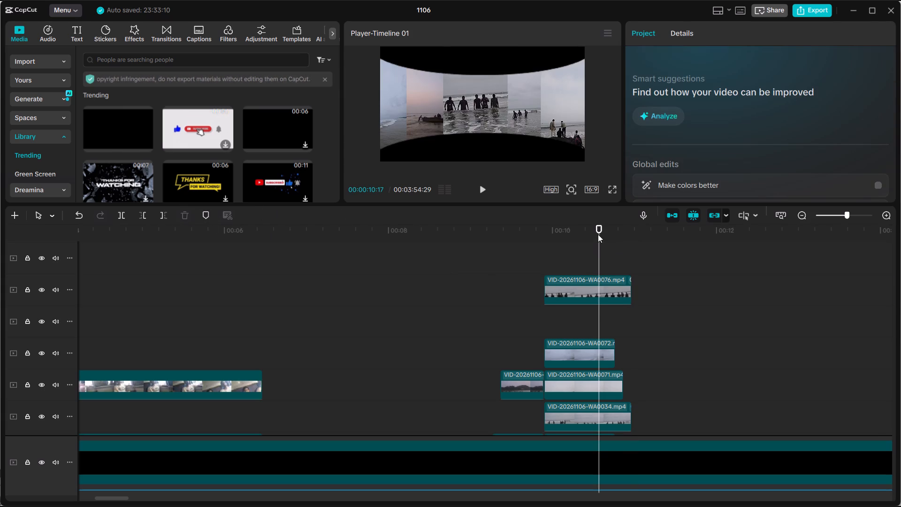
pyautogui.click(612, 284)
pyautogui.moveTo(469, 128); pyautogui.dragTo(477, 128)
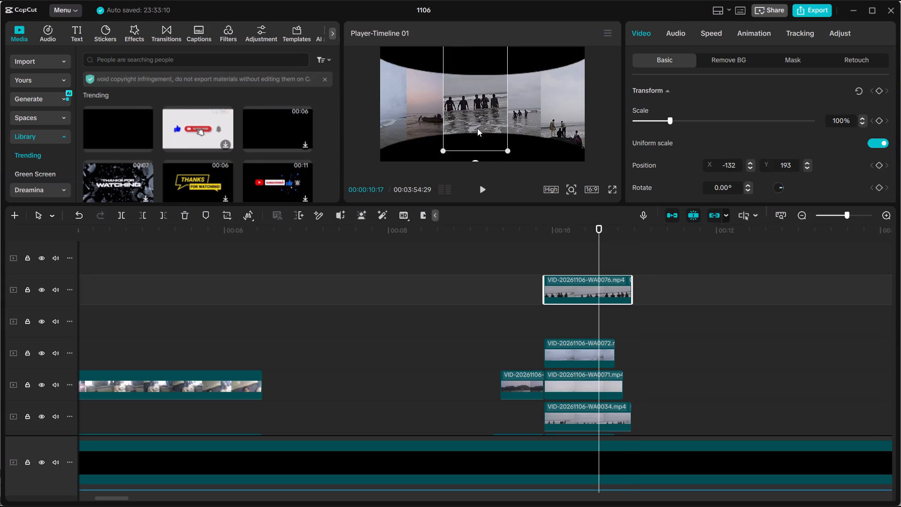
pyautogui.moveTo(477, 128); pyautogui.dragTo(474, 129)
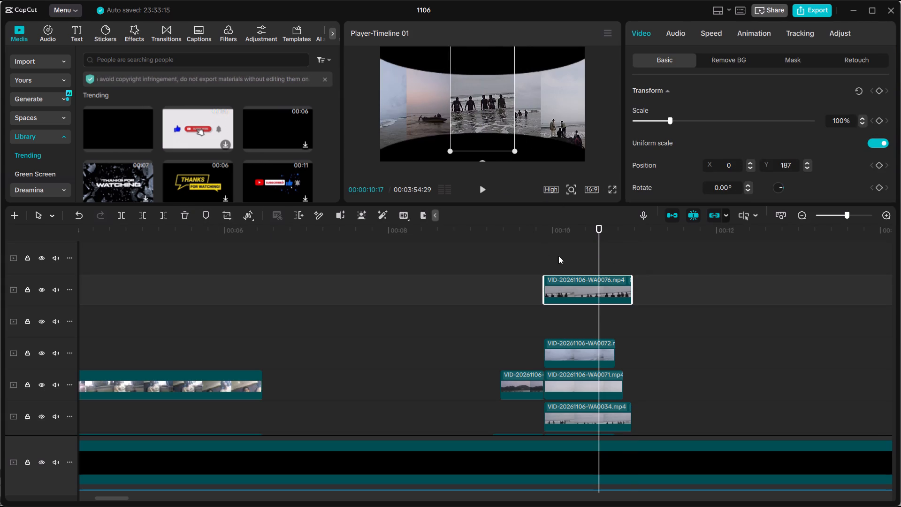
# Play the second collage from about 00:00:09:19 to check its clip ends, and scrub back to 00:00:09:00.
pyautogui.moveTo(561, 236); pyautogui.dragTo(522, 237)
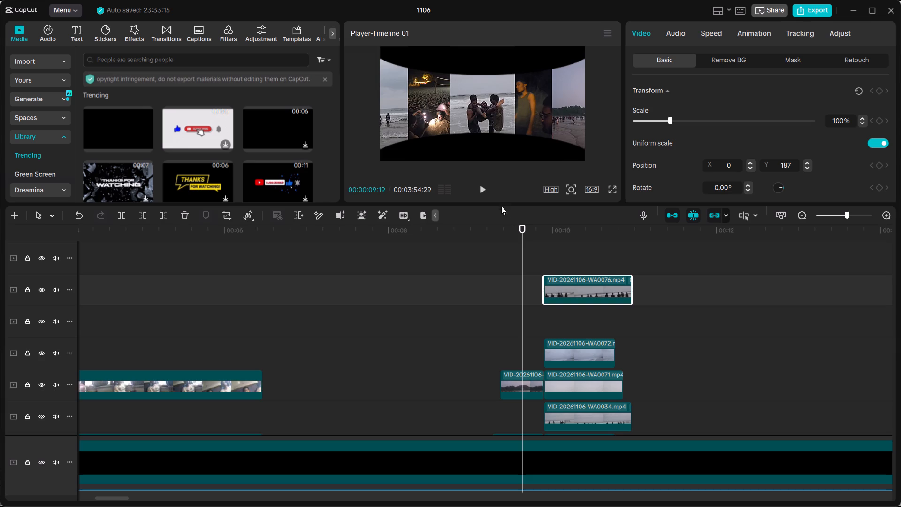
pyautogui.click(478, 189)
pyautogui.click(481, 189)
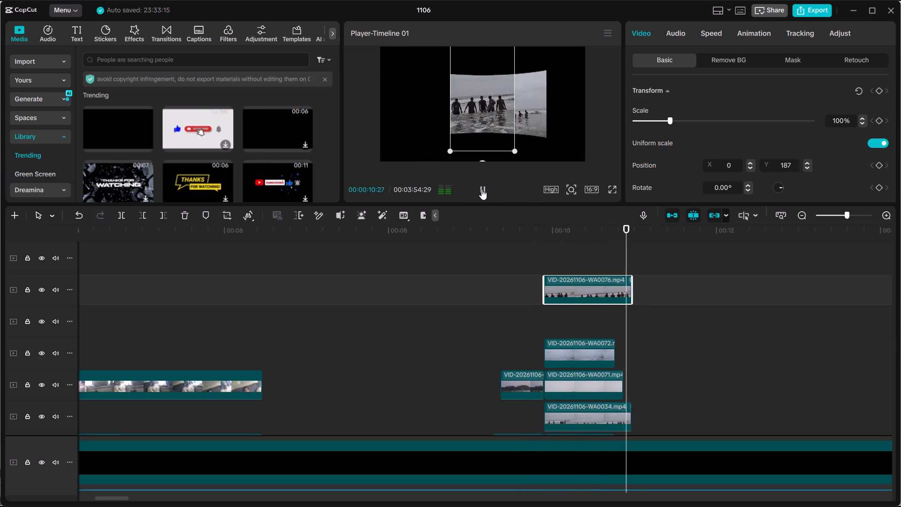
pyautogui.scroll(-5, 553, 326)
pyautogui.moveTo(495, 232); pyautogui.dragTo(468, 232)
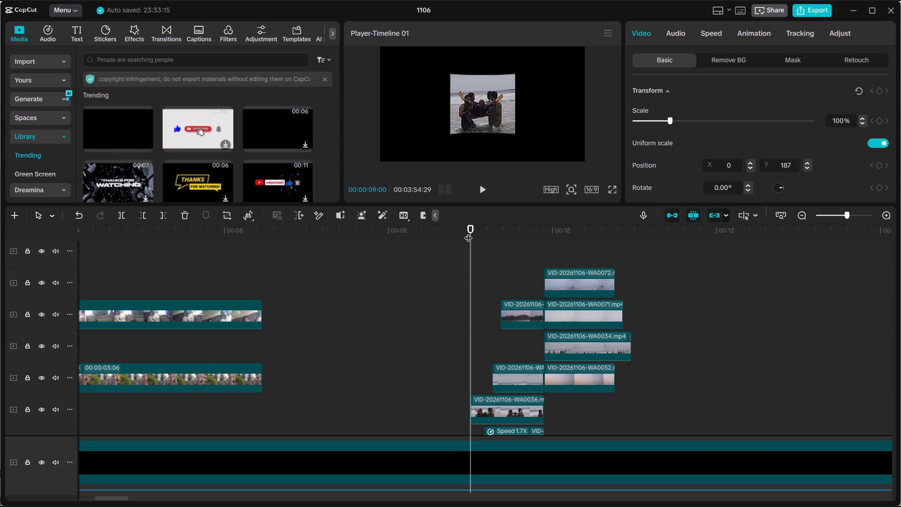
# Play the video's opening, and move clip WA0087 on its track so it starts at 00:00:00:00.
pyautogui.moveTo(258, 234); pyautogui.dragTo(0, 267)
pyautogui.click(487, 191)
pyautogui.keyDown('ctrl'); pyautogui.scroll(-8, 470, 246); pyautogui.keyUp('ctrl')
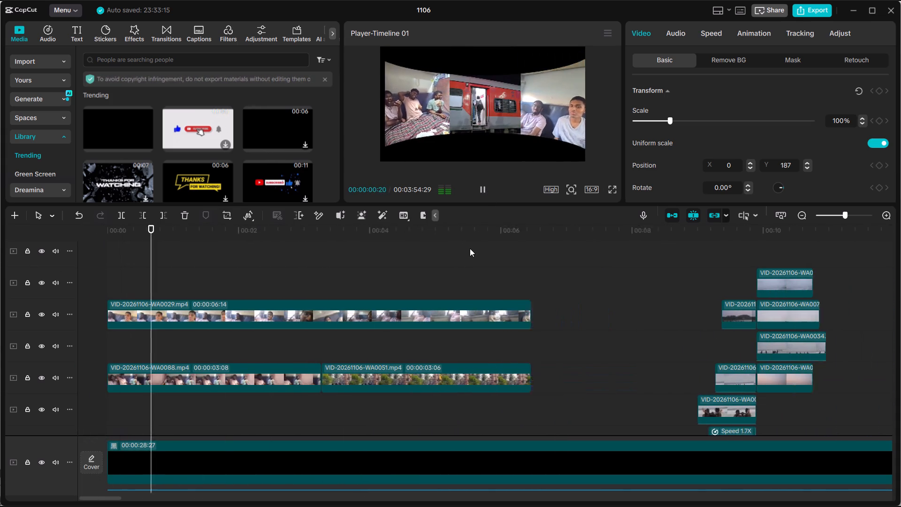
pyautogui.keyDown('ctrl'); pyautogui.scroll(-6, 470, 247); pyautogui.keyUp('ctrl')
pyautogui.moveTo(149, 230); pyautogui.dragTo(84, 242)
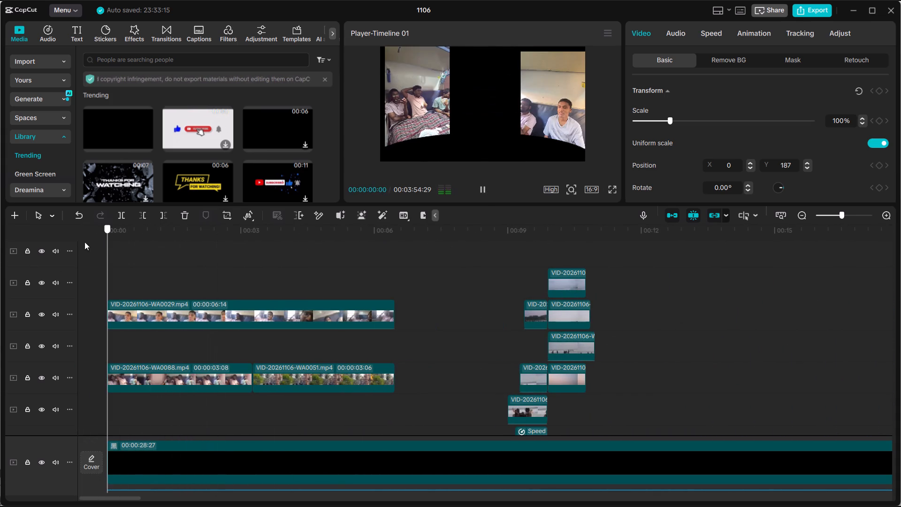
pyautogui.moveTo(84, 242); pyautogui.dragTo(46, 245)
pyautogui.scroll(-2, 268, 321)
pyautogui.scroll(1, 268, 321)
pyautogui.scroll(-3, 268, 321)
pyautogui.scroll(5, 267, 321)
pyautogui.scroll(-4, 260, 315)
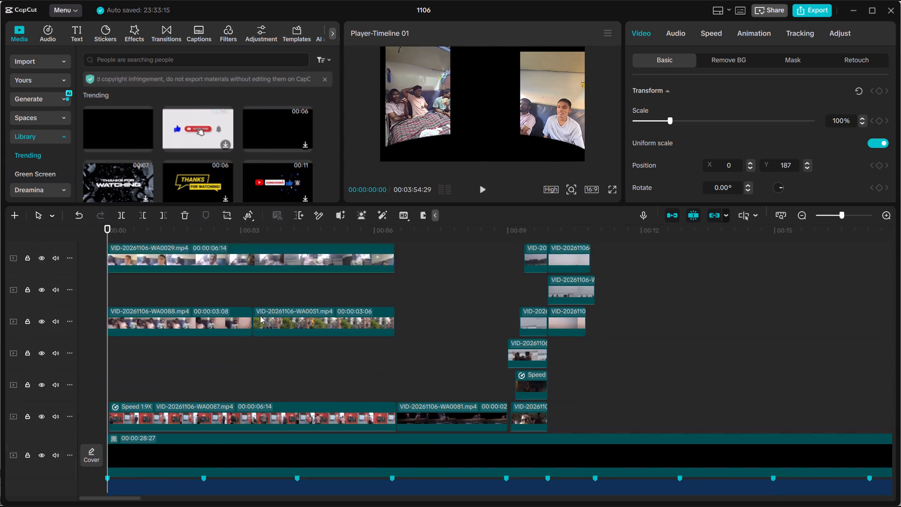
pyautogui.scroll(-7, 260, 315)
pyautogui.click(156, 359)
pyautogui.moveTo(155, 359); pyautogui.dragTo(144, 361)
# Play the opening again, and align the upper and lower curved black overlay layers to the very start of the timeline.
pyautogui.click(494, 190)
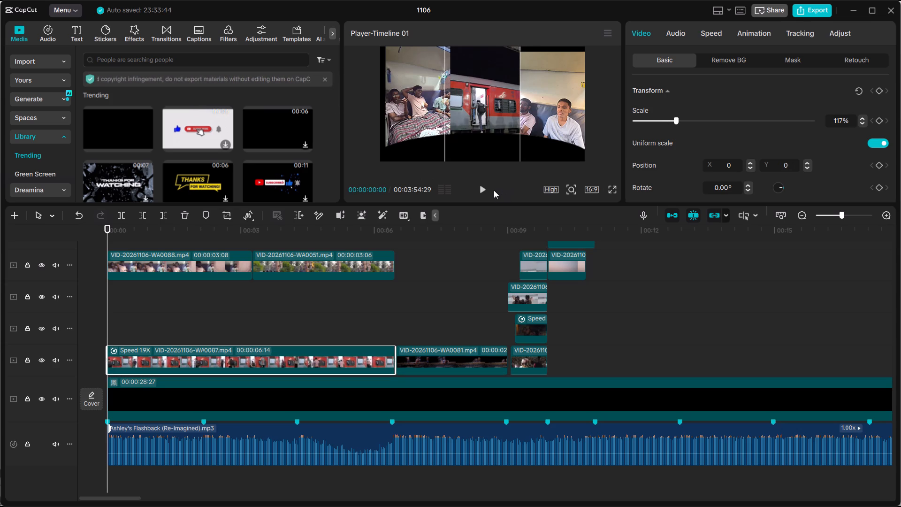
pyautogui.click(481, 189)
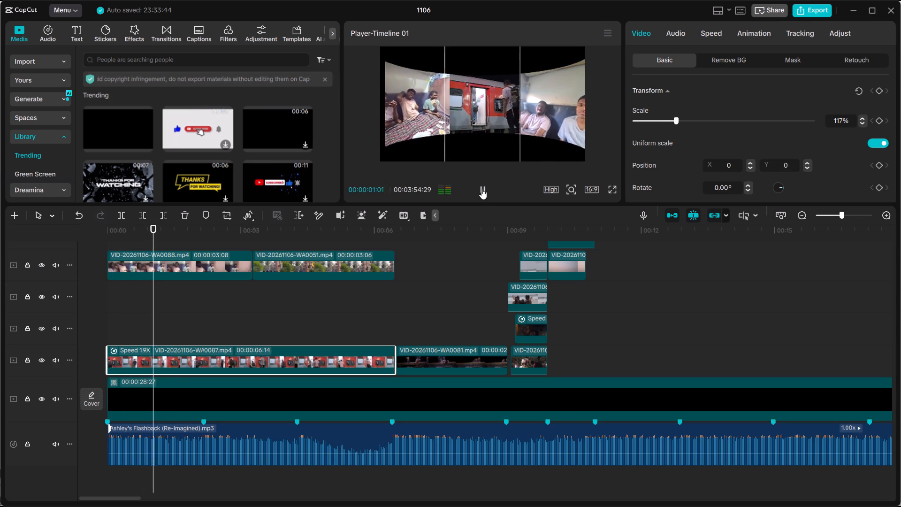
pyautogui.scroll(3, 481, 189)
pyautogui.scroll(12, 154, 304)
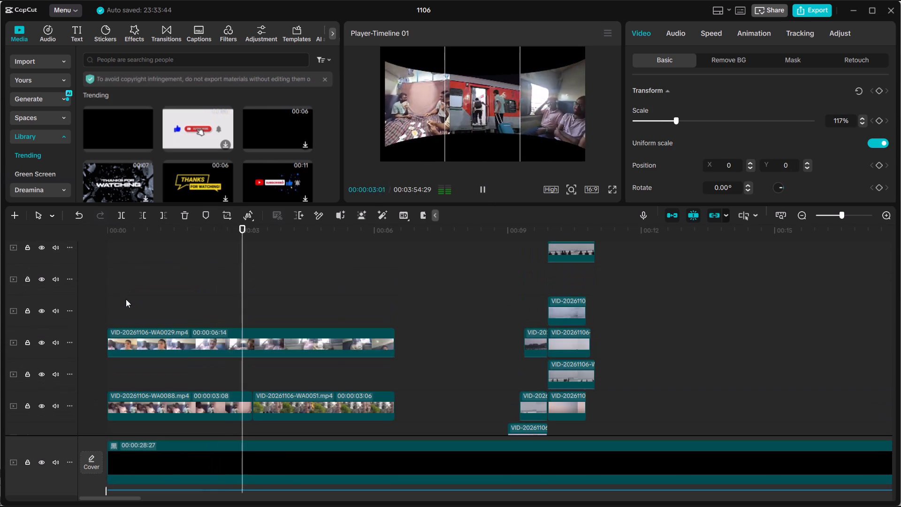
pyautogui.scroll(4, 126, 299)
pyautogui.click(141, 276)
pyautogui.moveTo(146, 272); pyautogui.dragTo(131, 273)
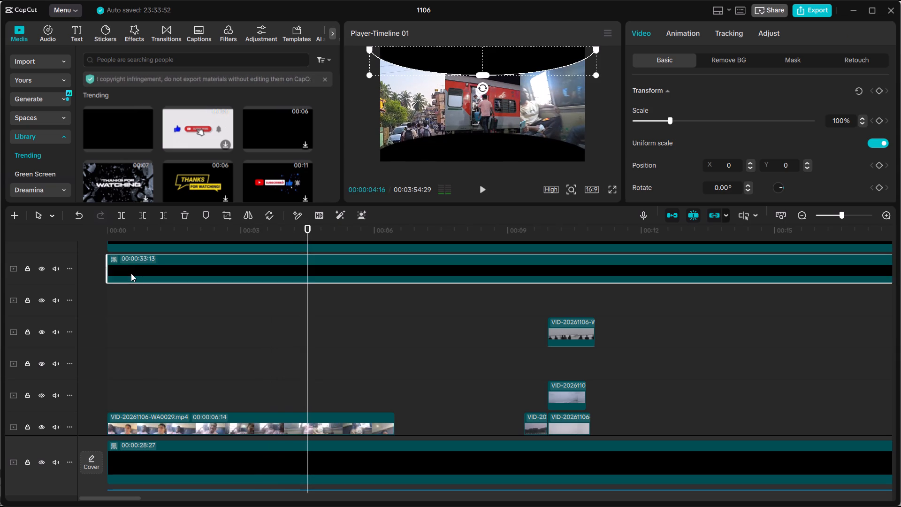
pyautogui.scroll(4, 131, 274)
pyautogui.click(130, 277)
pyautogui.moveTo(138, 277); pyautogui.dragTo(133, 277)
# Play the video from the start to about 00:00:11:06, and replay the first collage up to about 00:00:09:28.
pyautogui.moveTo(112, 228); pyautogui.dragTo(89, 231)
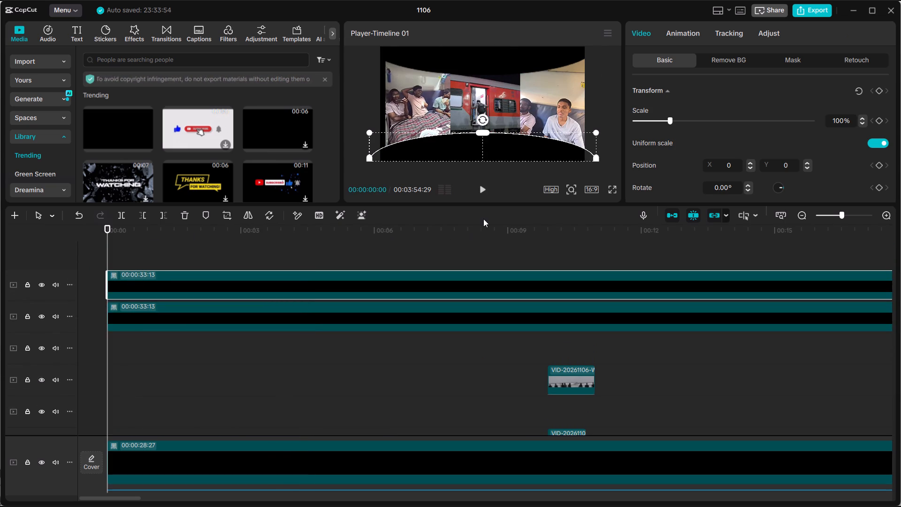
pyautogui.click(481, 195)
pyautogui.keyDown('ctrl'); pyautogui.scroll(-13, 461, 285); pyautogui.keyUp('ctrl')
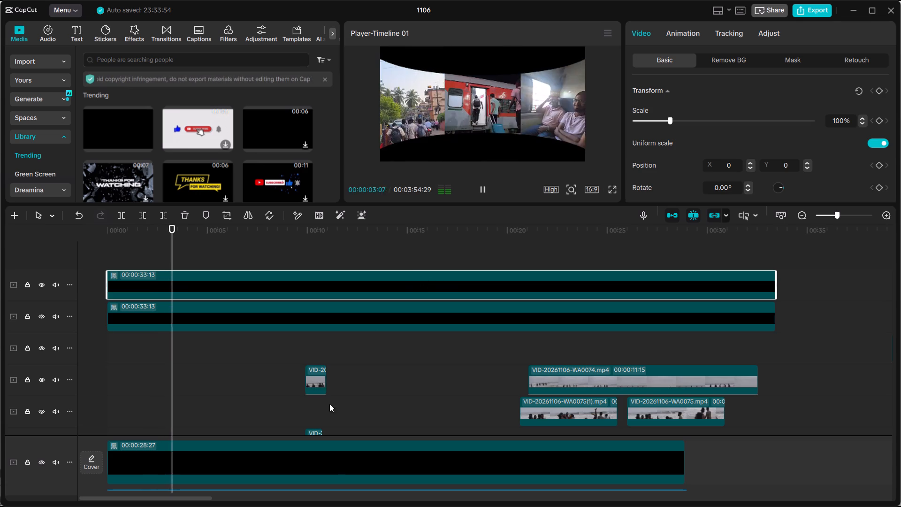
pyautogui.scroll(-6, 332, 381)
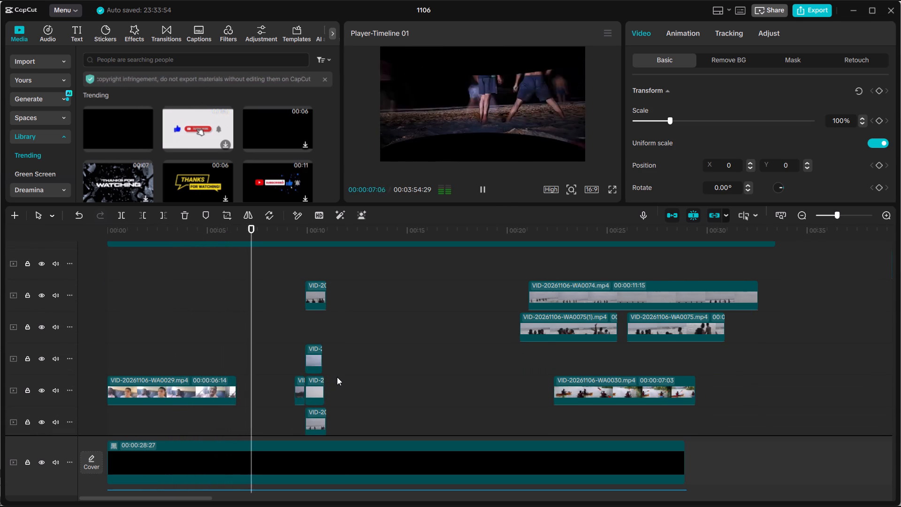
pyautogui.scroll(5, 395, 320)
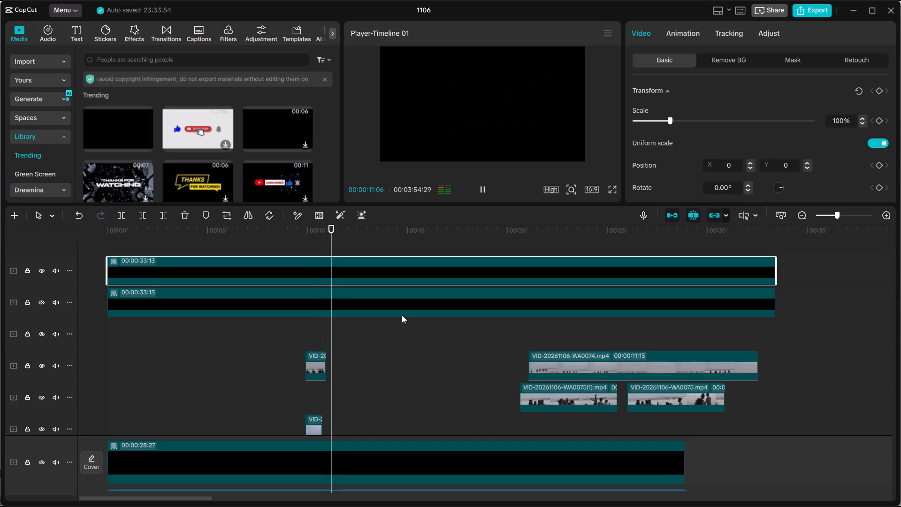
pyautogui.click(481, 191)
pyautogui.moveTo(298, 236); pyautogui.dragTo(238, 246)
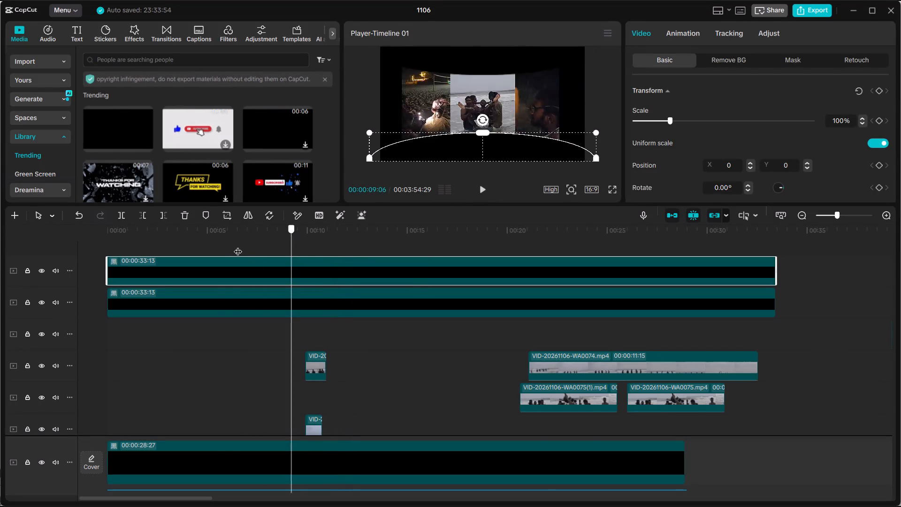
pyautogui.moveTo(238, 246); pyautogui.dragTo(229, 246)
pyautogui.click(485, 187)
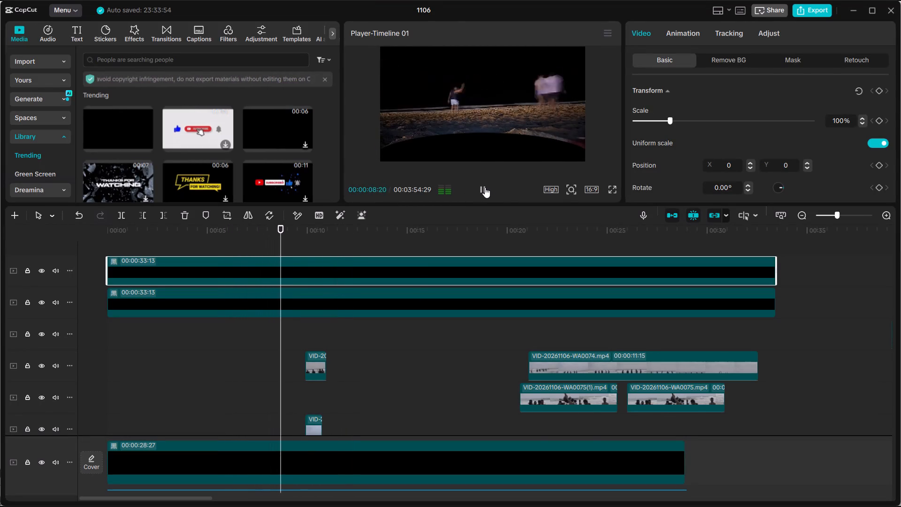
pyautogui.click(485, 187)
# Scrub between about 00:00:08:10 and 00:00:09:08 to examine the first collage's staggered clip starts, ending at 00:00:09:00.
pyautogui.scroll(-5, 374, 295)
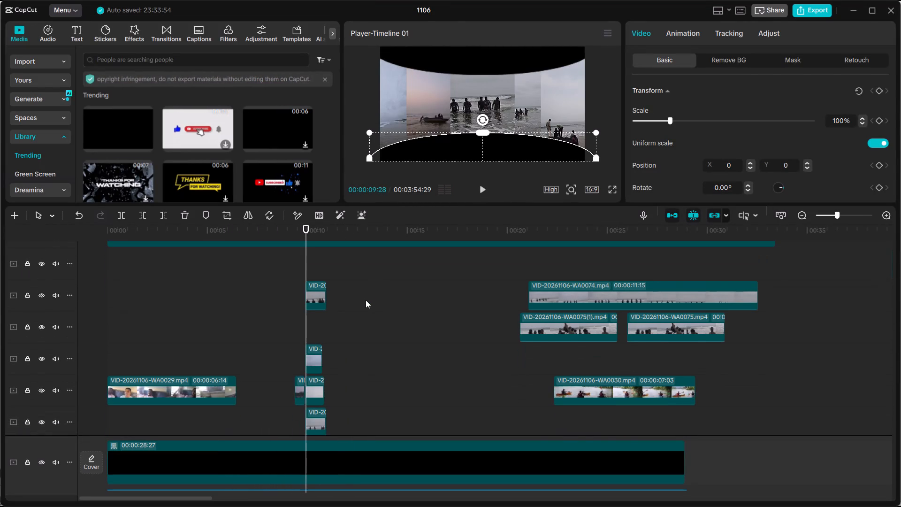
pyautogui.scroll(-2, 365, 300)
pyautogui.keyDown('ctrl'); pyautogui.scroll(17, 309, 364); pyautogui.keyUp('ctrl')
pyautogui.keyDown('ctrl'); pyautogui.scroll(6, 307, 362); pyautogui.keyUp('ctrl')
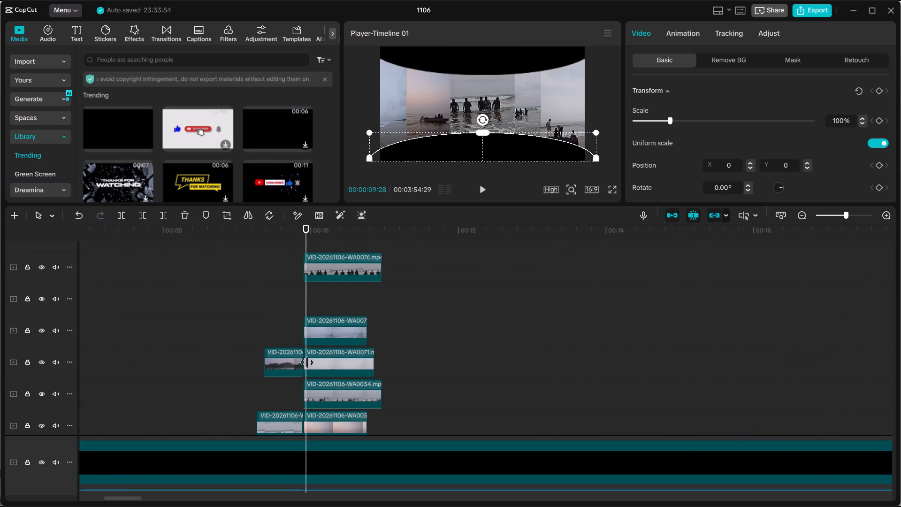
pyautogui.keyDown('ctrl'); pyautogui.scroll(13, 307, 362); pyautogui.keyUp('ctrl')
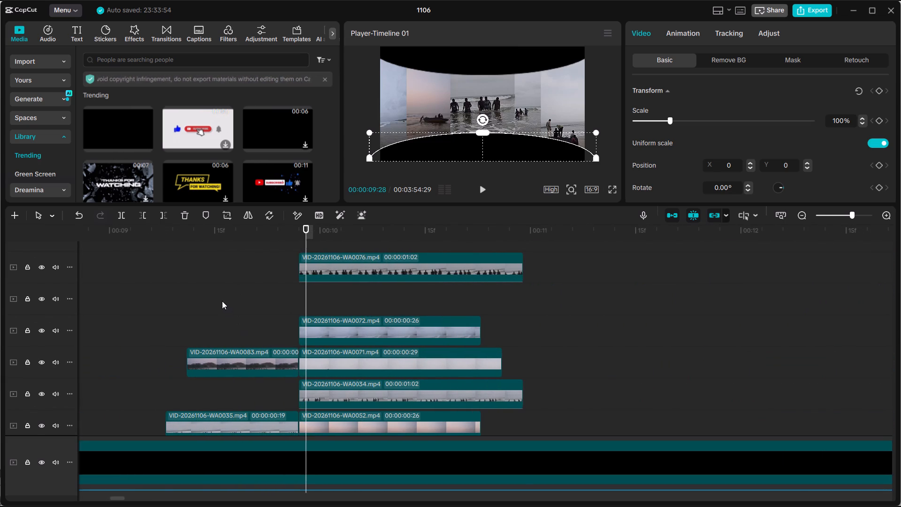
pyautogui.scroll(-8, 224, 304)
pyautogui.moveTo(208, 228); pyautogui.dragTo(154, 237)
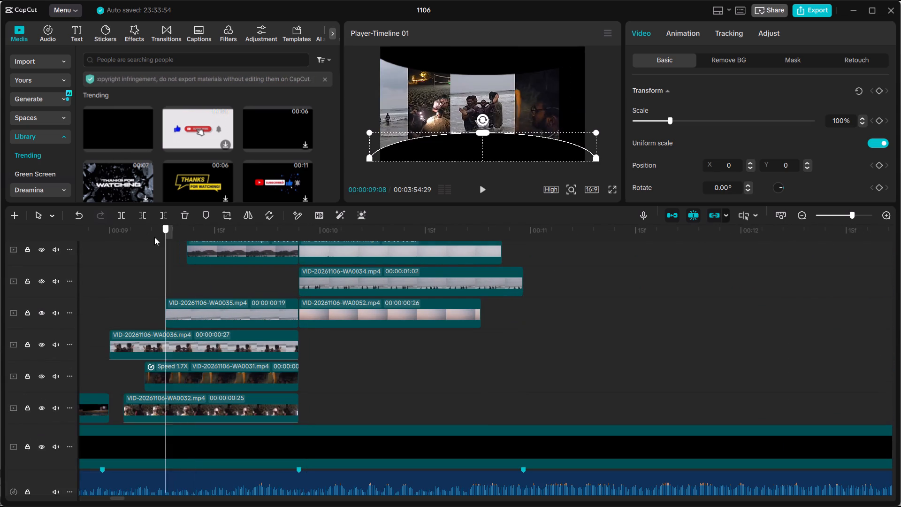
pyautogui.moveTo(154, 237); pyautogui.dragTo(161, 248)
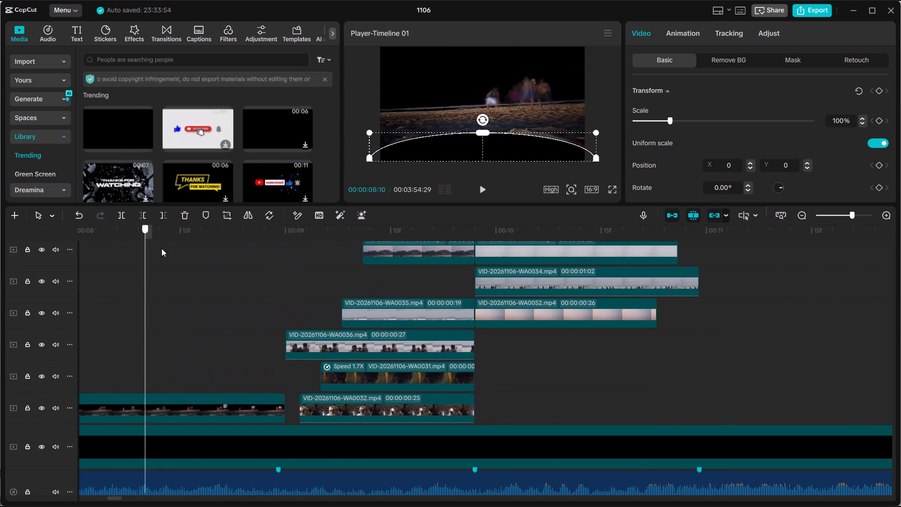
pyautogui.moveTo(161, 248); pyautogui.dragTo(292, 260)
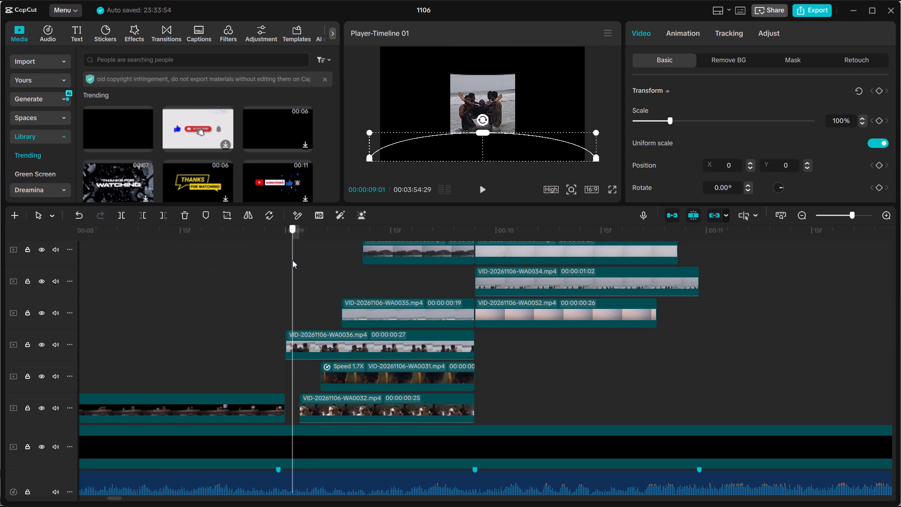
pyautogui.moveTo(292, 260); pyautogui.dragTo(320, 263)
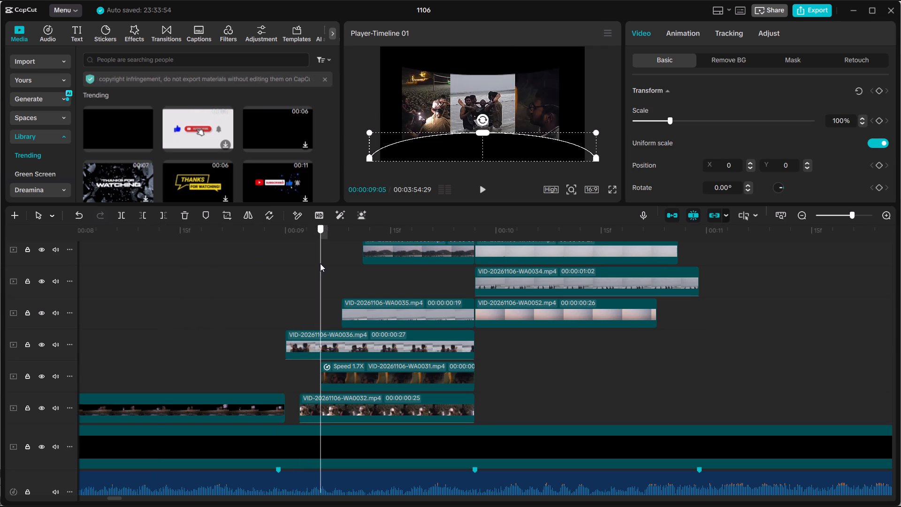
pyautogui.moveTo(320, 263); pyautogui.dragTo(292, 262)
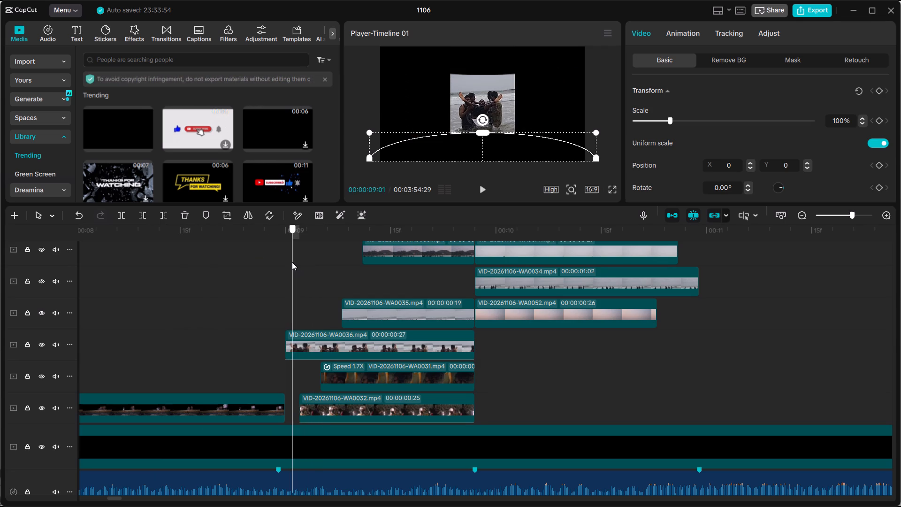
pyautogui.moveTo(292, 262); pyautogui.dragTo(286, 261)
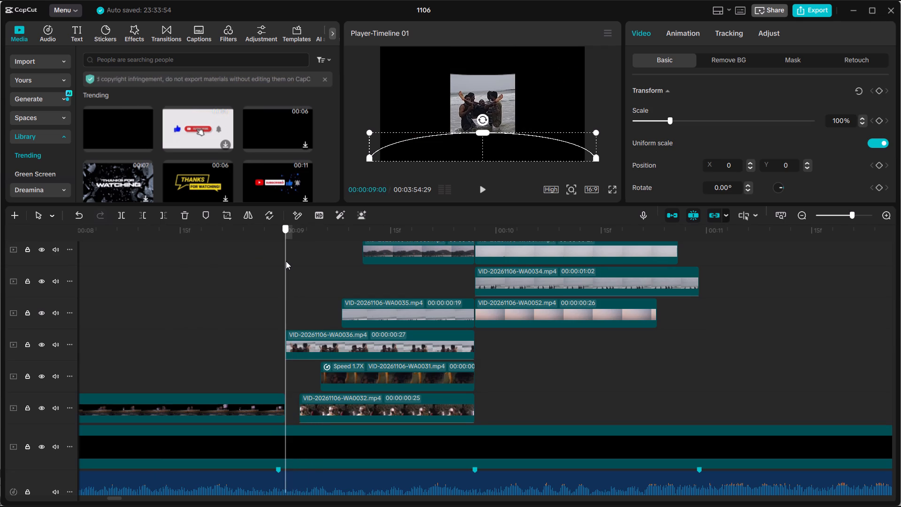
pyautogui.moveTo(286, 261); pyautogui.dragTo(287, 261)
# Trim the start of clip WA0032 to about 00:00:09:04, leaving the clip 23 frames long.
pyautogui.scroll(9, 325, 326)
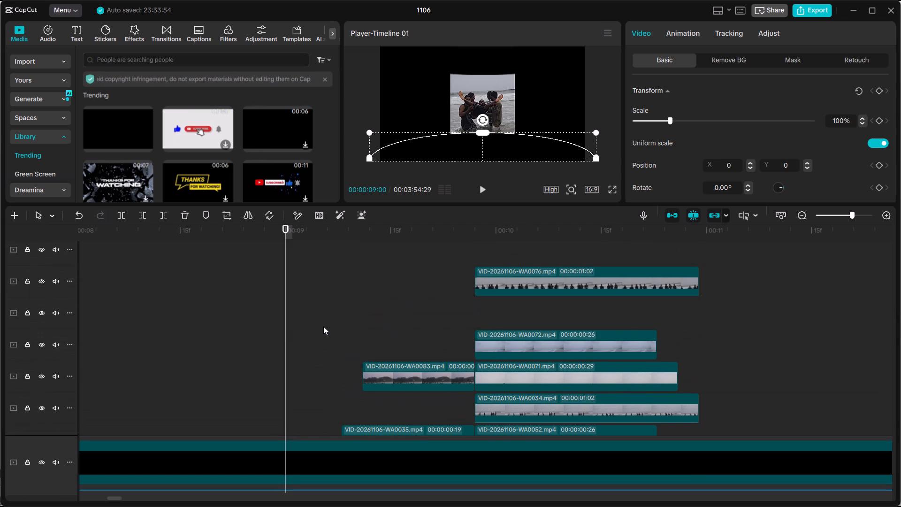
pyautogui.scroll(-10, 323, 326)
pyautogui.click(328, 343)
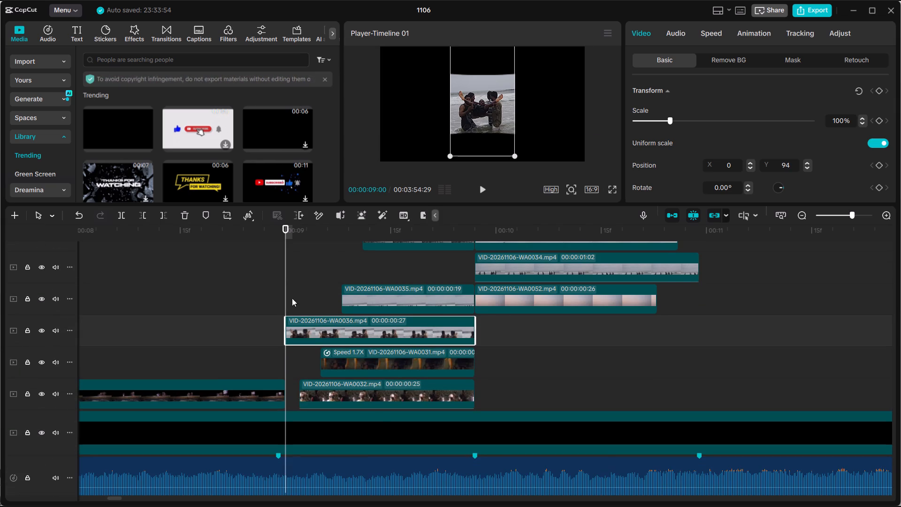
pyautogui.moveTo(285, 289); pyautogui.dragTo(305, 291)
pyautogui.click(318, 399)
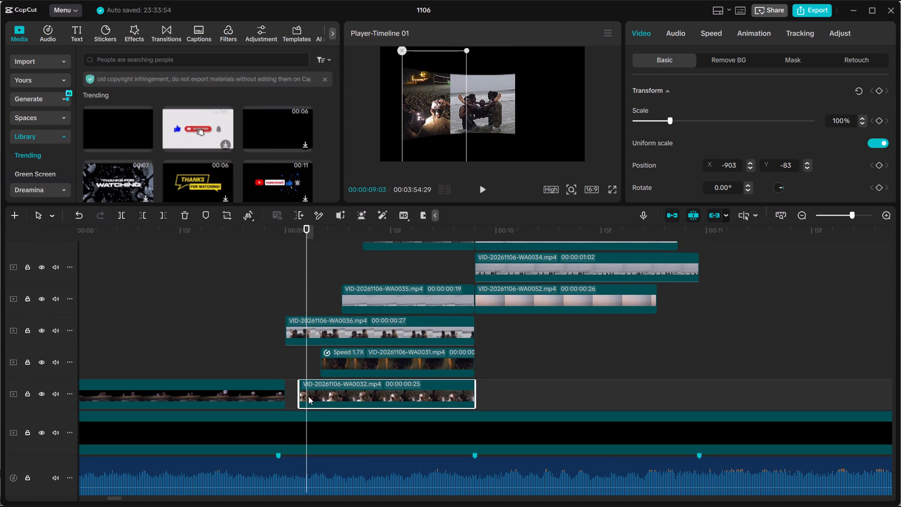
pyautogui.moveTo(300, 396); pyautogui.dragTo(314, 398)
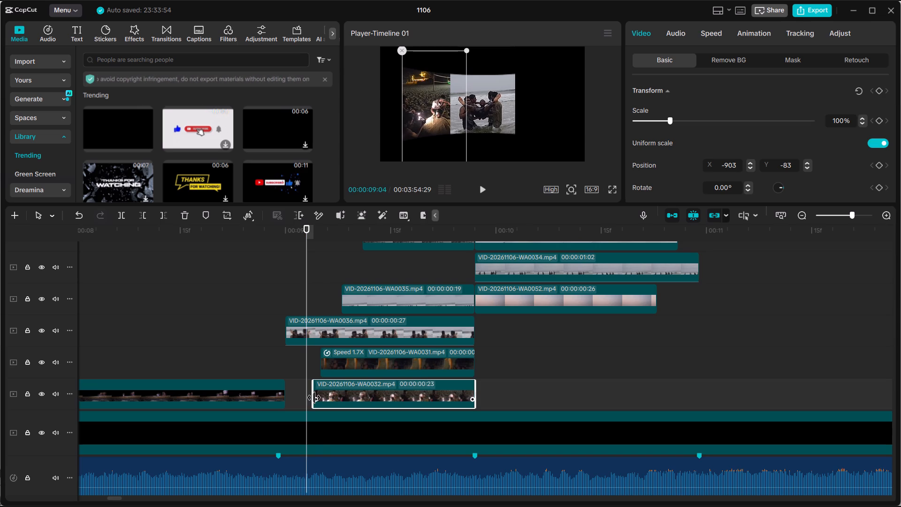
pyautogui.moveTo(314, 398); pyautogui.dragTo(308, 394)
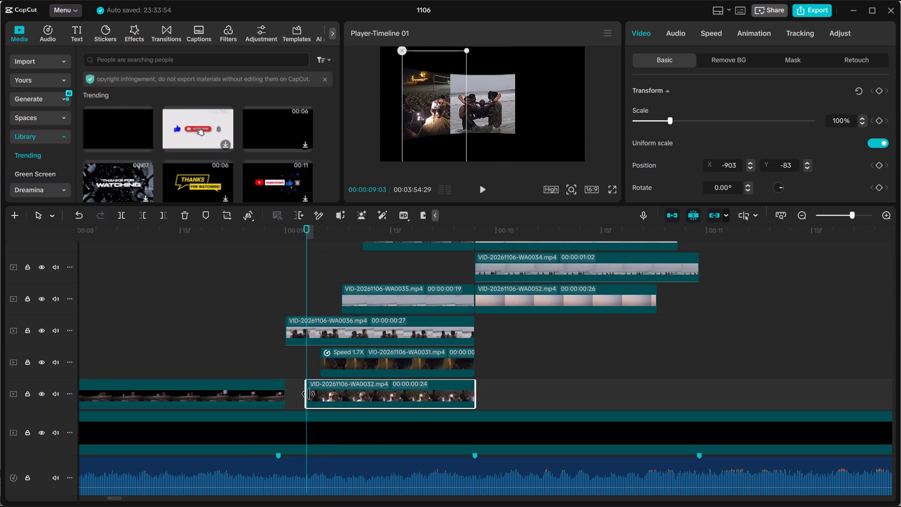
pyautogui.moveTo(308, 394); pyautogui.dragTo(311, 394)
# Play the first collage from 00:00:09:00 to about 00:00:09:23 to check the timing of its clip entrances.
pyautogui.scroll(3, 315, 241)
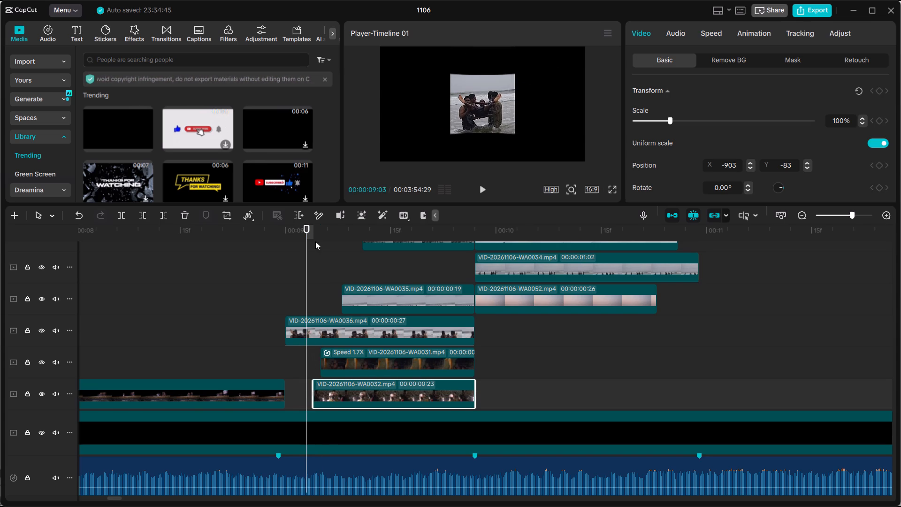
pyautogui.scroll(3, 315, 241)
pyautogui.scroll(15, 329, 294)
pyautogui.scroll(-7, 329, 294)
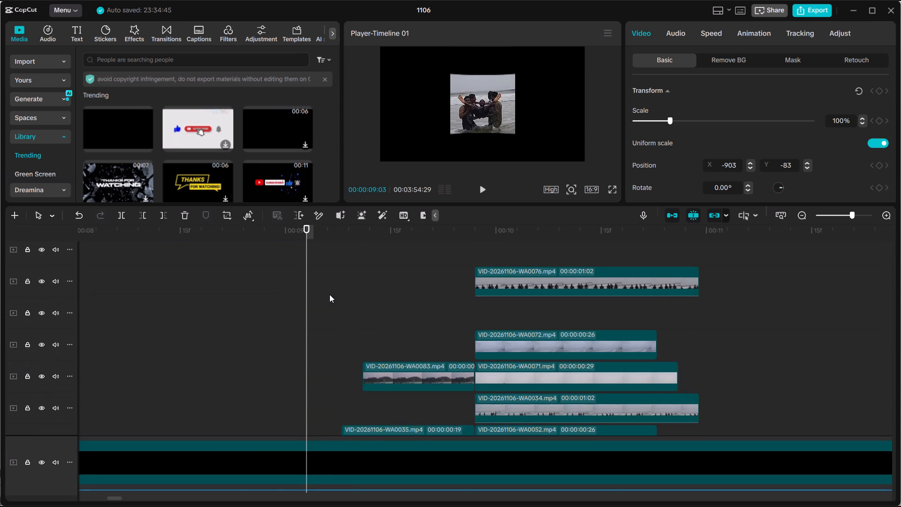
pyautogui.scroll(-11, 329, 294)
pyautogui.click(283, 234)
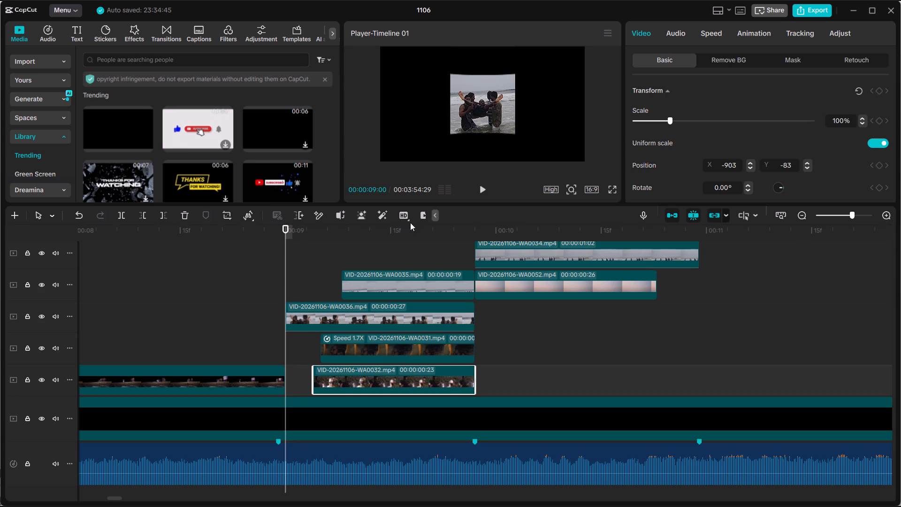
pyautogui.click(481, 192)
pyautogui.click(483, 192)
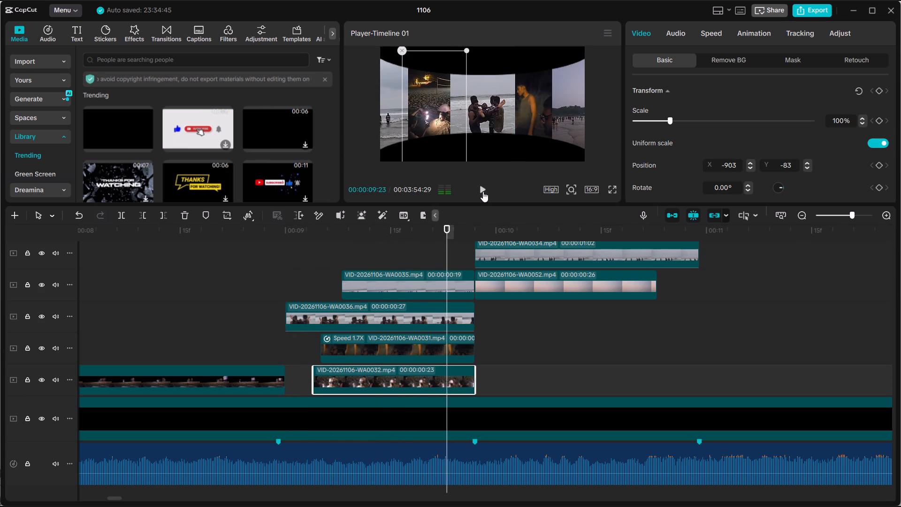
# Stagger the first collage's entrances by trimming the starts of clips WA0031, WA0035 and WA0083 to about 00:00:09:07, 00:00:09:10 and 00:00:09:12.
pyautogui.click(325, 344)
pyautogui.moveTo(321, 351); pyautogui.dragTo(321, 351)
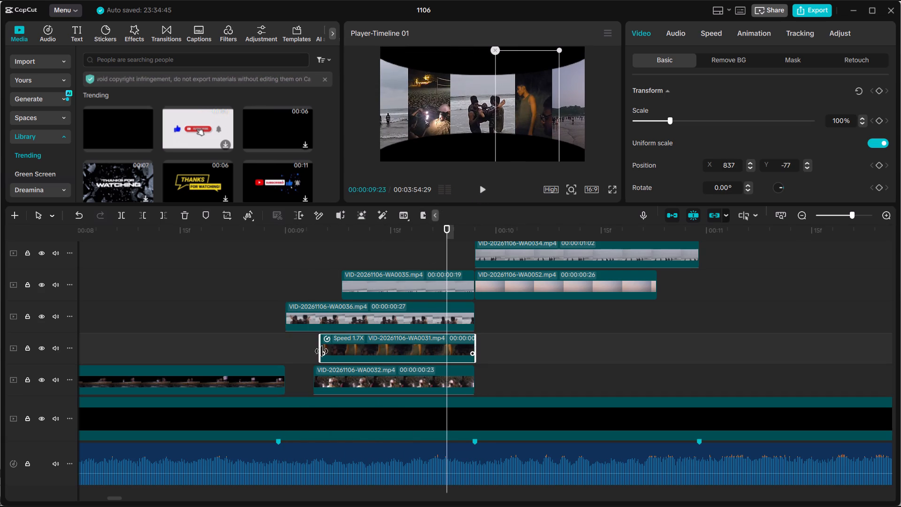
pyautogui.moveTo(321, 351); pyautogui.dragTo(336, 353)
pyautogui.click(360, 286)
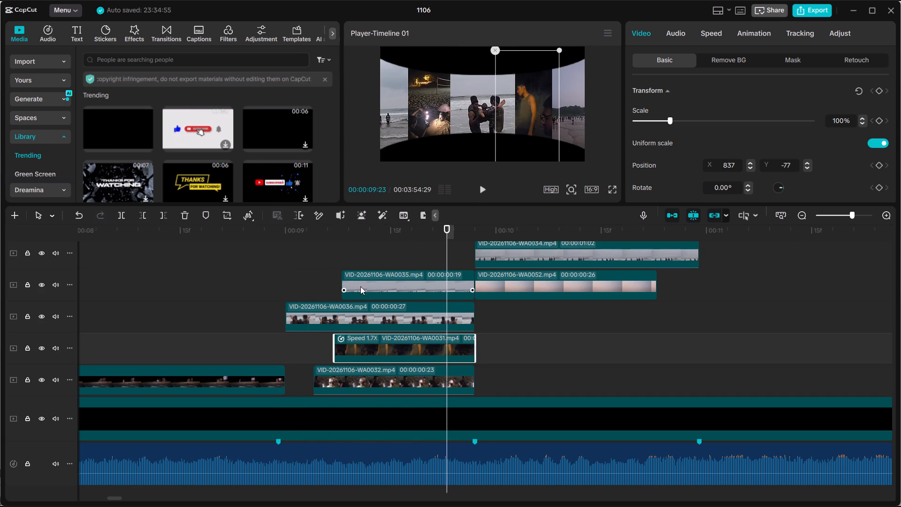
pyautogui.moveTo(343, 288); pyautogui.dragTo(356, 289)
pyautogui.scroll(4, 356, 289)
pyautogui.click(368, 281)
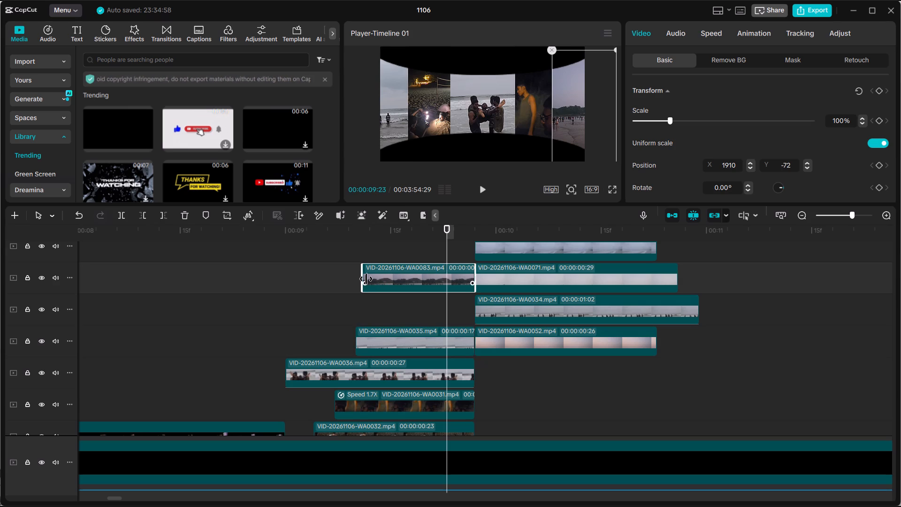
pyautogui.moveTo(365, 278); pyautogui.dragTo(371, 279)
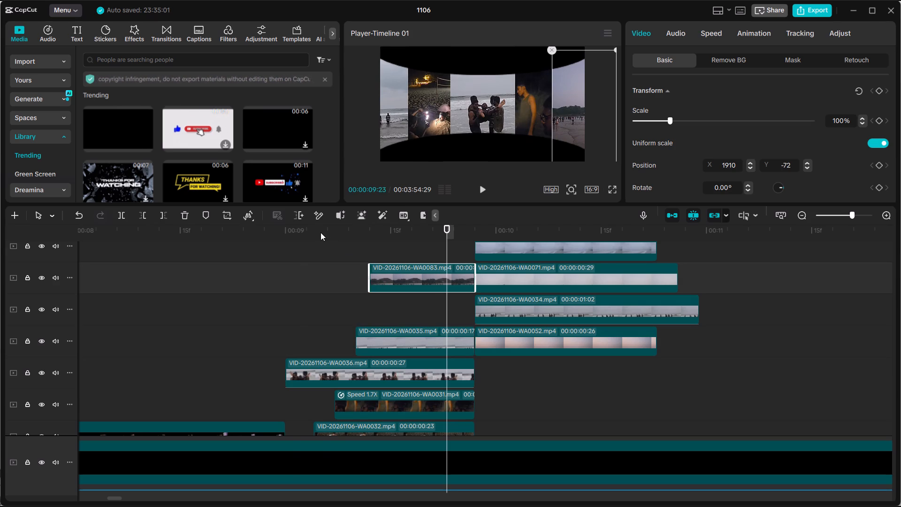
# Play both collages from about 00:00:08:27 to 00:00:10:29, and replay the second one from about 00:00:09:25 to 00:00:10:20.
pyautogui.moveTo(318, 230); pyautogui.dragTo(263, 241)
pyautogui.click(481, 189)
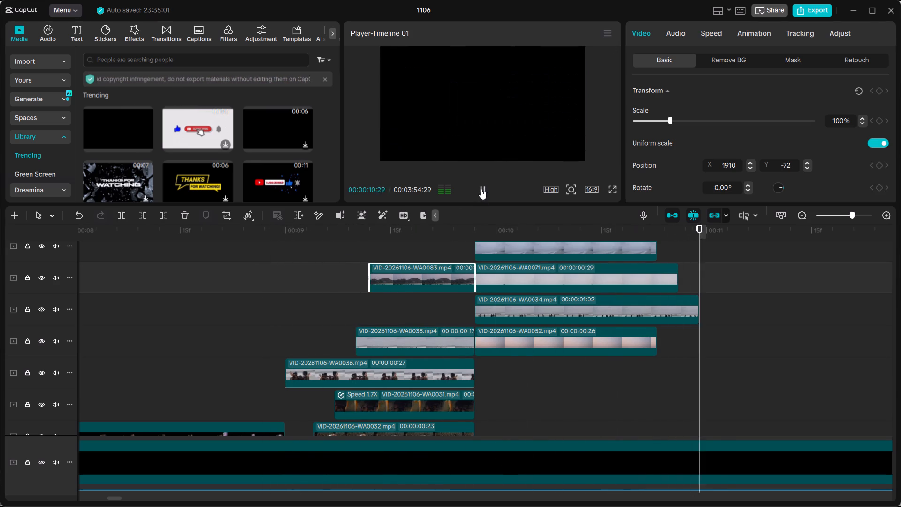
pyautogui.click(481, 189)
pyautogui.scroll(4, 508, 335)
pyautogui.moveTo(503, 227); pyautogui.dragTo(458, 235)
pyautogui.click(485, 187)
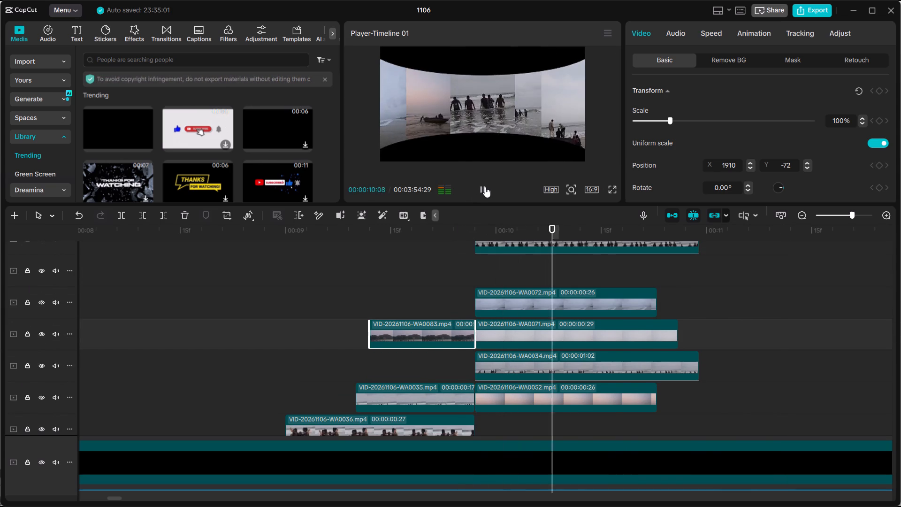
pyautogui.click(485, 187)
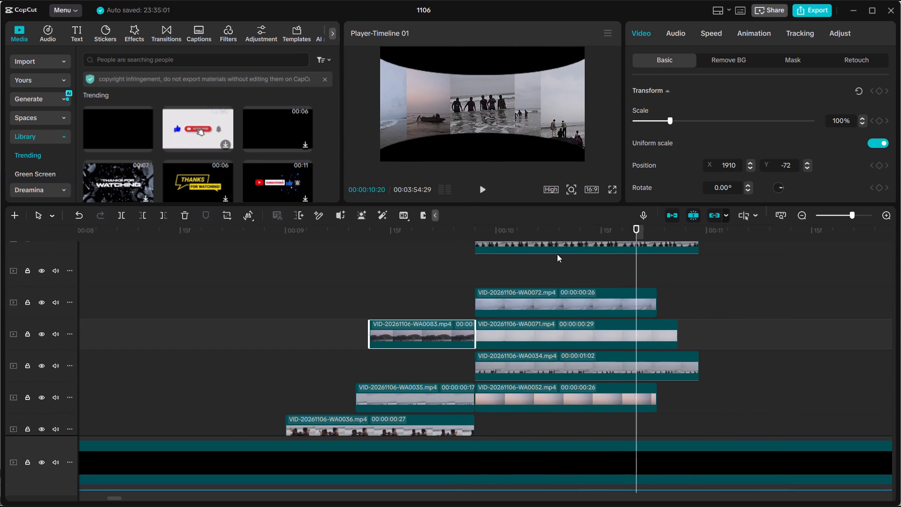
# Trim the end of clip WA0072 in the second collage to about 00:00:10:13.
pyautogui.click(555, 223)
pyautogui.click(561, 228)
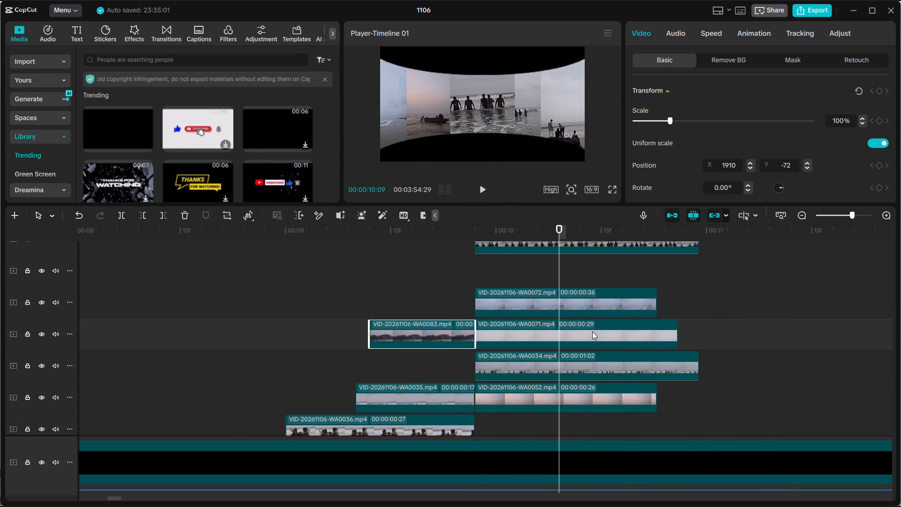
pyautogui.scroll(3, 592, 331)
pyautogui.click(613, 353)
pyautogui.moveTo(656, 343); pyautogui.dragTo(644, 343)
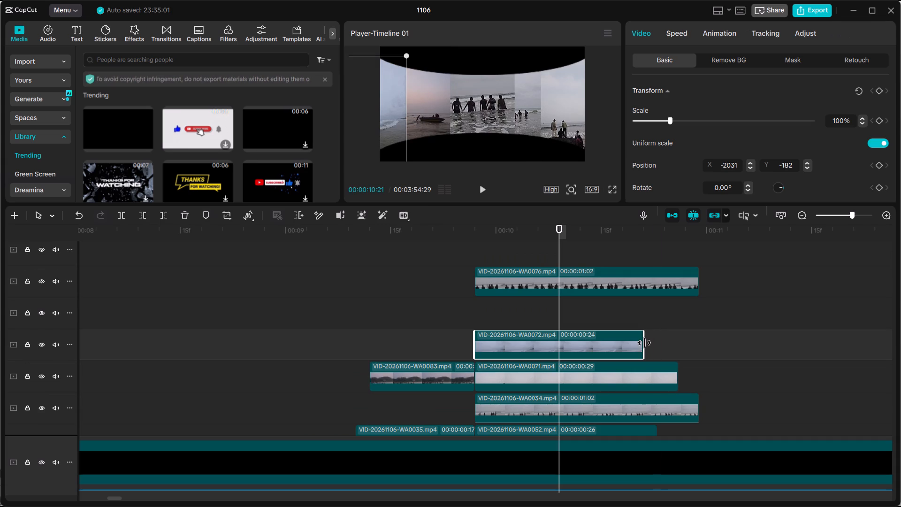
pyautogui.moveTo(644, 343); pyautogui.dragTo(584, 347)
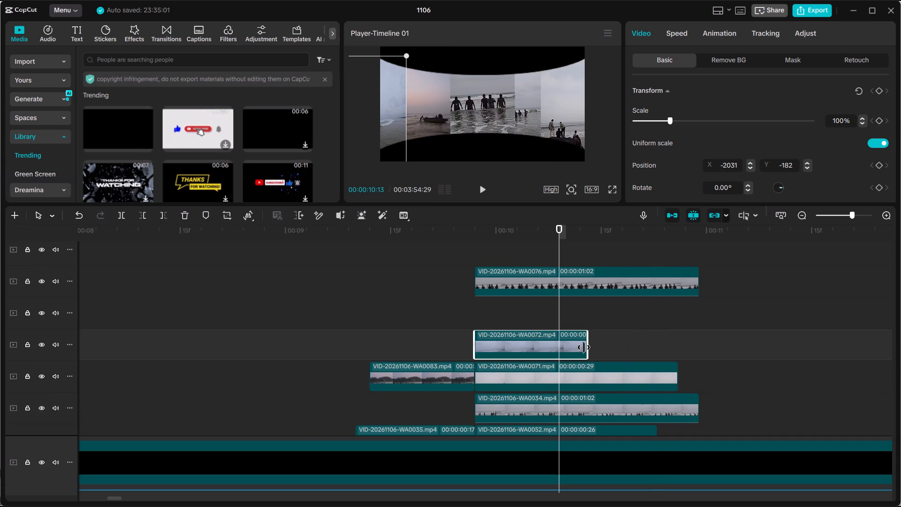
pyautogui.moveTo(584, 347); pyautogui.dragTo(584, 347)
# Trim the end of clip WA0071 to about 00:00:10:15, leaving the clip 18 frames long.
pyautogui.scroll(-1, 584, 347)
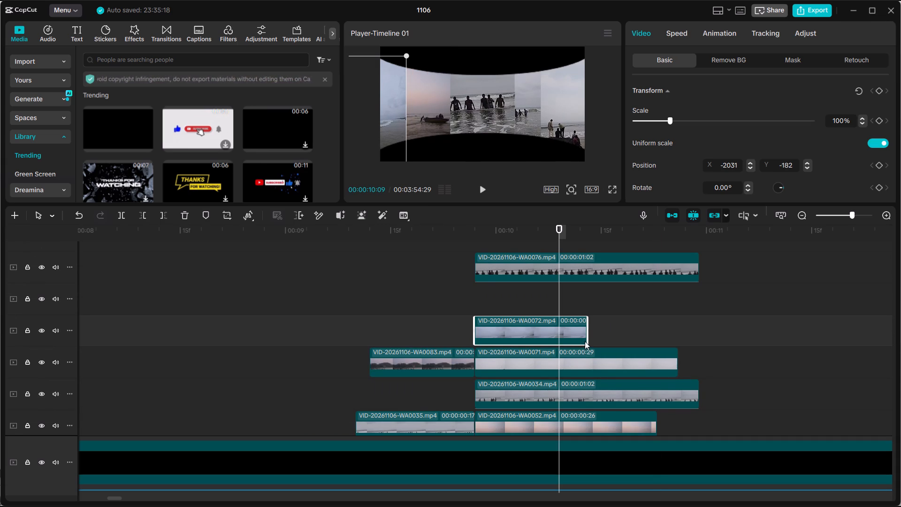
pyautogui.click(577, 111)
pyautogui.click(577, 92)
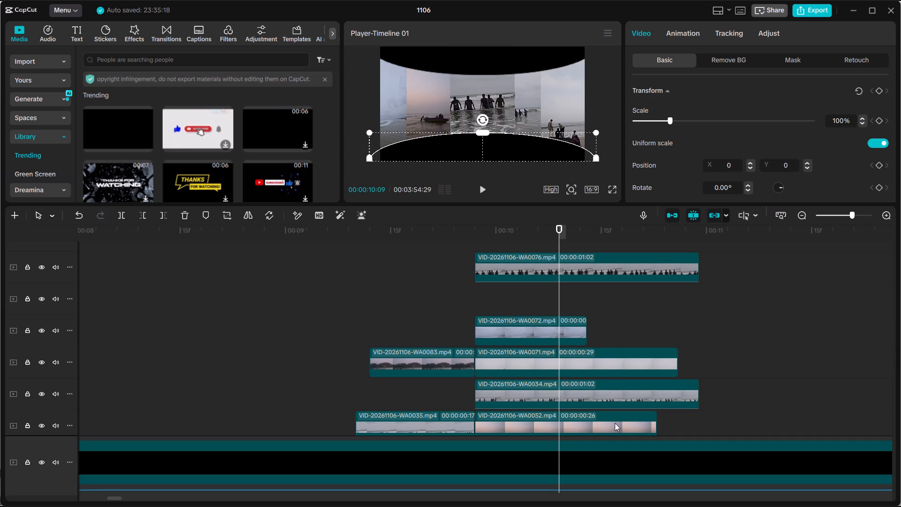
pyautogui.click(615, 424)
pyautogui.scroll(-2, 613, 419)
pyautogui.click(615, 369)
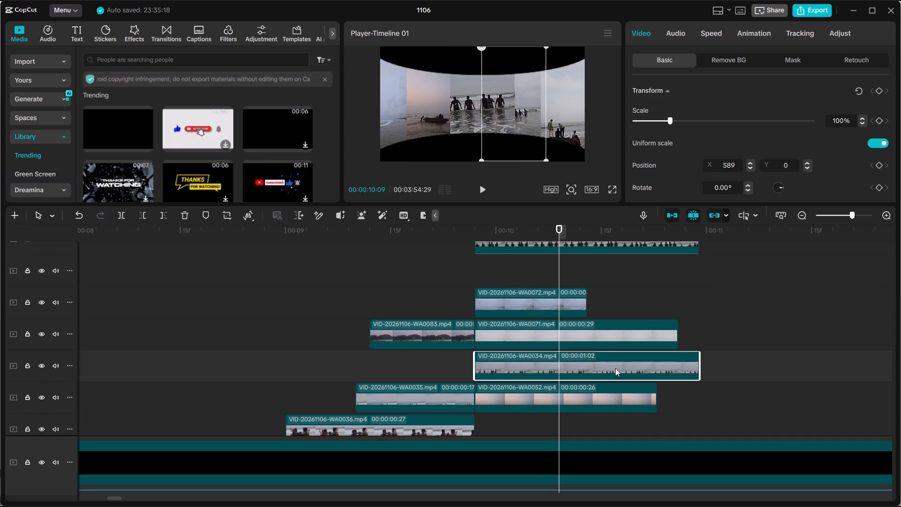
pyautogui.click(600, 337)
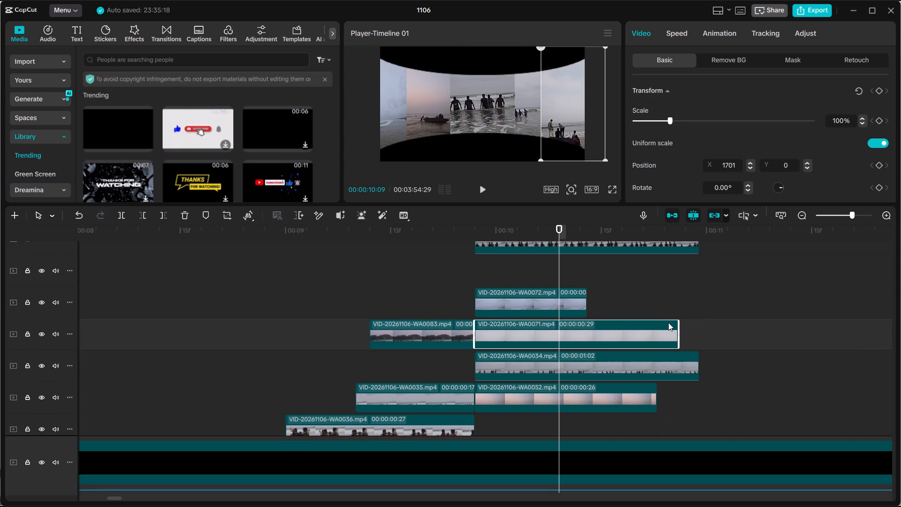
pyautogui.moveTo(677, 335); pyautogui.dragTo(574, 337)
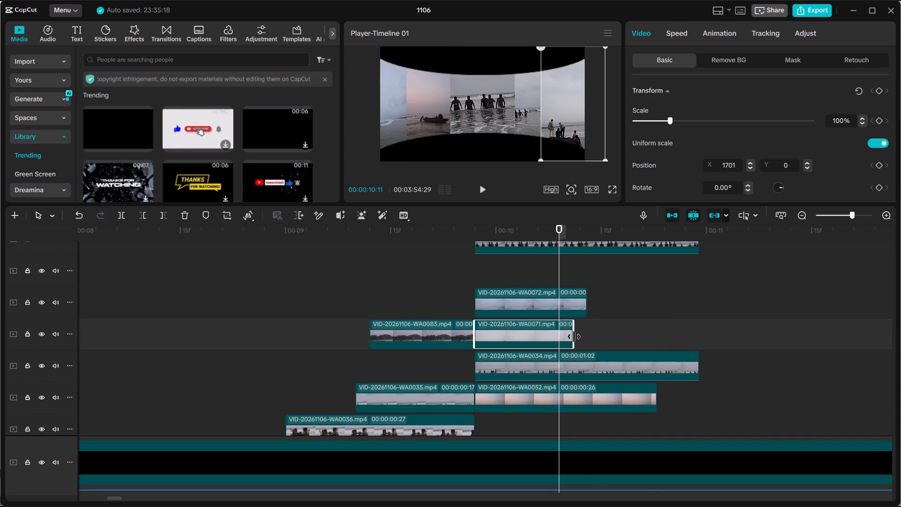
pyautogui.moveTo(574, 337); pyautogui.dragTo(599, 337)
# Trim the end of clip WA0034 to about 00:00:10:17, leaving the clip 20 frames long.
pyautogui.moveTo(560, 275); pyautogui.dragTo(583, 279)
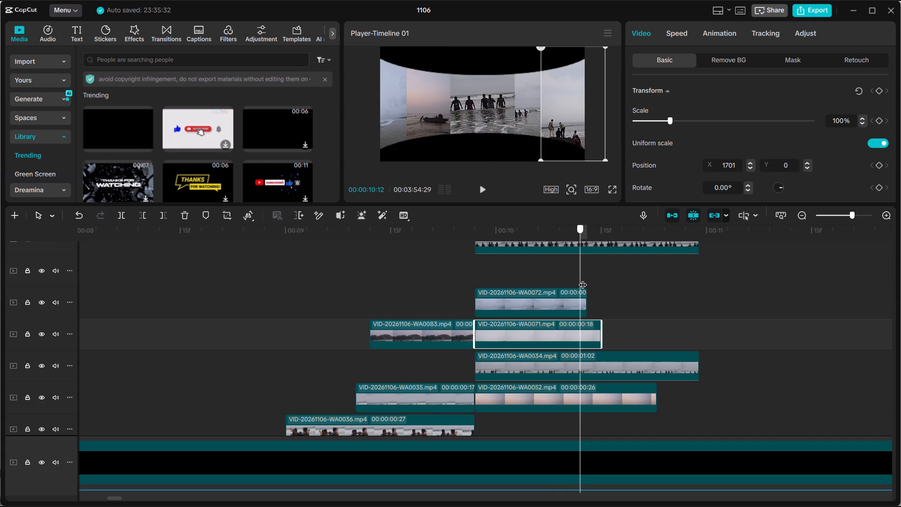
pyautogui.moveTo(583, 279); pyautogui.dragTo(603, 283)
pyautogui.click(590, 369)
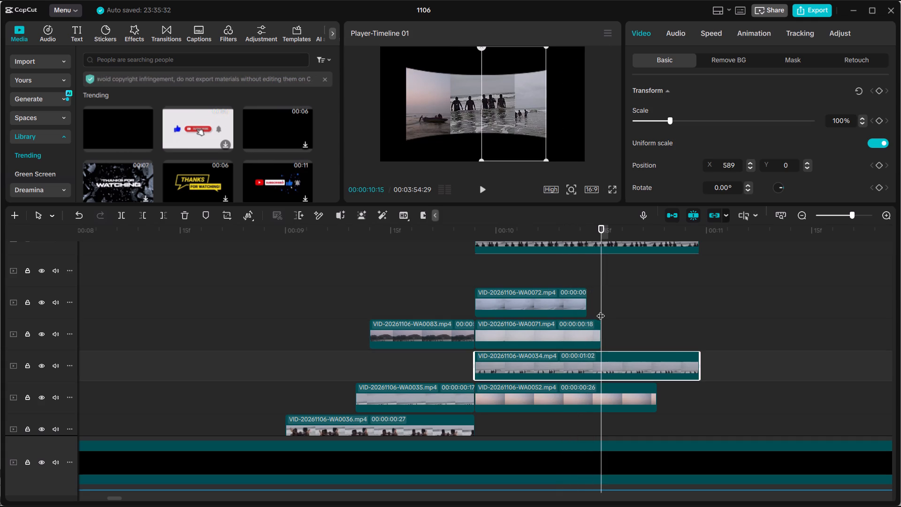
pyautogui.moveTo(699, 360); pyautogui.dragTo(644, 359)
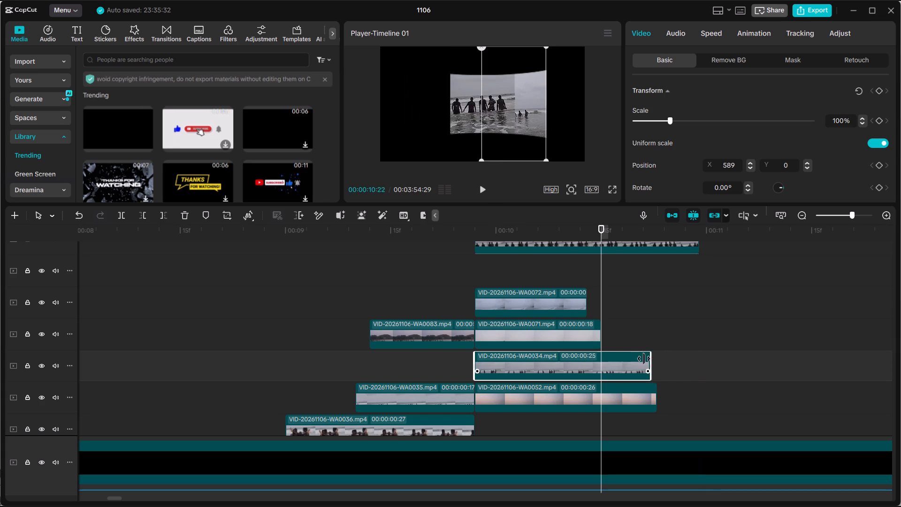
pyautogui.moveTo(644, 359); pyautogui.dragTo(618, 353)
# Trim the end of clip WA0052 to about 00:00:10:19, leaving the clip 22 frames long.
pyautogui.moveTo(599, 319); pyautogui.dragTo(606, 318)
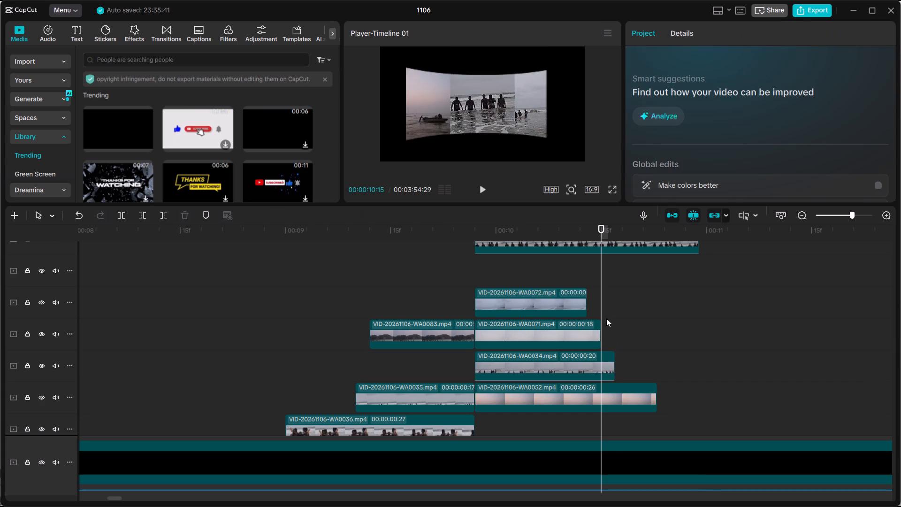
pyautogui.moveTo(606, 318); pyautogui.dragTo(614, 320)
pyautogui.scroll(-1, 599, 384)
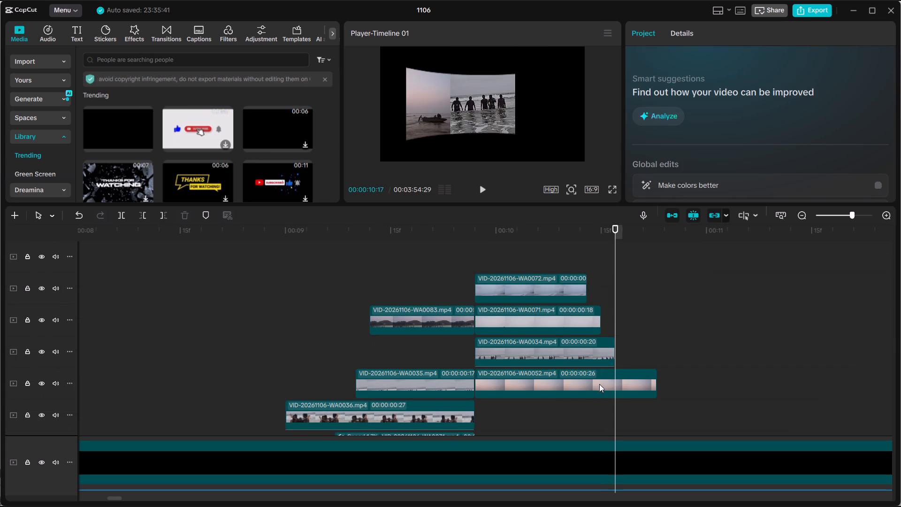
pyautogui.click(602, 392)
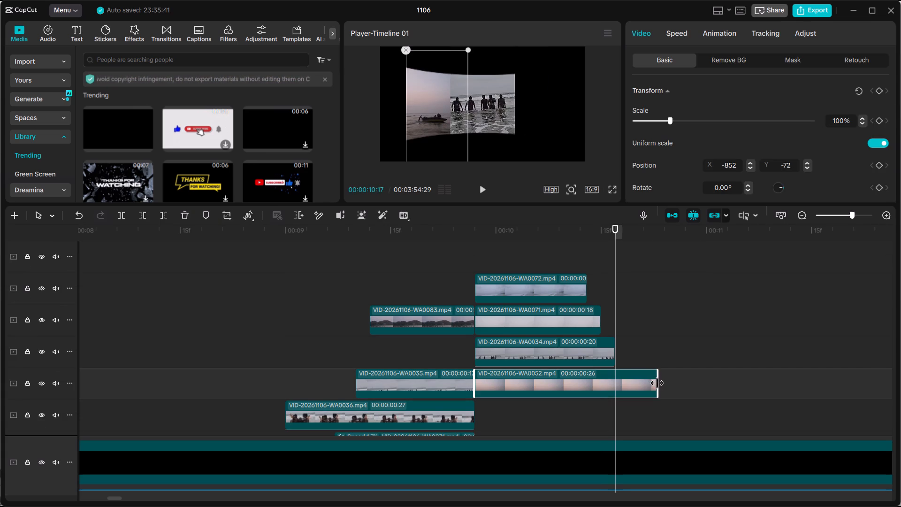
pyautogui.moveTo(657, 384); pyautogui.dragTo(627, 381)
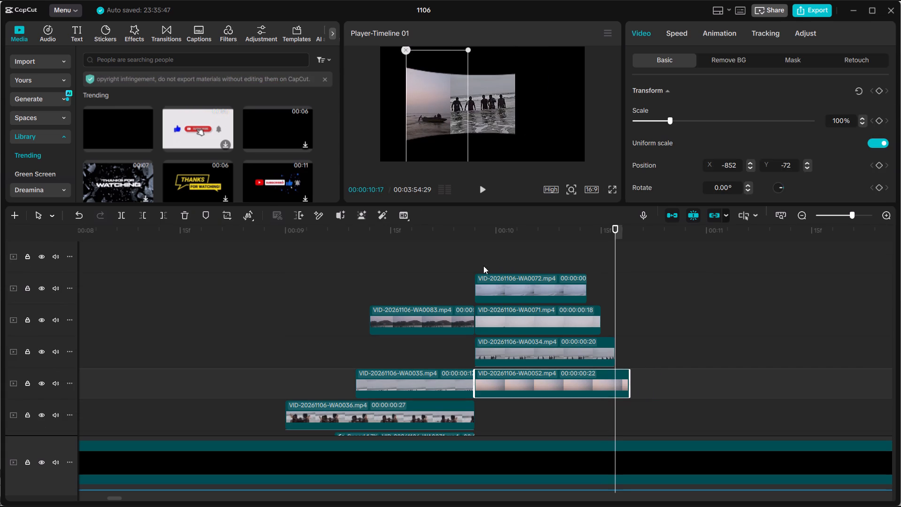
# Play the second collage from about 00:00:09:20 to 00:00:11:14 to check the staggered exits, and put the playhead on the 00:00:10:29 beat marker.
pyautogui.click(429, 233)
pyautogui.click(483, 191)
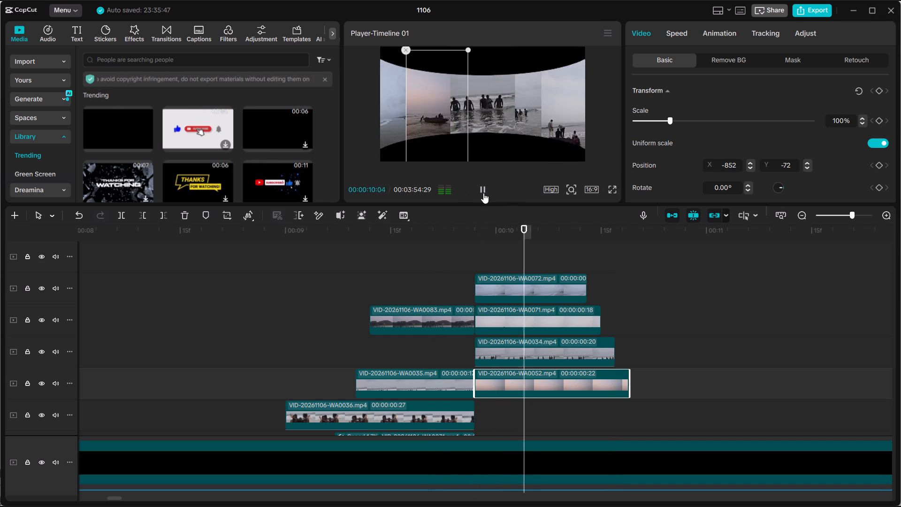
pyautogui.click(483, 193)
pyautogui.scroll(4, 535, 315)
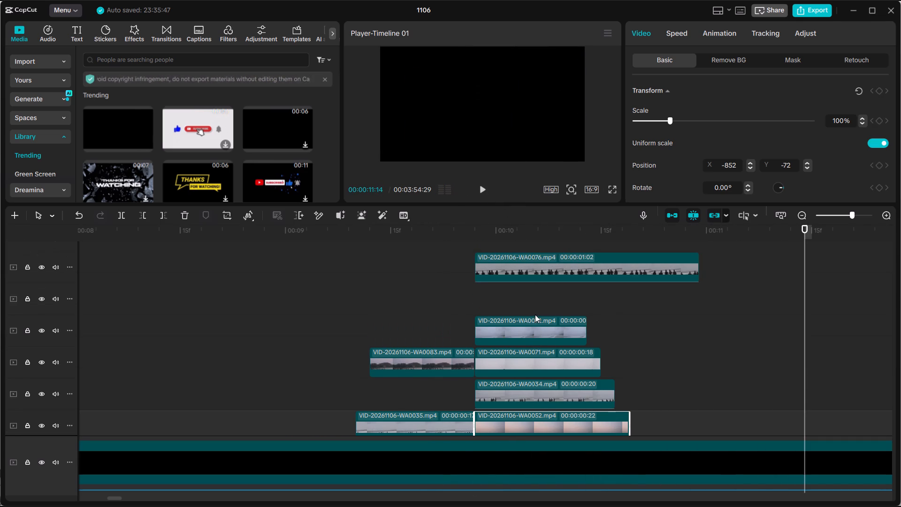
pyautogui.moveTo(666, 229); pyautogui.dragTo(701, 237)
pyautogui.scroll(-10, 678, 365)
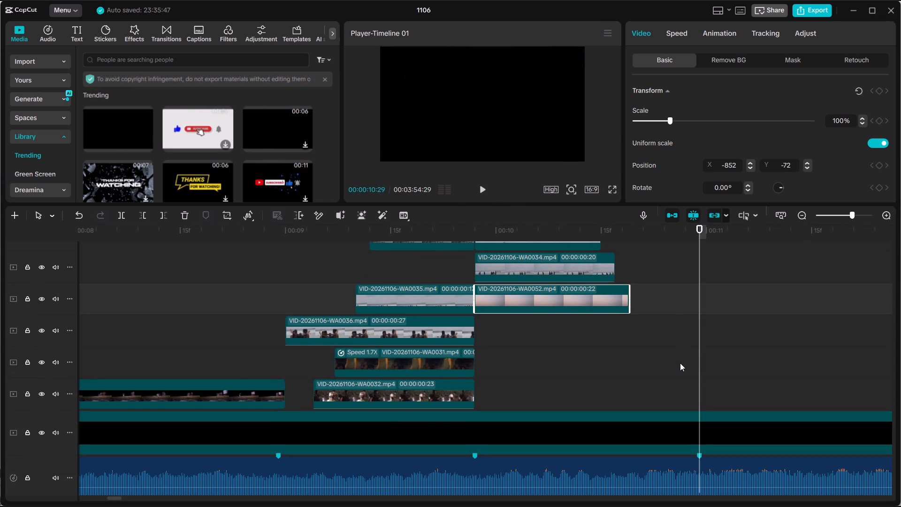
pyautogui.keyDown('shift'); pyautogui.scroll(-6, 680, 363); pyautogui.keyUp('shift')
pyautogui.scroll(-1, 637, 375)
# Move clip WA0036 up to its own layer directly above clip WA0083.
pyautogui.click(353, 377)
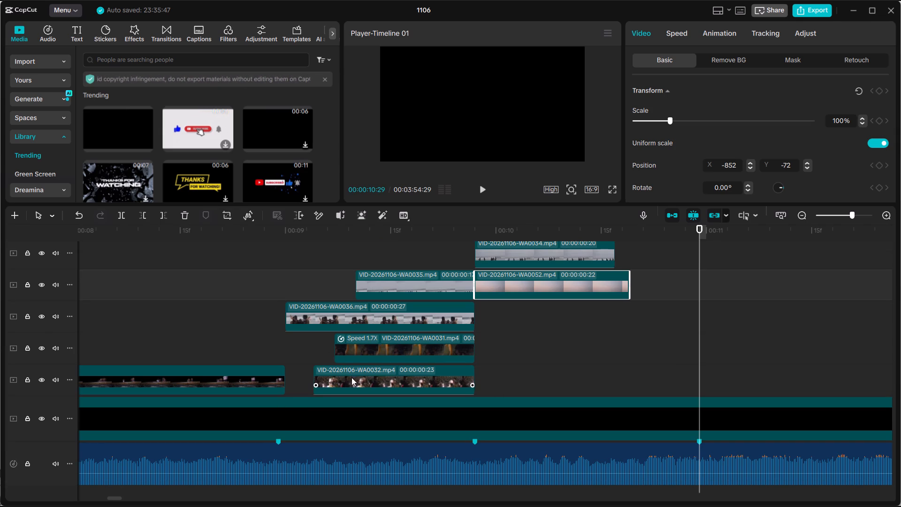
pyautogui.click(349, 310)
pyautogui.moveTo(351, 315); pyautogui.dragTo(345, 270)
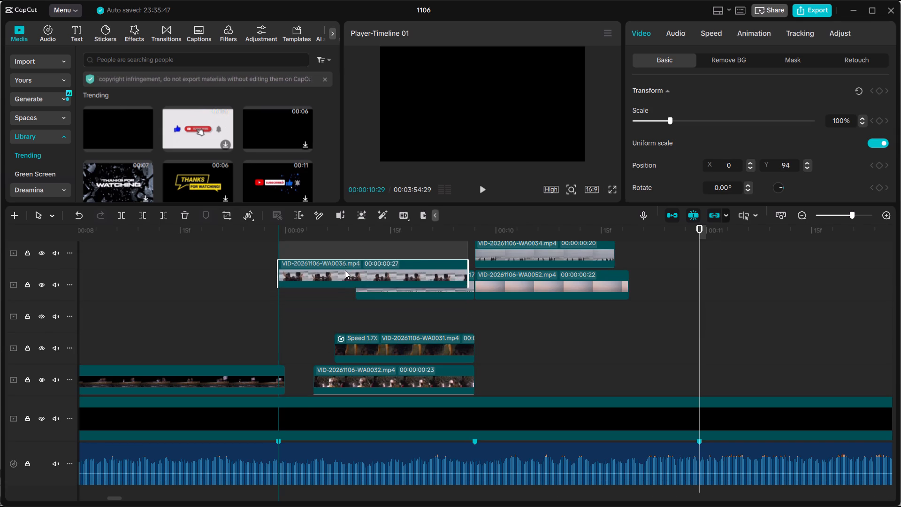
pyautogui.moveTo(345, 270); pyautogui.dragTo(345, 268)
pyautogui.scroll(3, 348, 301)
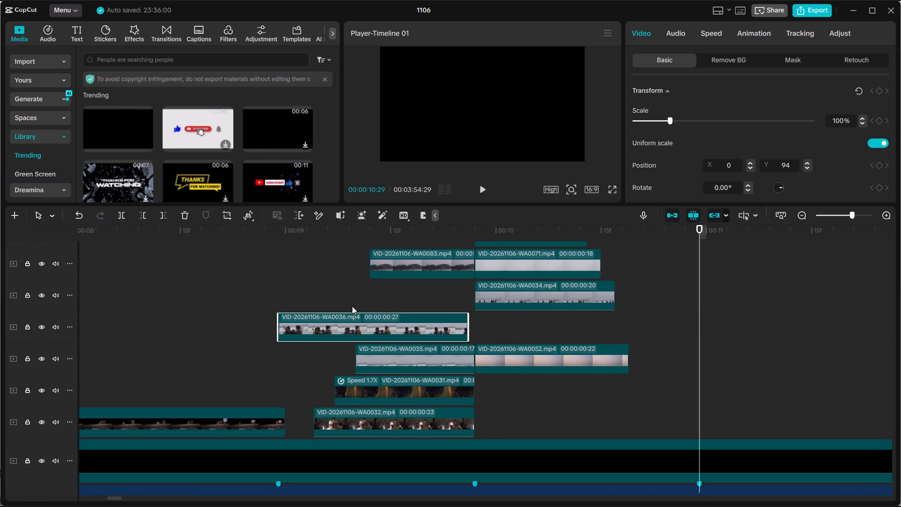
pyautogui.scroll(2, 352, 306)
pyautogui.moveTo(368, 358); pyautogui.dragTo(361, 277)
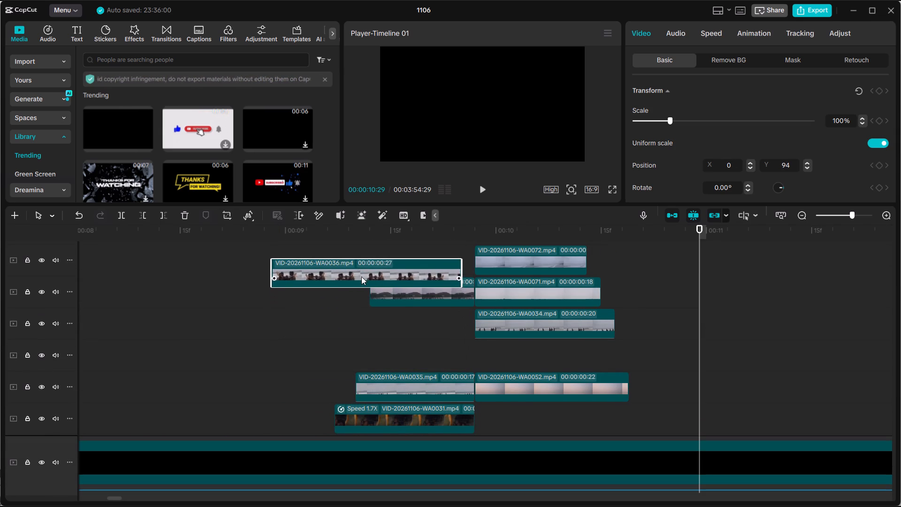
# Move clip WA0083 down onto clip WA0034's track, and clip WA0072 down onto clip WA0036's track, each keeping its timing.
pyautogui.click(407, 324)
pyautogui.moveTo(407, 324); pyautogui.dragTo(407, 351)
pyautogui.click(494, 261)
pyautogui.moveTo(496, 260); pyautogui.dragTo(500, 290)
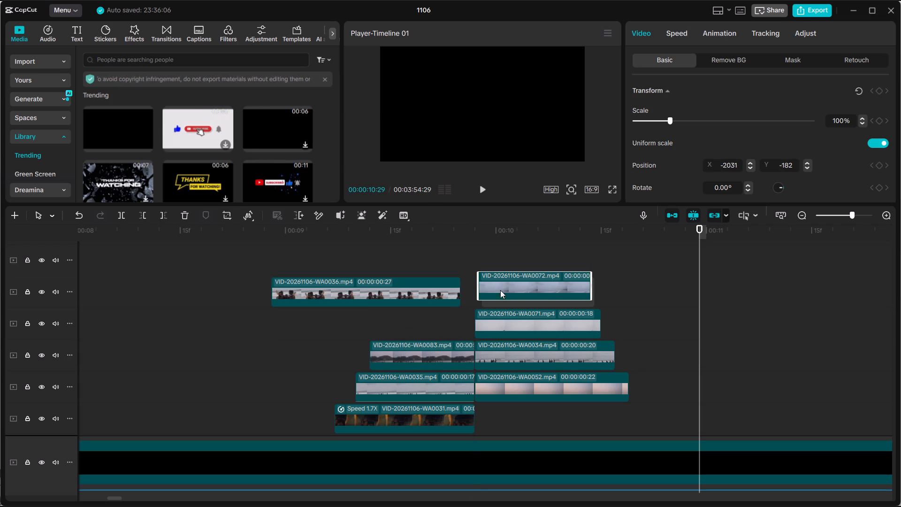
pyautogui.moveTo(500, 290); pyautogui.dragTo(496, 292)
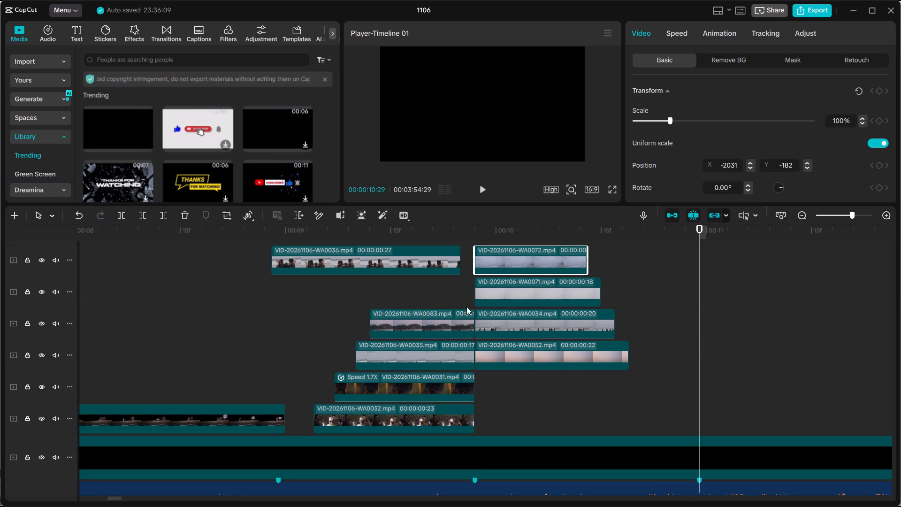
# Move clip WA0036 down onto clip WA0071's track, starting at 00:00:09:00 and ending directly against WA0071.
pyautogui.click(431, 264)
pyautogui.moveTo(433, 260); pyautogui.dragTo(443, 287)
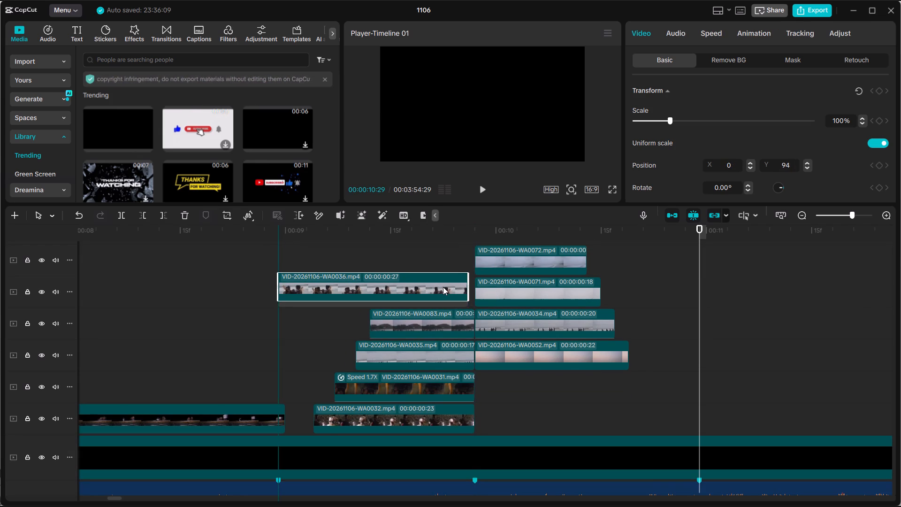
pyautogui.moveTo(443, 287); pyautogui.dragTo(451, 291)
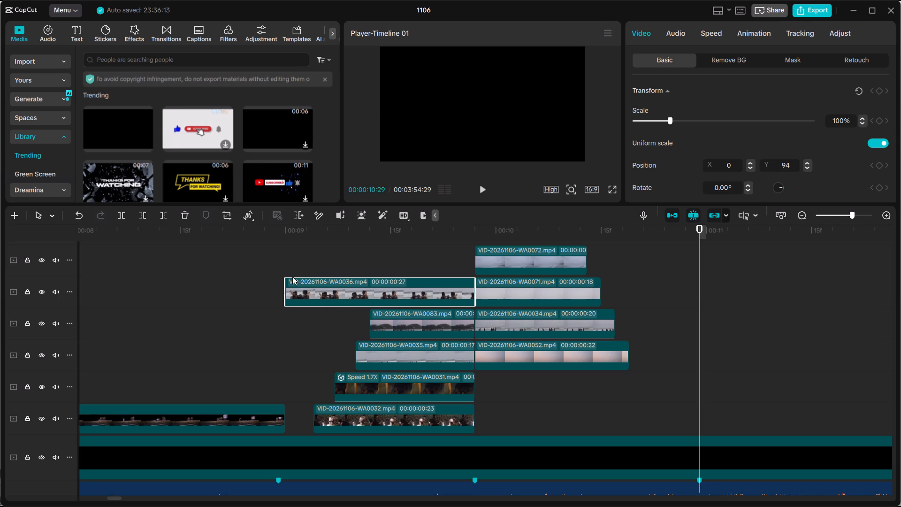
# Play both collages from 00:00:09:00, and again from 00:00:08:28 to about 00:00:10:27, to check the staggered entrances and exits.
pyautogui.click(288, 233)
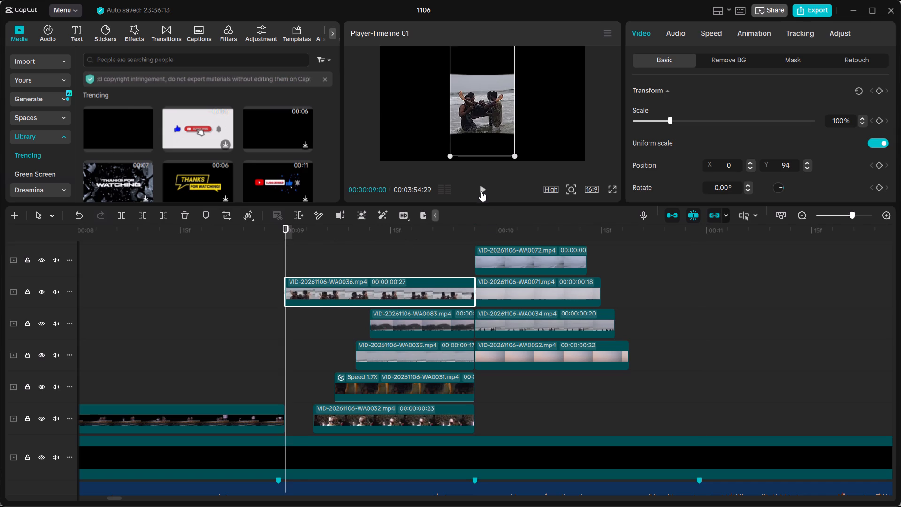
pyautogui.click(481, 190)
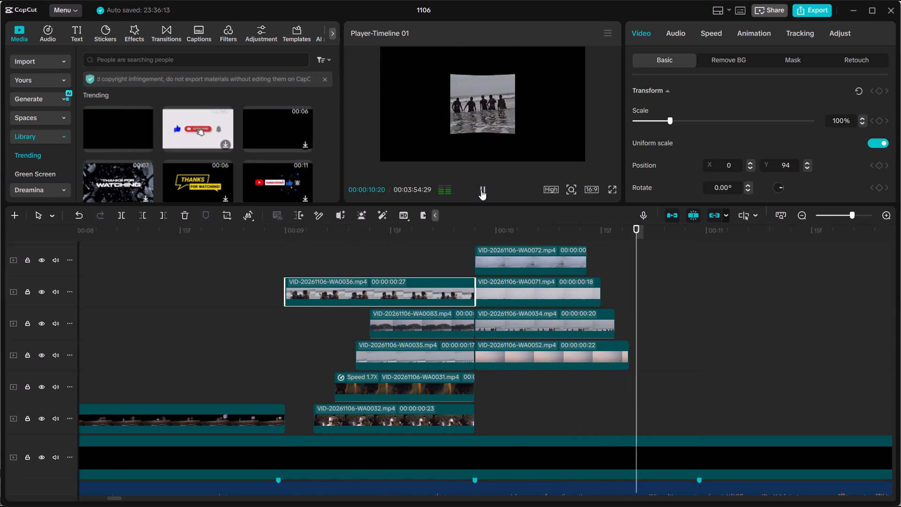
pyautogui.click(481, 190)
pyautogui.moveTo(434, 237); pyautogui.dragTo(309, 250)
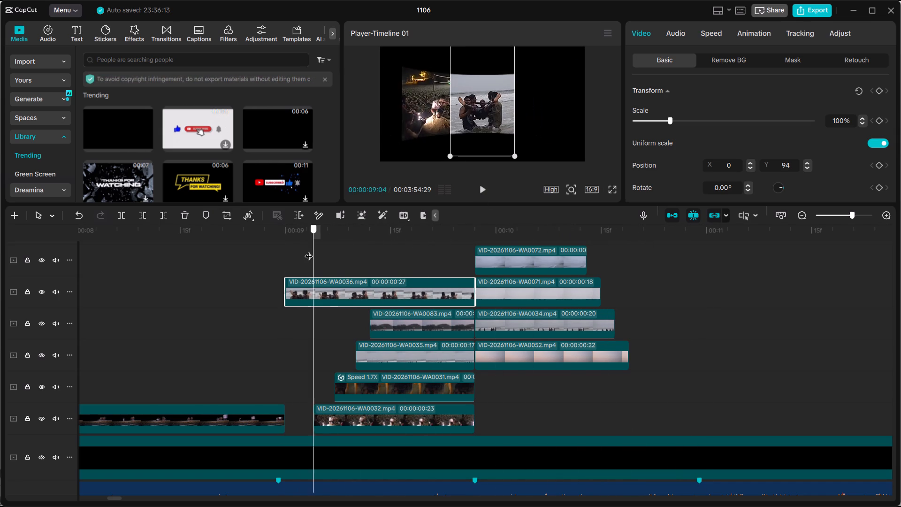
pyautogui.moveTo(309, 250); pyautogui.dragTo(273, 255)
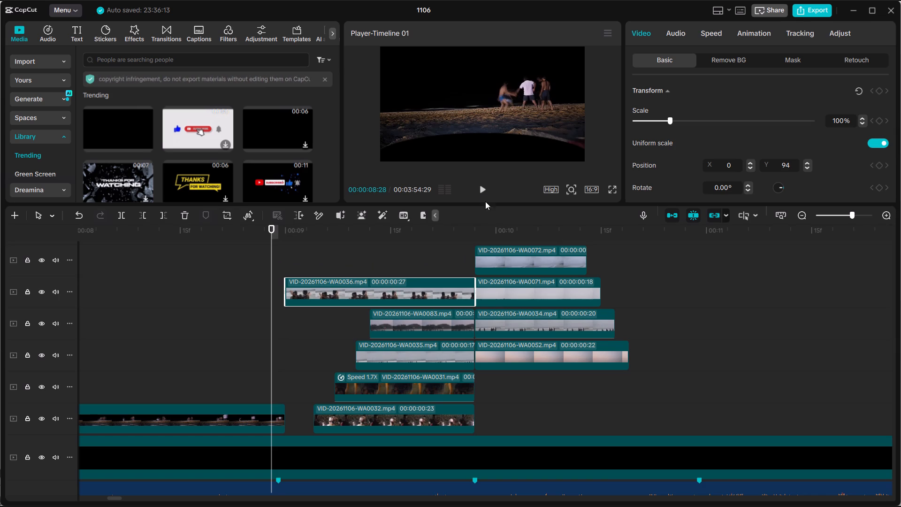
pyautogui.click(482, 189)
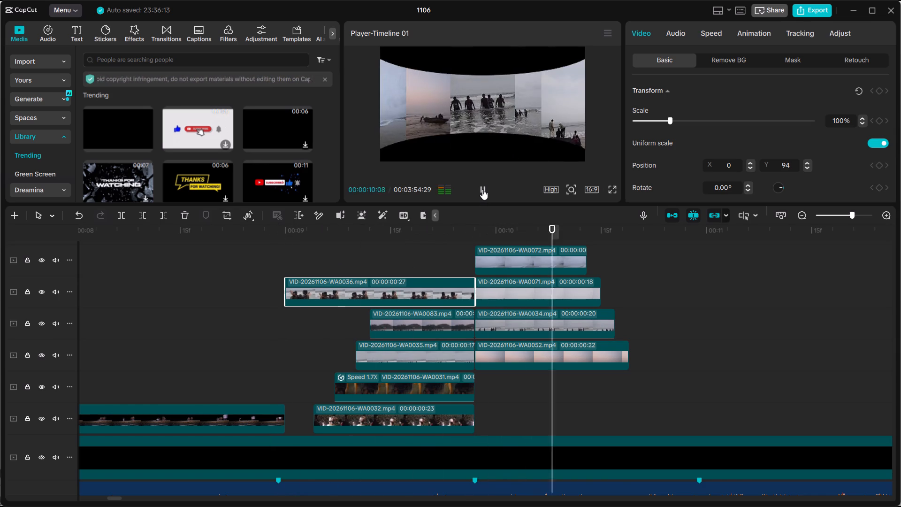
pyautogui.click(482, 189)
# Select clip WA0072 and play the second collage from about 00:00:09:27 to 00:00:10:14 to check when its first exit occurs.
pyautogui.scroll(4, 555, 367)
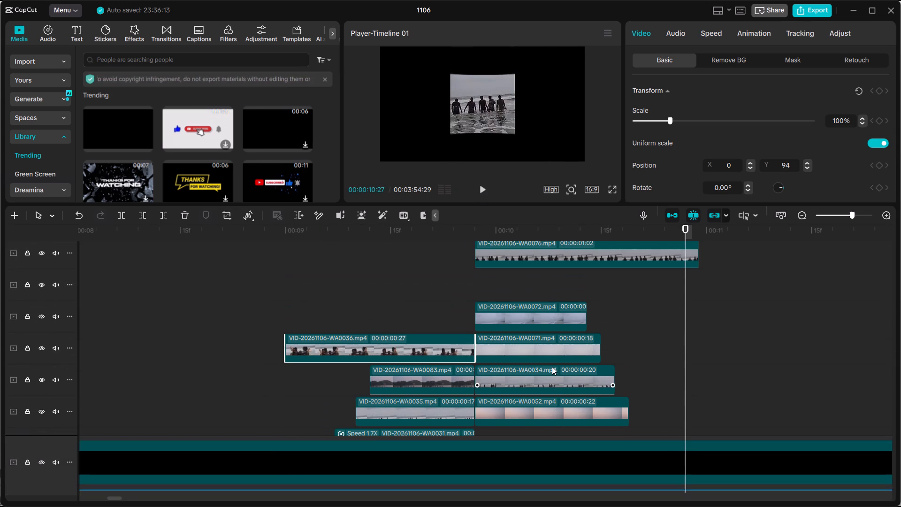
pyautogui.click(550, 311)
pyautogui.moveTo(530, 232); pyautogui.dragTo(478, 234)
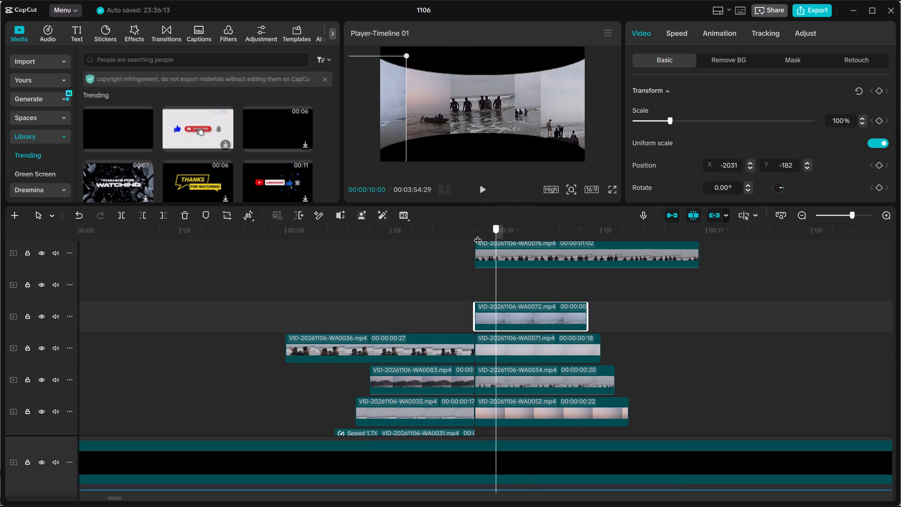
pyautogui.moveTo(478, 234); pyautogui.dragTo(473, 234)
pyautogui.click(479, 189)
pyautogui.click(479, 189)
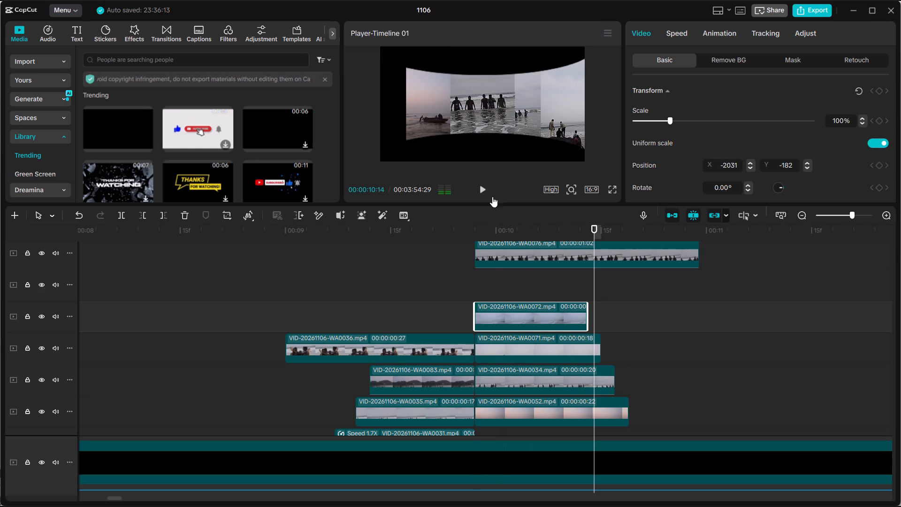
# Trim the second collage's clips to exit sooner: end WA0072 at about 00:00:10:10, WA0071 at 10:12, WA0034 at 10:14 and WA0052 at 10:16.
pyautogui.moveTo(588, 322); pyautogui.dragTo(565, 321)
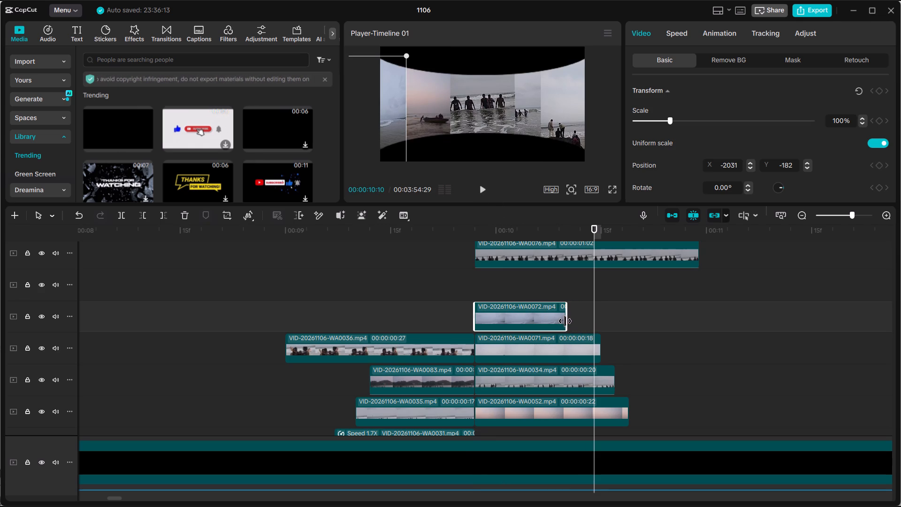
pyautogui.moveTo(565, 321); pyautogui.dragTo(563, 320)
pyautogui.click(577, 349)
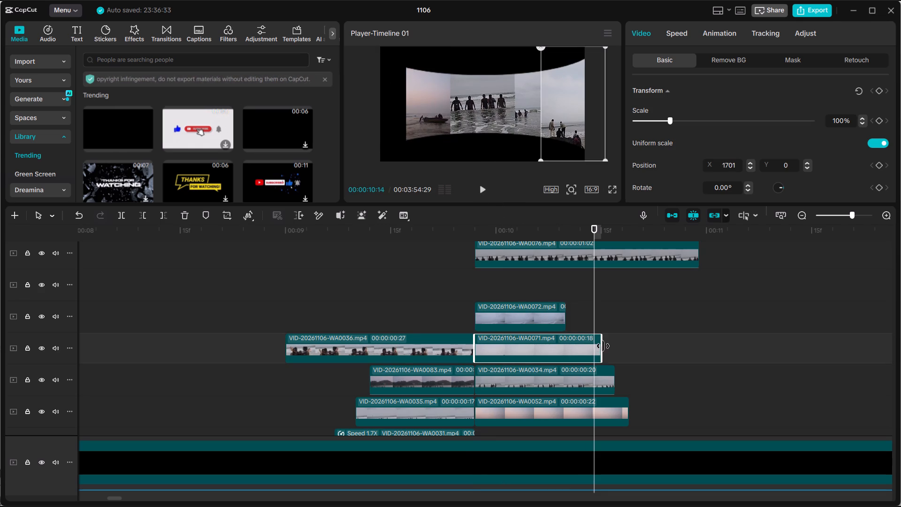
pyautogui.moveTo(603, 346); pyautogui.dragTo(579, 342)
pyautogui.click(575, 375)
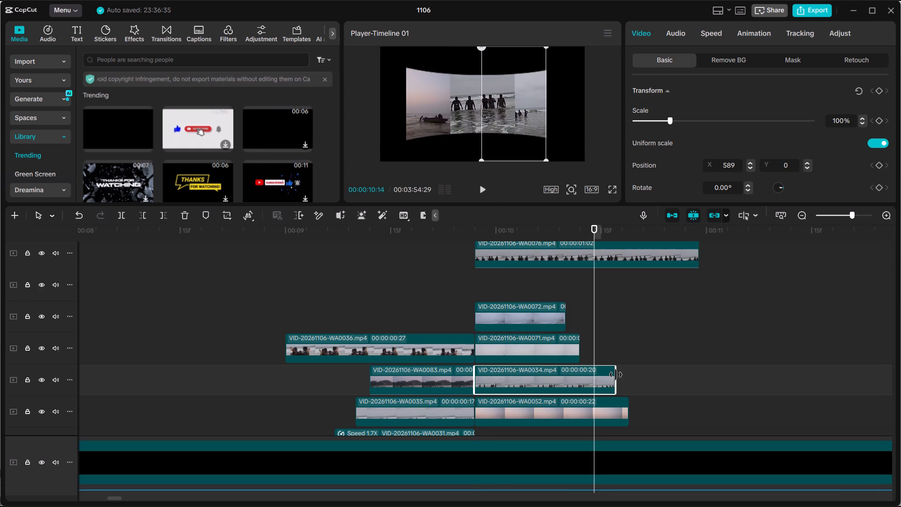
pyautogui.moveTo(616, 375); pyautogui.dragTo(589, 371)
pyautogui.click(597, 407)
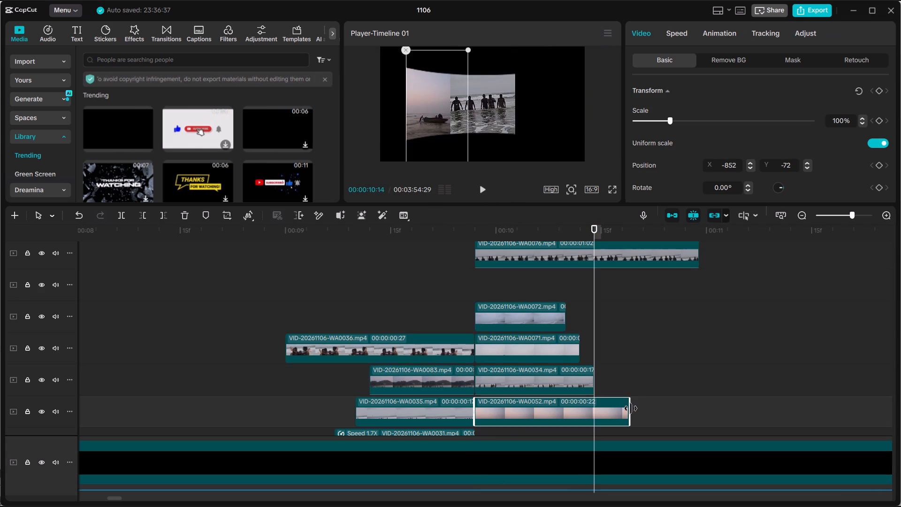
pyautogui.moveTo(632, 409); pyautogui.dragTo(606, 406)
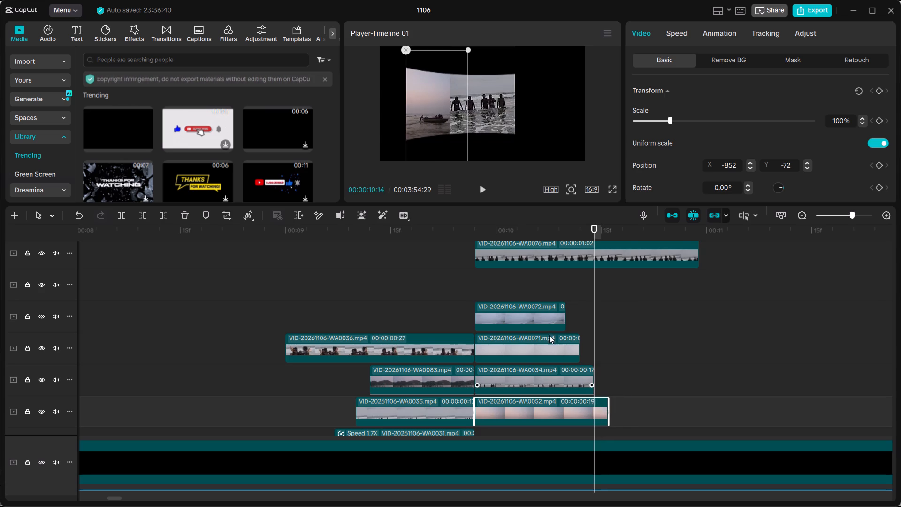
# Play the second collage from about 00:00:09:27 to 00:00:11:04 to check the earlier exits.
pyautogui.click(473, 232)
pyautogui.click(486, 187)
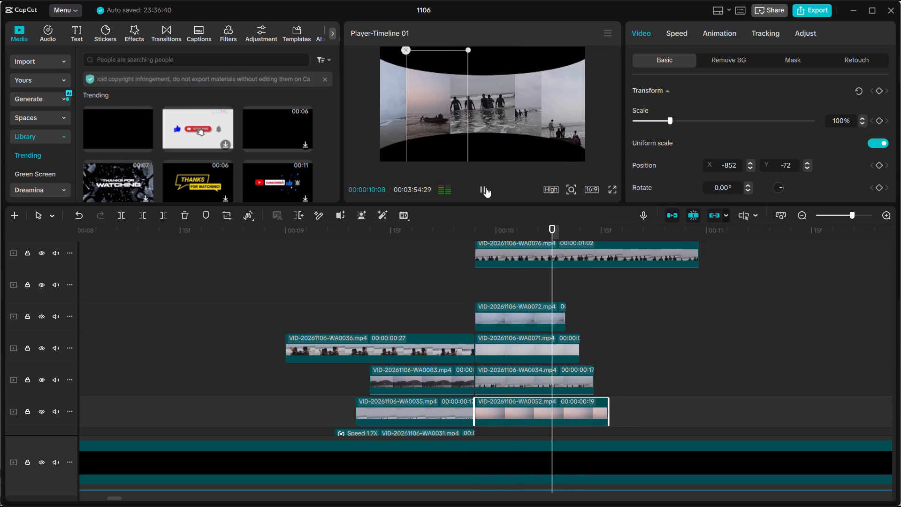
pyautogui.click(486, 187)
# Select the central clip WA0076 at 00:00:10:03 and nudge it in the preview to vertical position Y 182.
pyautogui.click(570, 255)
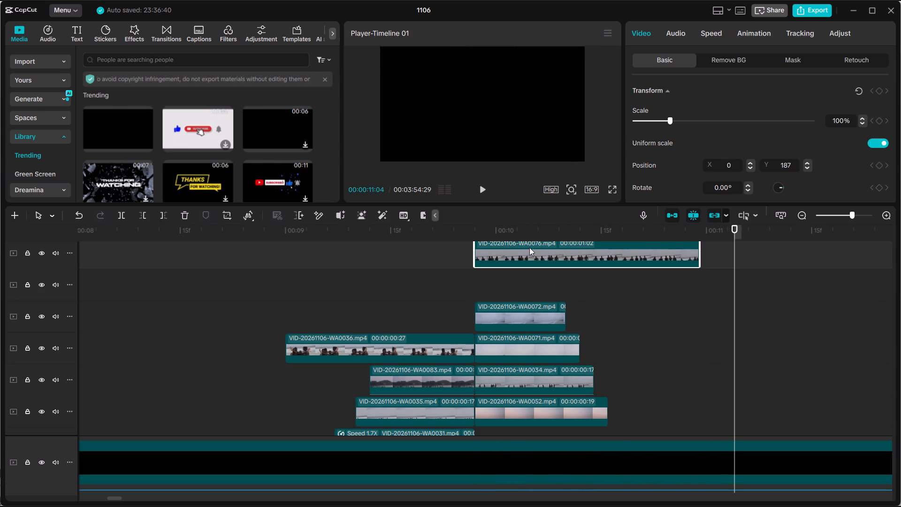
pyautogui.click(518, 217)
pyautogui.click(515, 234)
pyautogui.click(469, 116)
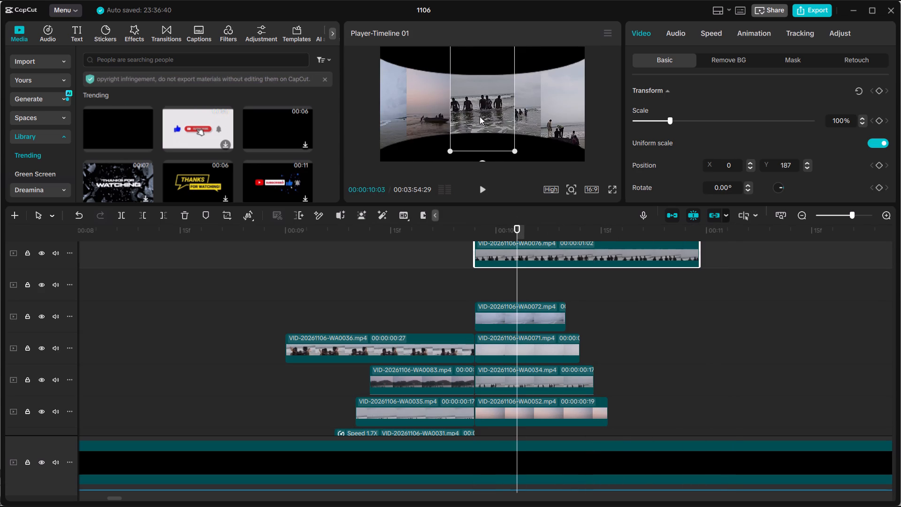
# Play from just before the second collage, at about 00:00:09:26, to 00:00:11:07 to check the center clip and exits.
pyautogui.moveTo(485, 236); pyautogui.dragTo(465, 231)
pyautogui.click(480, 185)
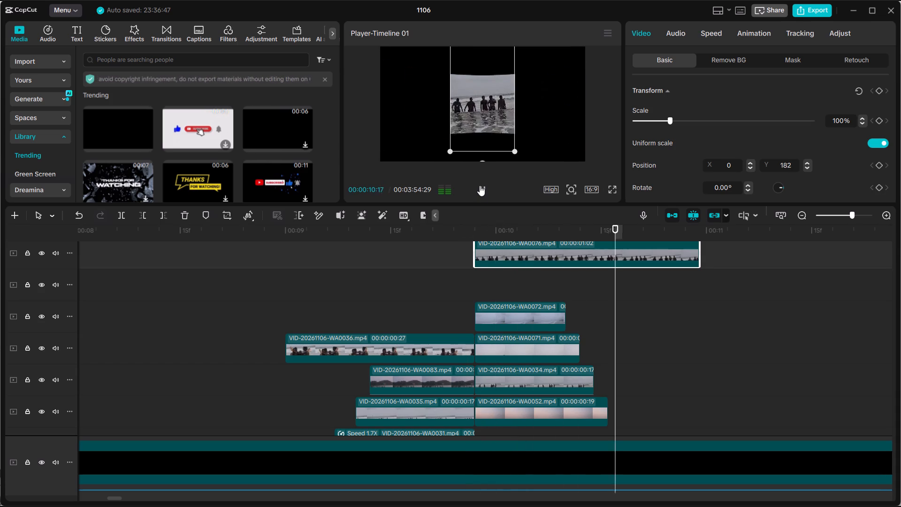
pyautogui.click(480, 185)
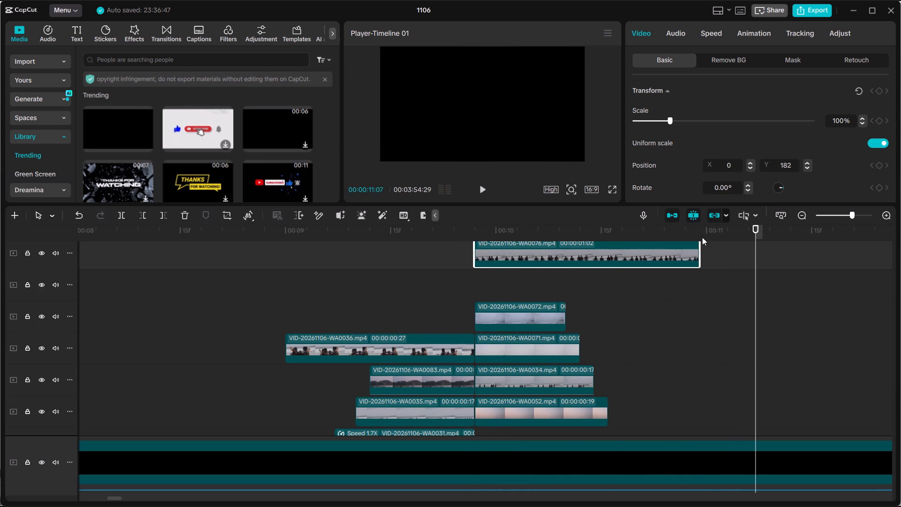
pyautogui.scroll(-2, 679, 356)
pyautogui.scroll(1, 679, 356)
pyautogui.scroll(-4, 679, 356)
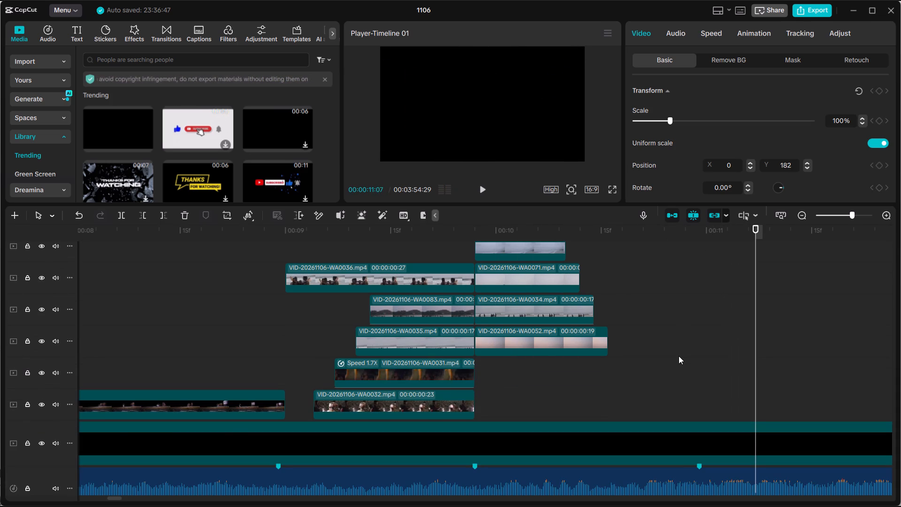
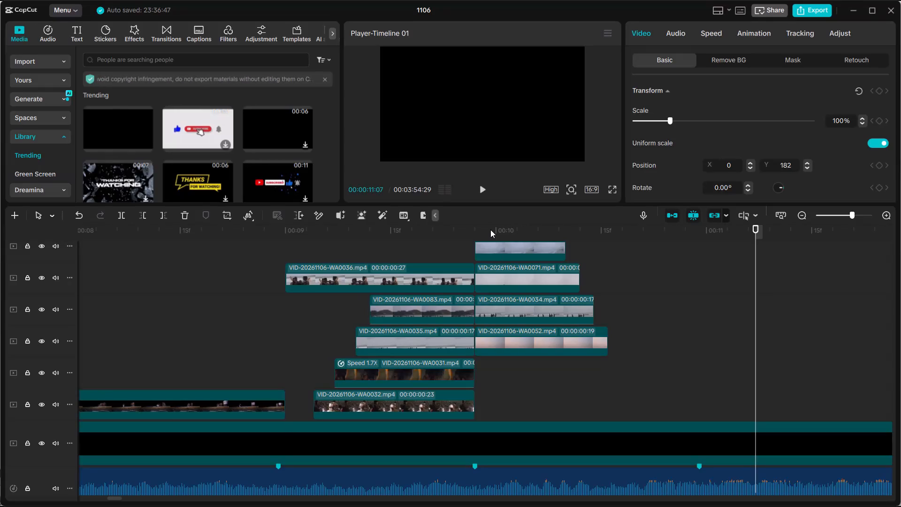
# Scrub the second collage from about 00:00:09:29 to 00:00:11:00 to examine the staggered exits and the center clip's ending.
pyautogui.moveTo(489, 230); pyautogui.dragTo(495, 231)
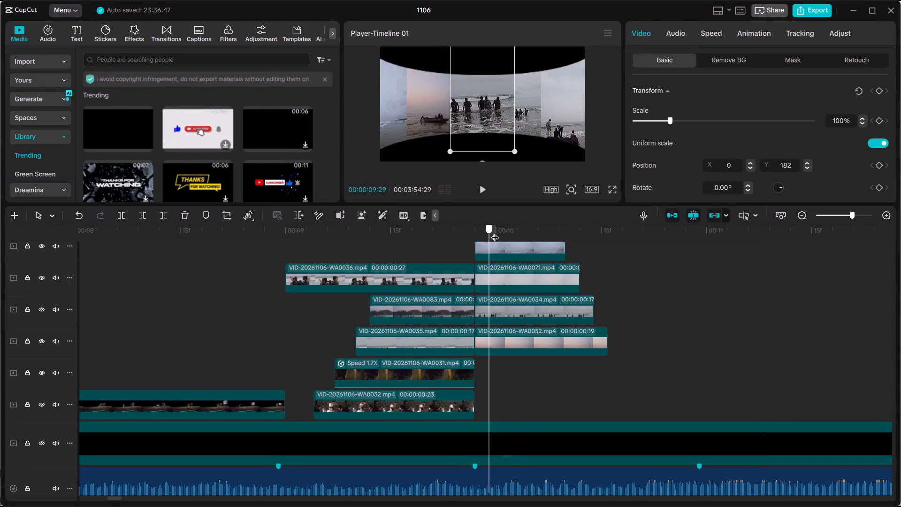
pyautogui.moveTo(495, 231); pyautogui.dragTo(601, 249)
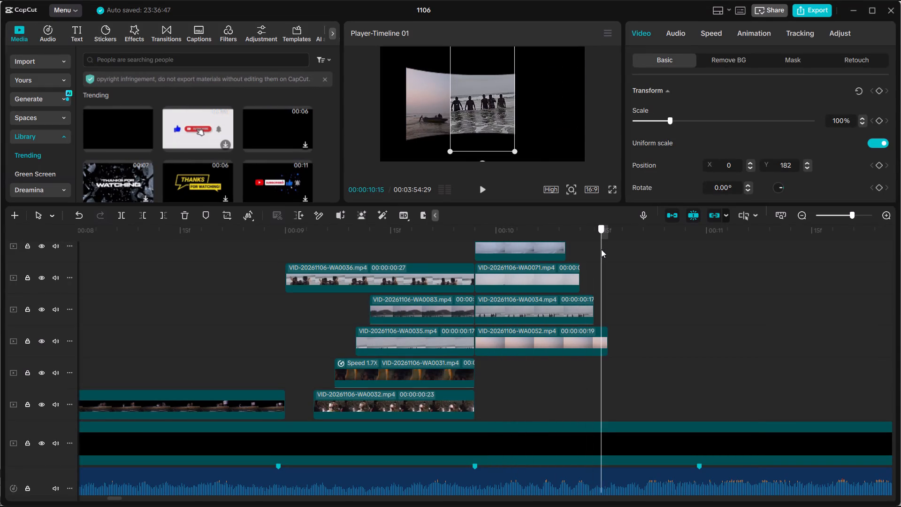
pyautogui.moveTo(601, 249); pyautogui.dragTo(612, 251)
pyautogui.rightClick(610, 251)
pyautogui.click(611, 239)
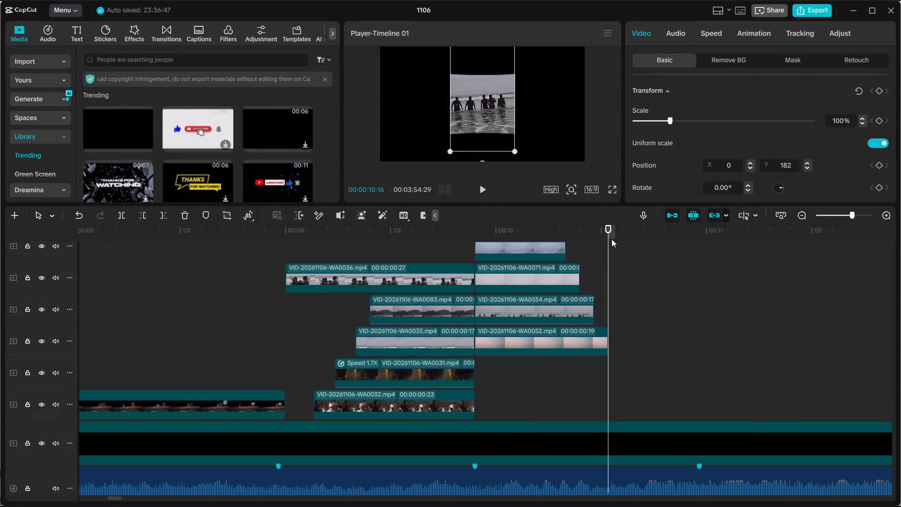
pyautogui.moveTo(609, 237); pyautogui.dragTo(649, 244)
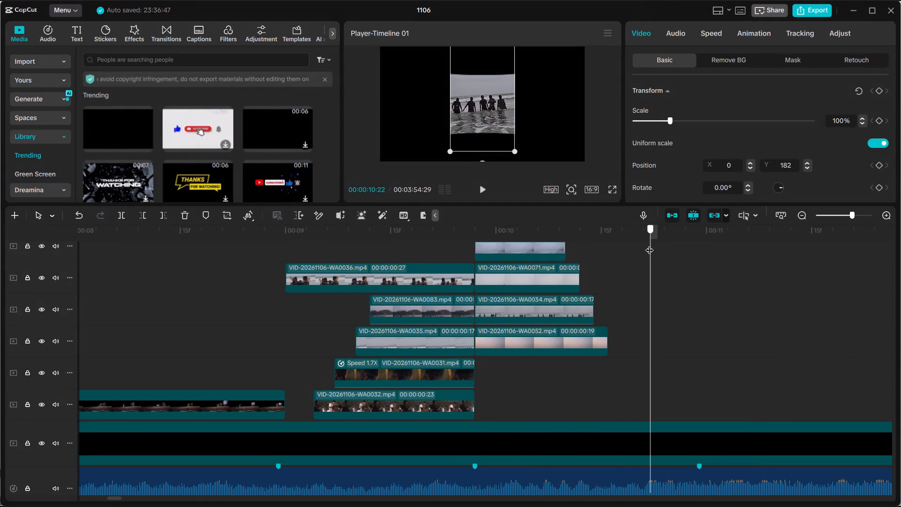
pyautogui.moveTo(649, 244); pyautogui.dragTo(693, 254)
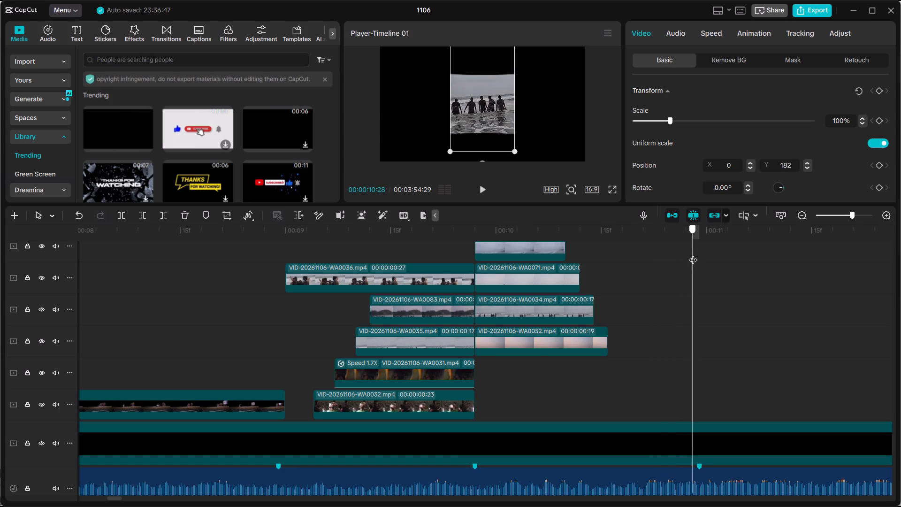
pyautogui.moveTo(693, 254); pyautogui.dragTo(703, 257)
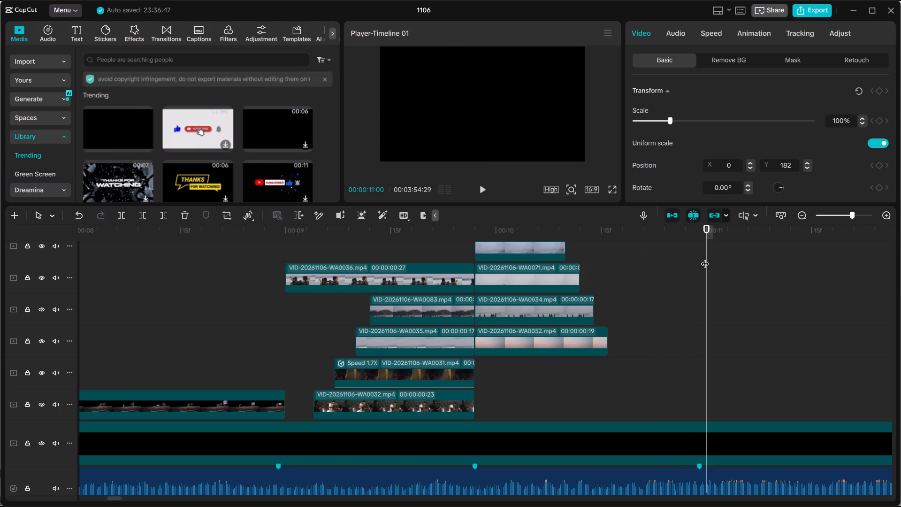
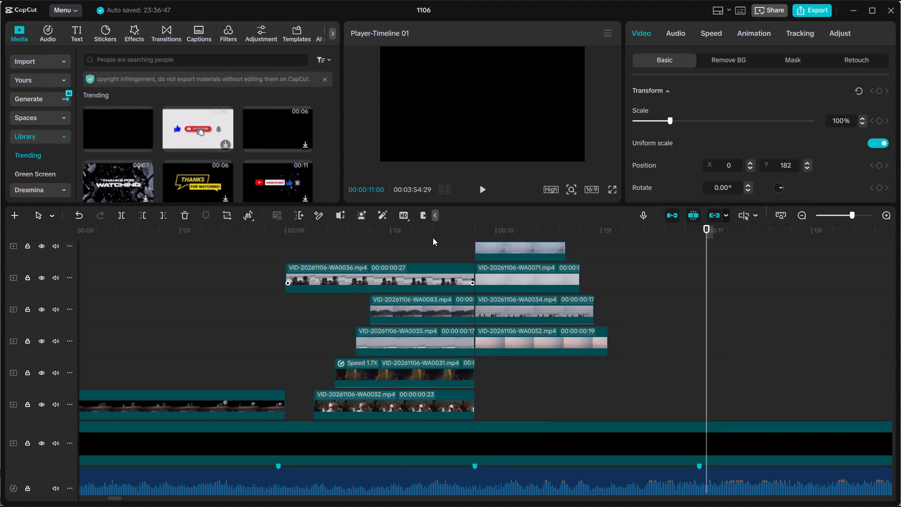
# Scrub from about 00:00:09:13 to 00:00:10:28 to examine the change between collages, the second collage's staggered exits and its center clip VID-20261106-WA0076.mp4.
pyautogui.moveTo(433, 230); pyautogui.dragTo(382, 258)
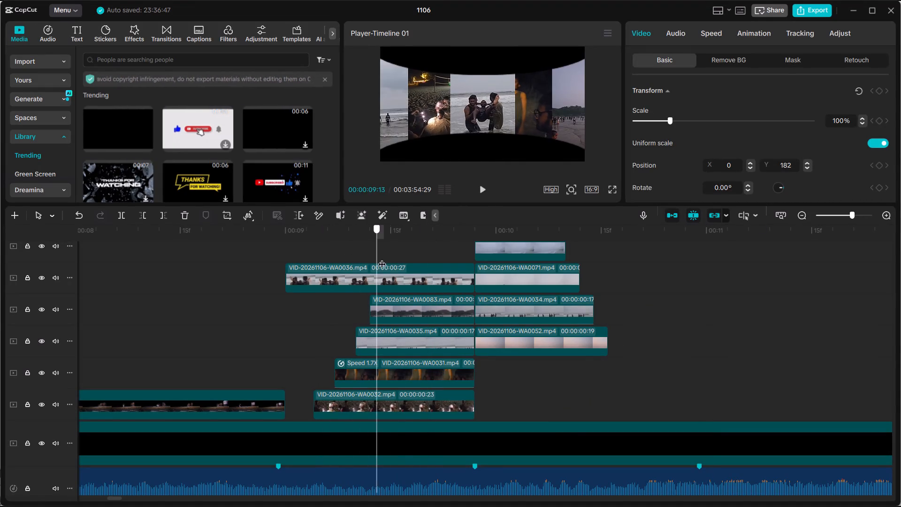
pyautogui.moveTo(382, 258); pyautogui.dragTo(496, 260)
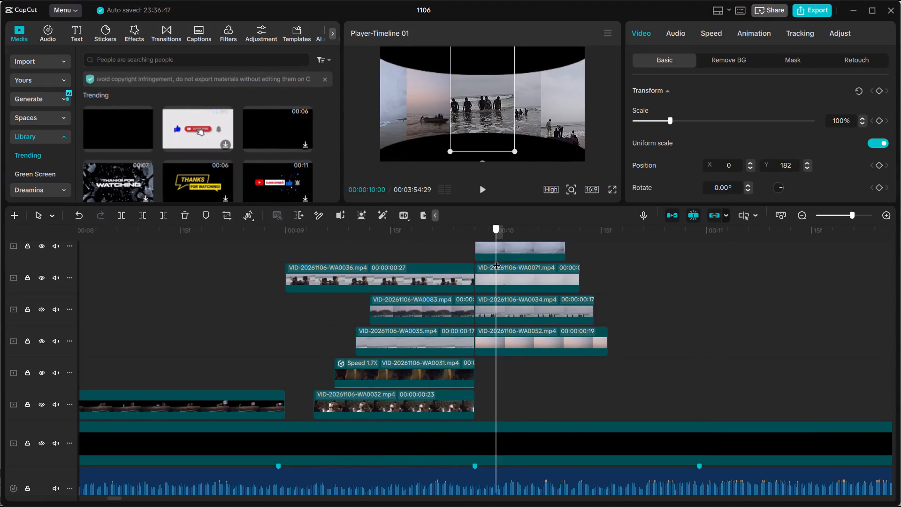
pyautogui.moveTo(496, 260); pyautogui.dragTo(580, 270)
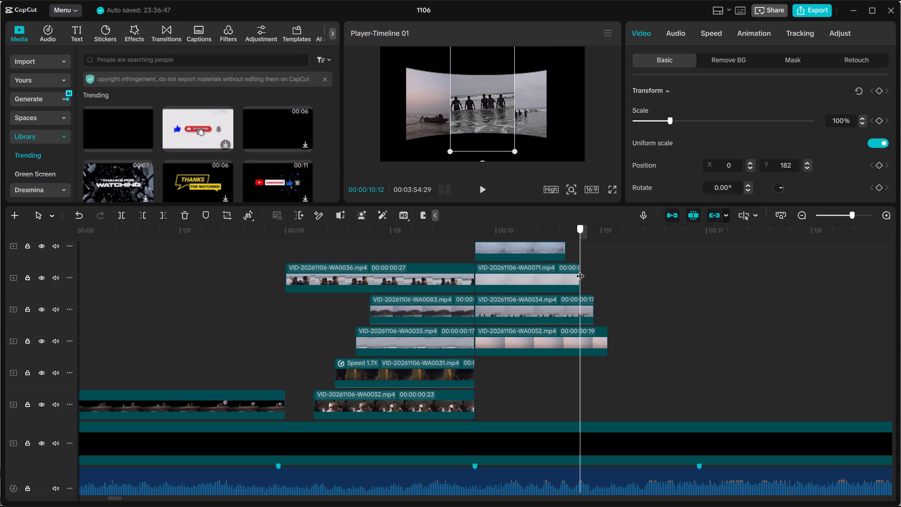
pyautogui.moveTo(580, 270); pyautogui.dragTo(618, 282)
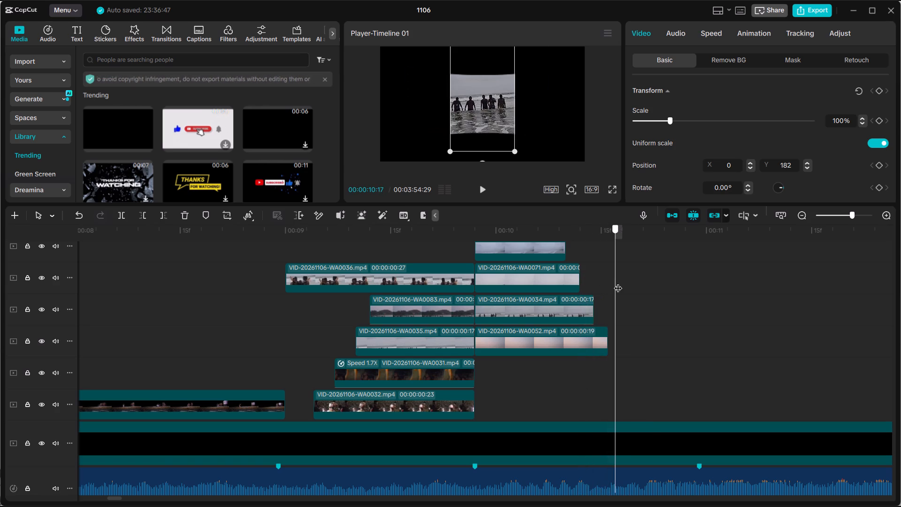
pyautogui.moveTo(618, 282); pyautogui.dragTo(691, 291)
pyautogui.scroll(1, 681, 291)
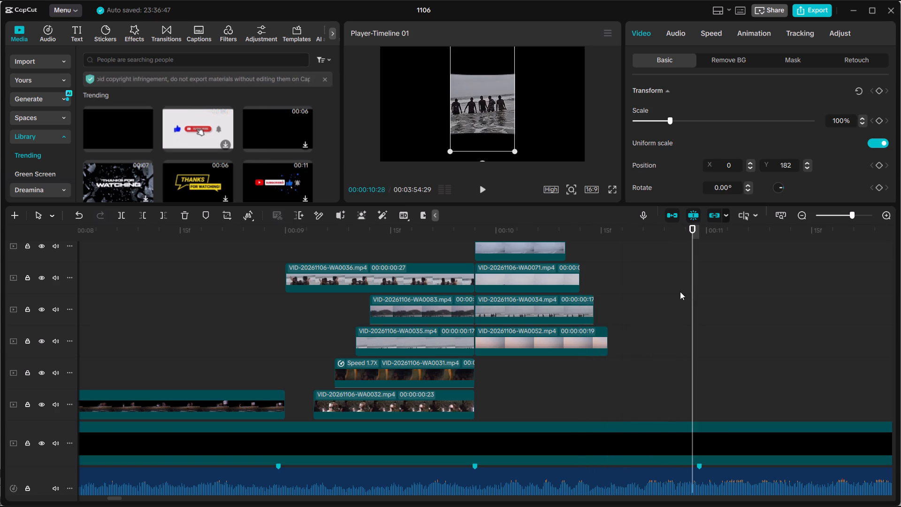
pyautogui.scroll(6, 680, 292)
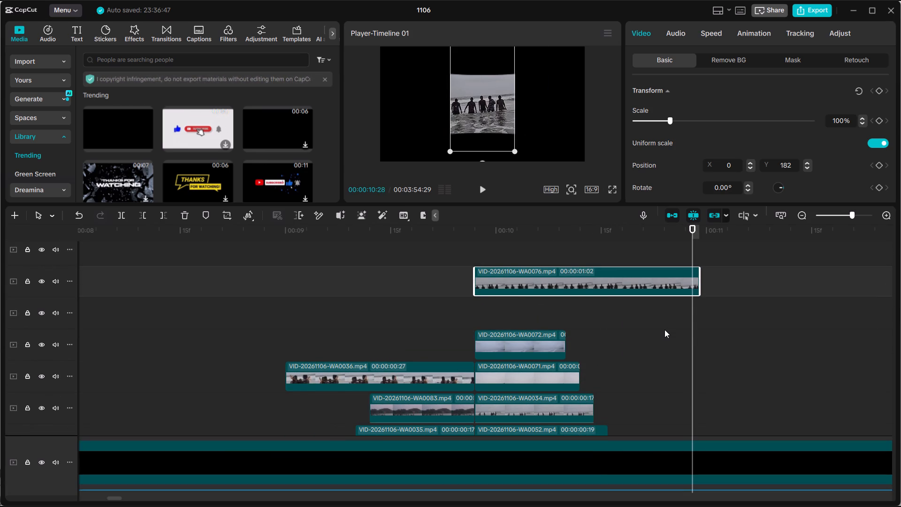
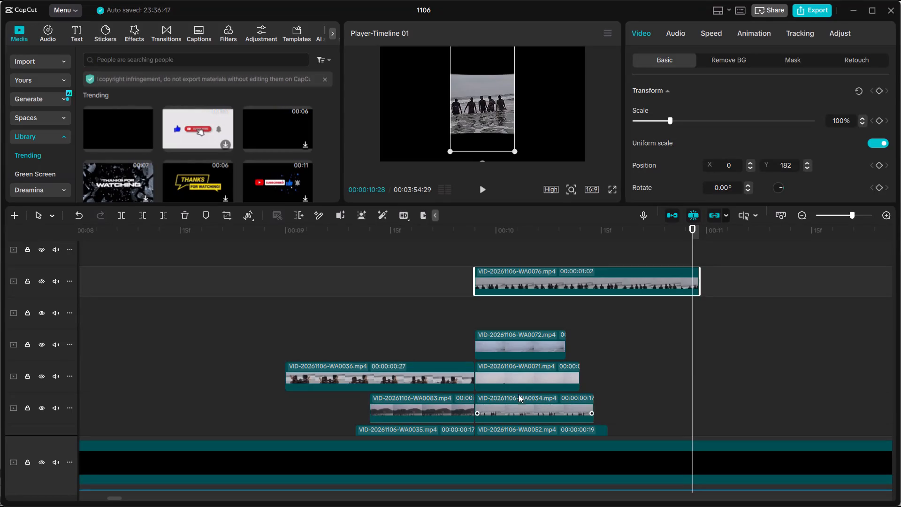
# Scrub between about 00:00:09:27 and 00:00:10:29 to examine how the second collage leaves its center clip VID-20261106-WA0076.mp4 alone on screen.
pyautogui.moveTo(479, 233); pyautogui.dragTo(482, 239)
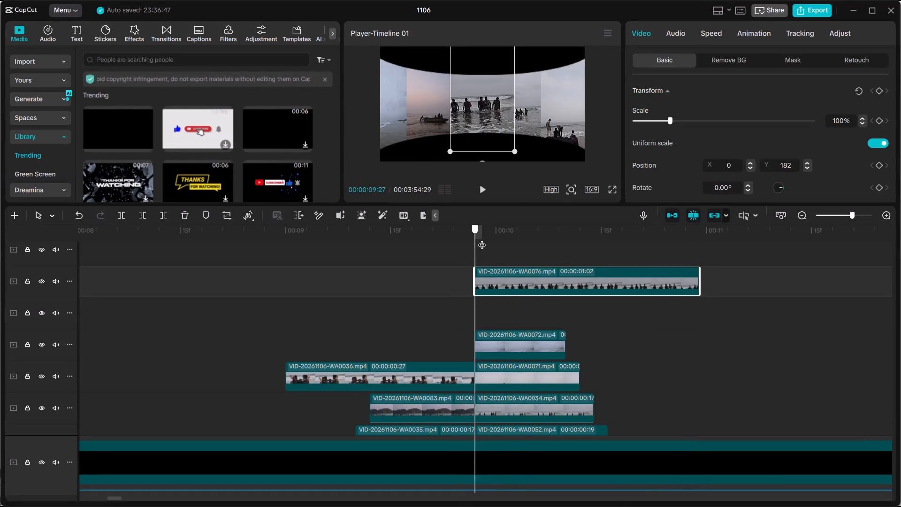
pyautogui.moveTo(482, 239); pyautogui.dragTo(633, 258)
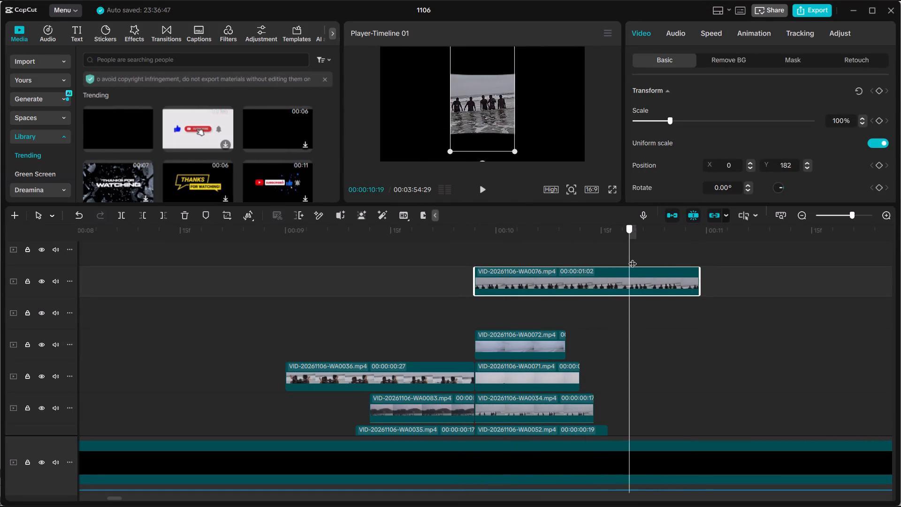
pyautogui.moveTo(633, 258); pyautogui.dragTo(697, 284)
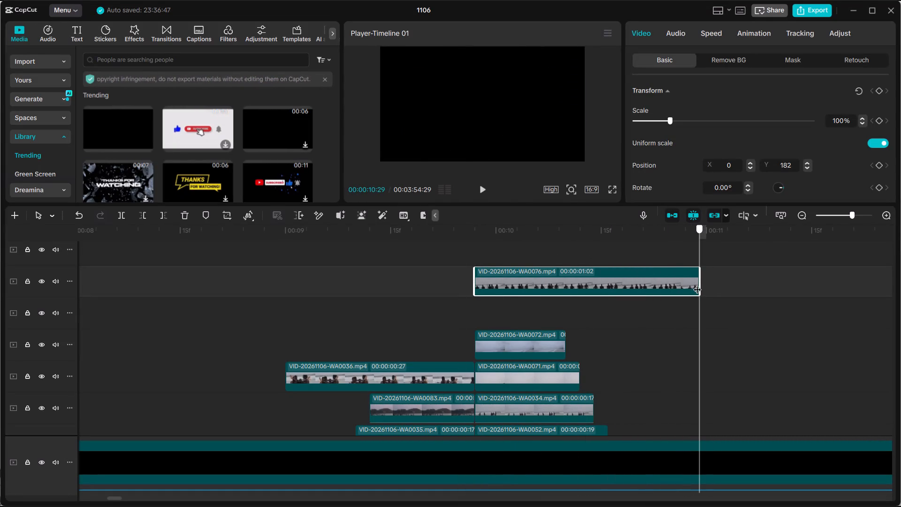
pyautogui.moveTo(697, 284); pyautogui.dragTo(603, 284)
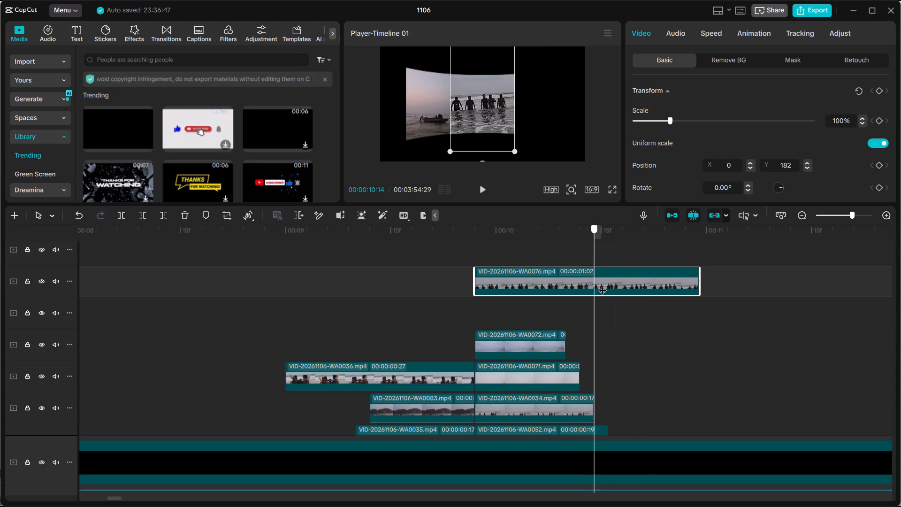
pyautogui.moveTo(603, 284); pyautogui.dragTo(607, 286)
pyautogui.scroll(-5, 597, 286)
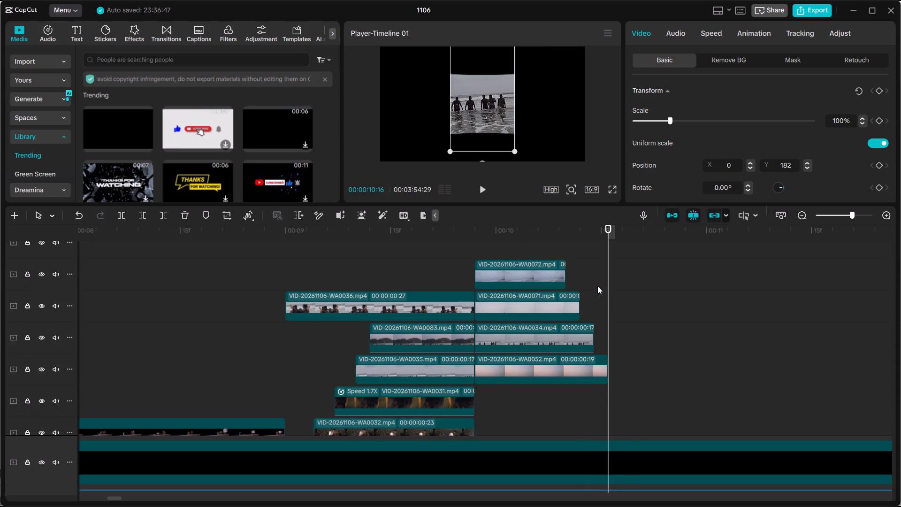
pyautogui.scroll(5, 597, 286)
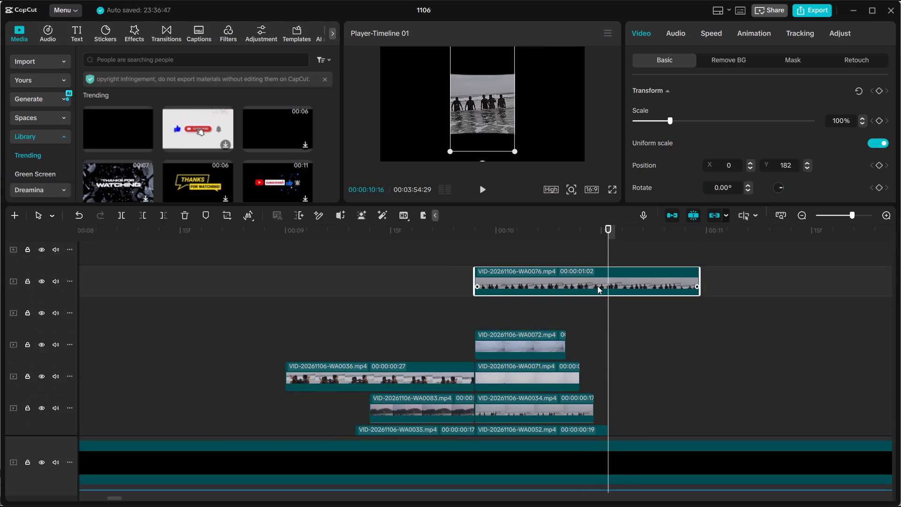
pyautogui.scroll(2, 597, 286)
pyautogui.moveTo(607, 286); pyautogui.dragTo(615, 289)
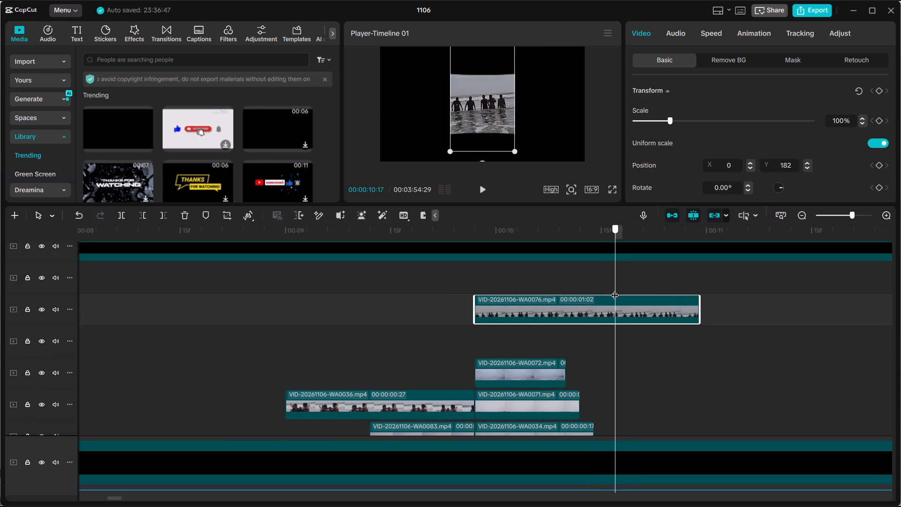
pyautogui.moveTo(615, 289); pyautogui.dragTo(693, 300)
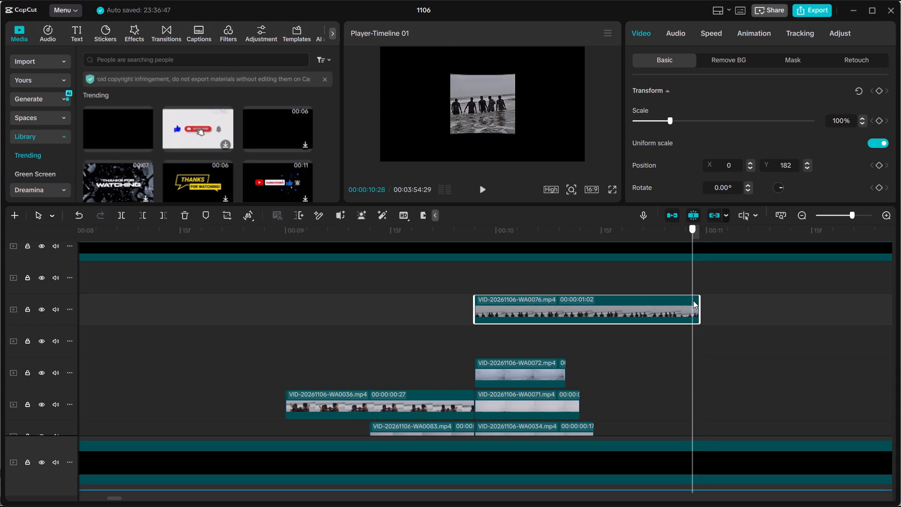
pyautogui.moveTo(693, 300); pyautogui.dragTo(616, 315)
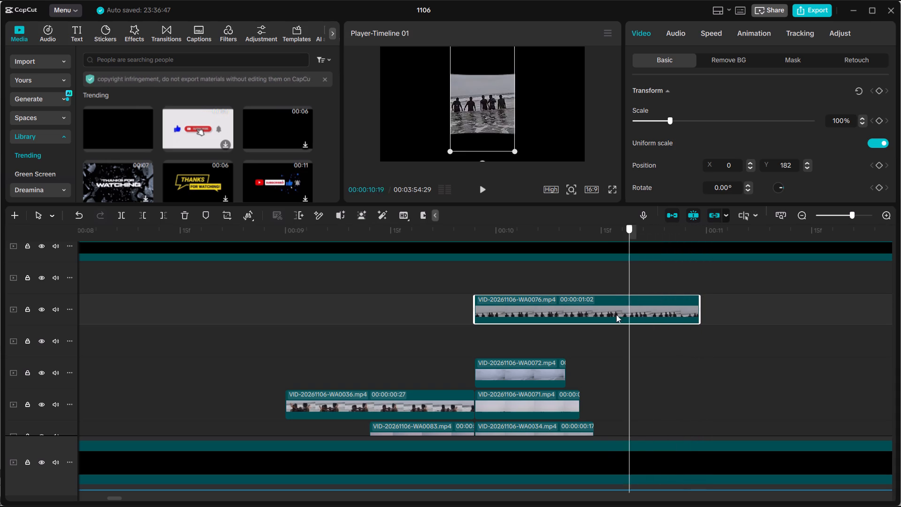
pyautogui.moveTo(616, 315); pyautogui.dragTo(589, 315)
# Scrub between about 00:00:10:09 and 00:00:10:16 to examine the staggered ends of the second collage's side clips.
pyautogui.scroll(-2, 589, 315)
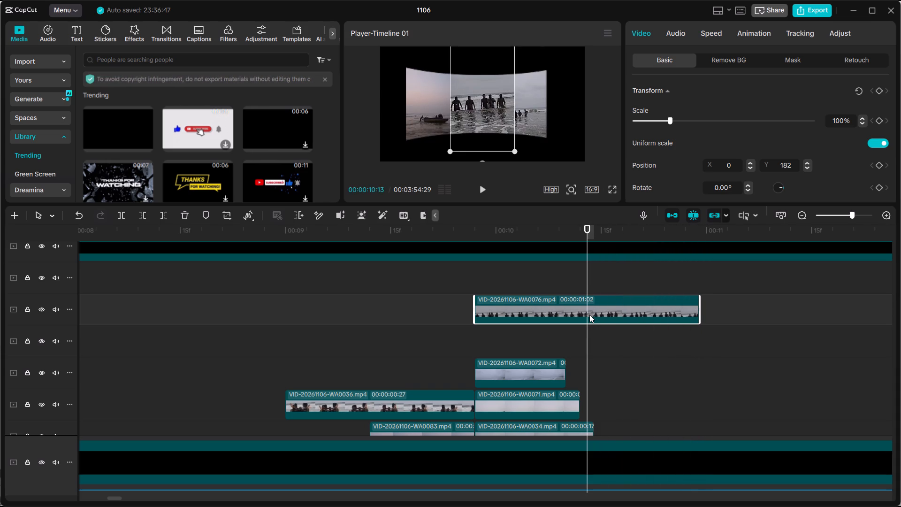
pyautogui.scroll(-4, 589, 315)
pyautogui.moveTo(588, 315); pyautogui.dragTo(588, 318)
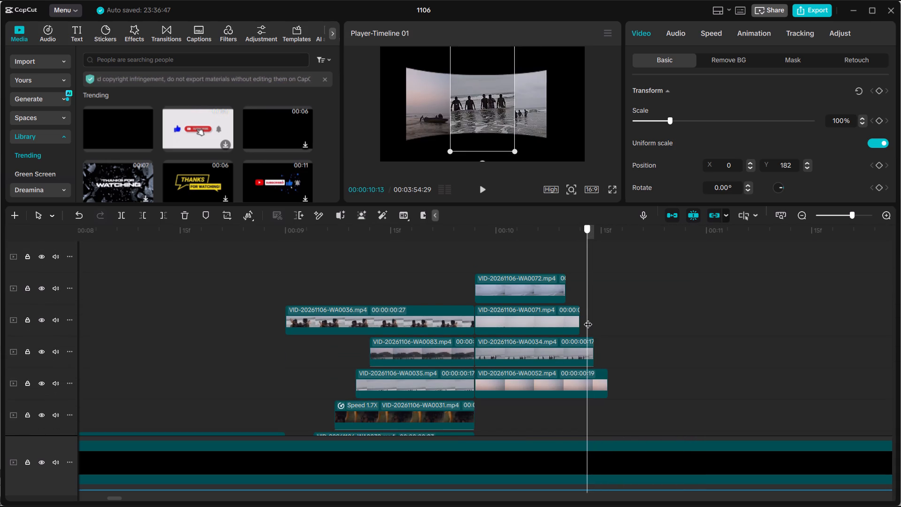
pyautogui.moveTo(588, 318); pyautogui.dragTo(590, 323)
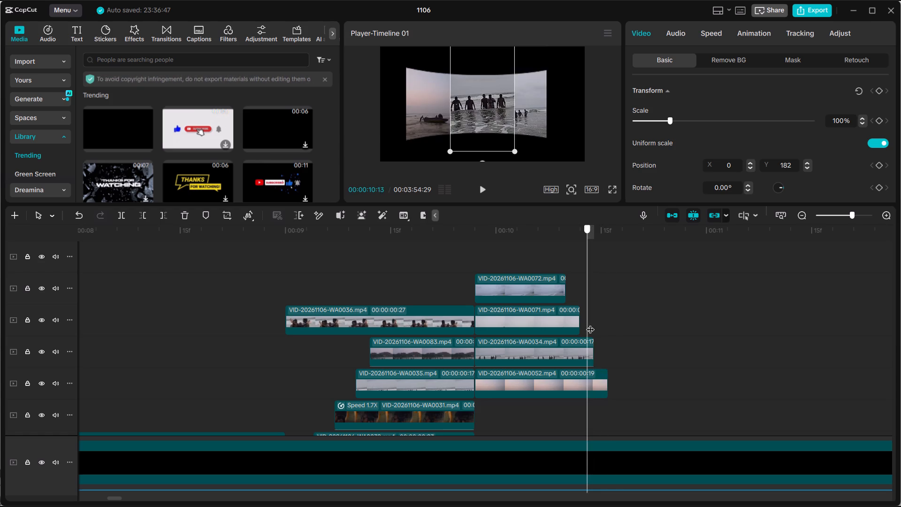
pyautogui.moveTo(590, 323); pyautogui.dragTo(556, 326)
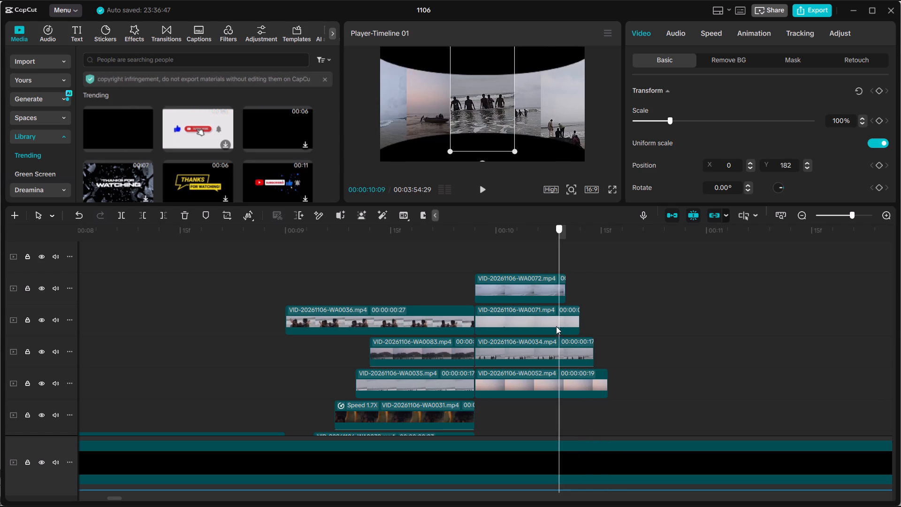
pyautogui.moveTo(556, 326); pyautogui.dragTo(606, 328)
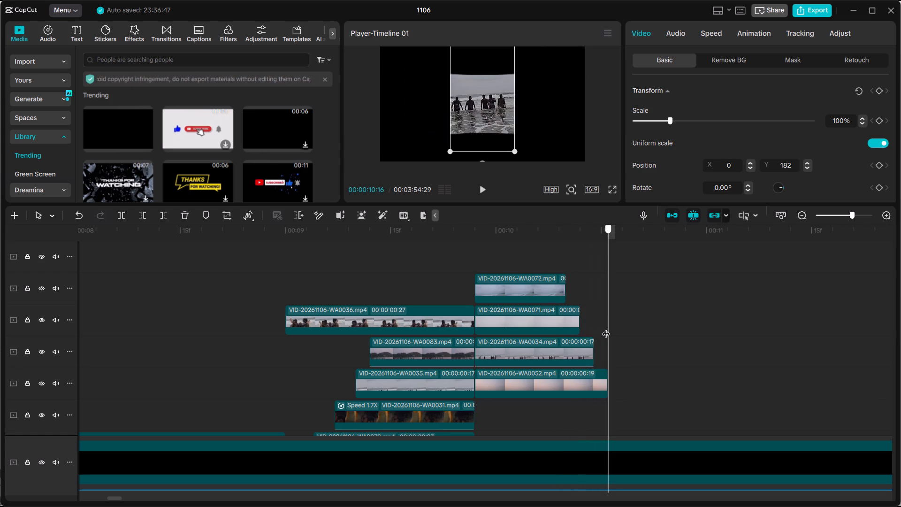
pyautogui.moveTo(606, 328); pyautogui.dragTo(564, 330)
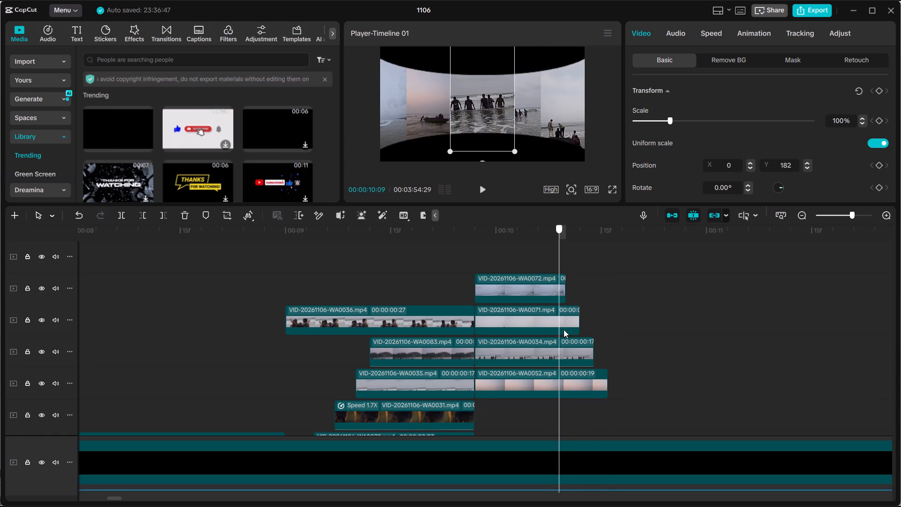
pyautogui.moveTo(564, 330); pyautogui.dragTo(608, 344)
pyautogui.scroll(3, 608, 344)
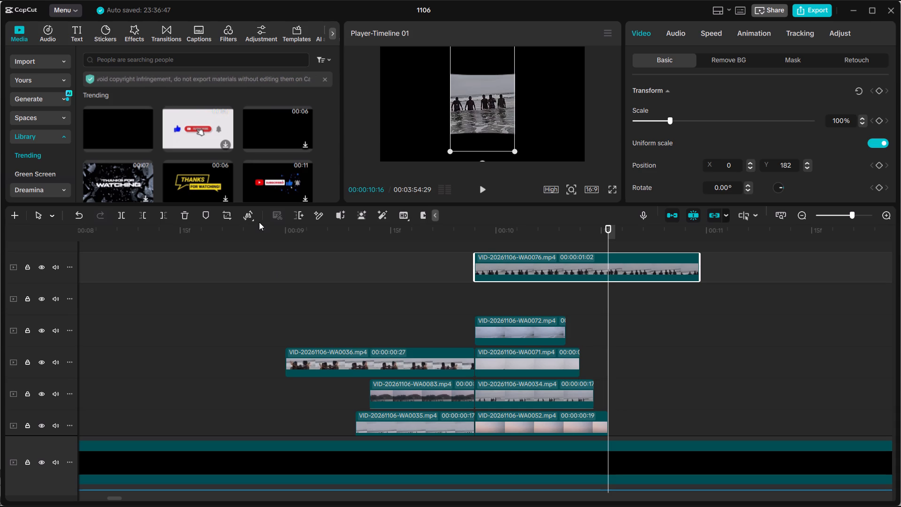
# Play back both collages twice, past the end of VID-20261106-WA0076.mp4, to review their timing.
pyautogui.moveTo(259, 230); pyautogui.dragTo(207, 239)
pyautogui.click(489, 190)
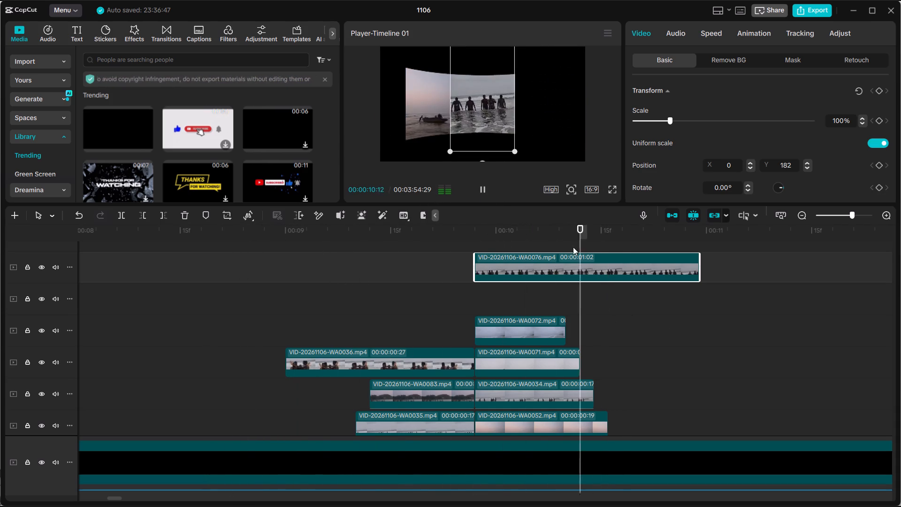
pyautogui.click(479, 189)
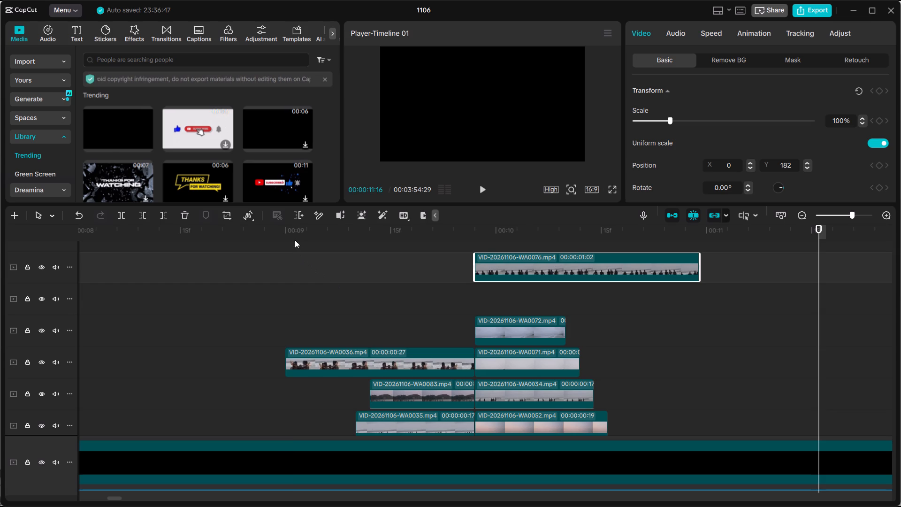
pyautogui.moveTo(294, 238); pyautogui.dragTo(263, 239)
pyautogui.click(486, 185)
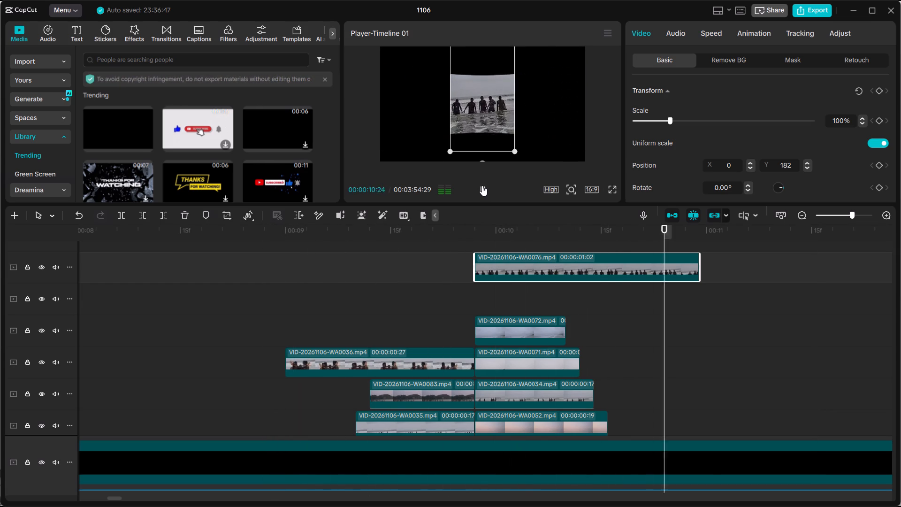
pyautogui.click(482, 185)
# Play the sequence from about 00:00:06:25 and again from 00:00:08:14 to review both collages against the music's beat markers.
pyautogui.keyDown('ctrl'); pyautogui.scroll(-9, 581, 328); pyautogui.keyUp('ctrl')
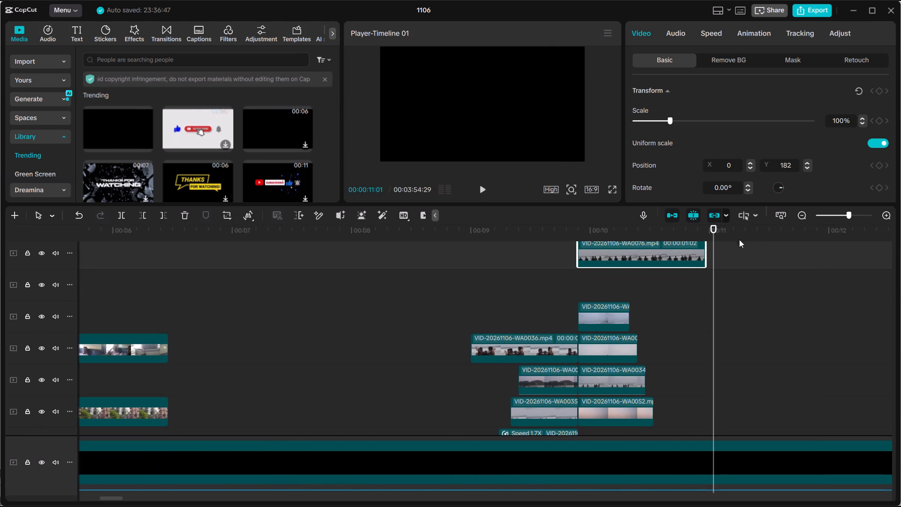
pyautogui.moveTo(701, 232); pyautogui.dragTo(211, 290)
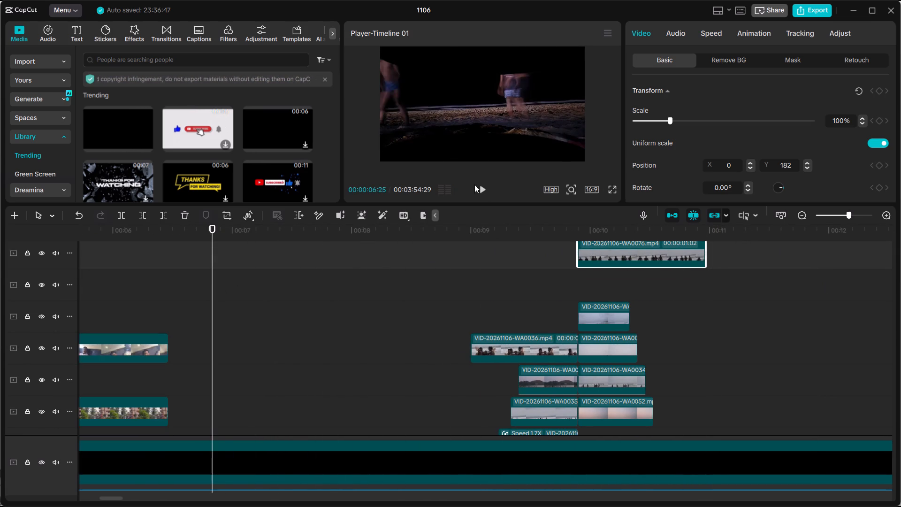
pyautogui.click(476, 184)
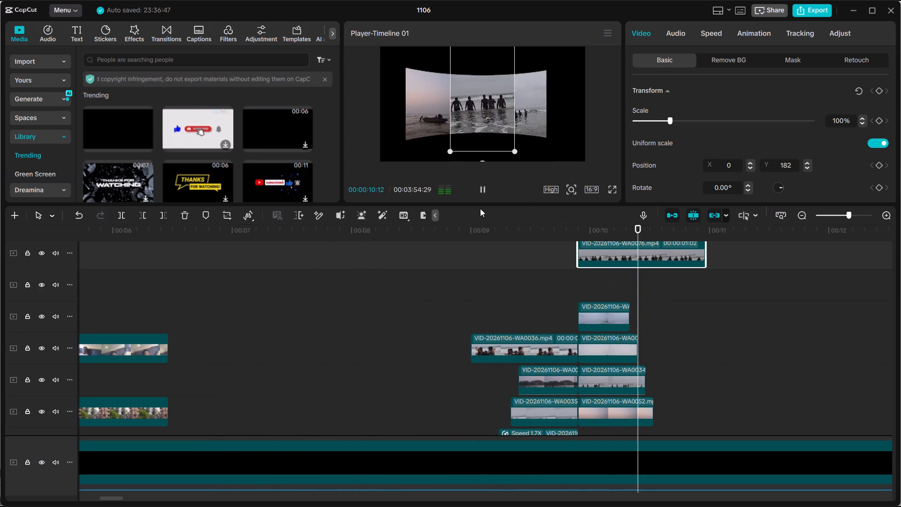
pyautogui.click(479, 186)
pyautogui.moveTo(449, 230); pyautogui.dragTo(407, 234)
pyautogui.scroll(-6, 407, 234)
pyautogui.scroll(-5, 443, 259)
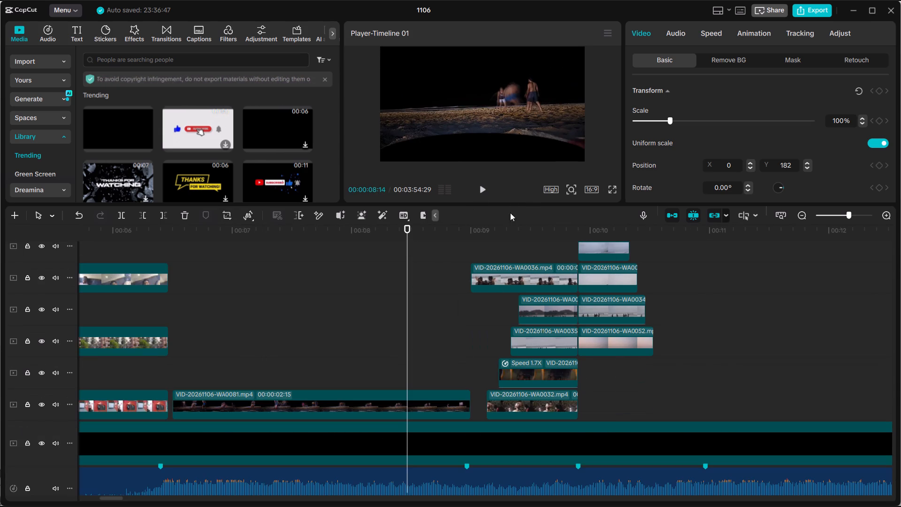
pyautogui.click(478, 183)
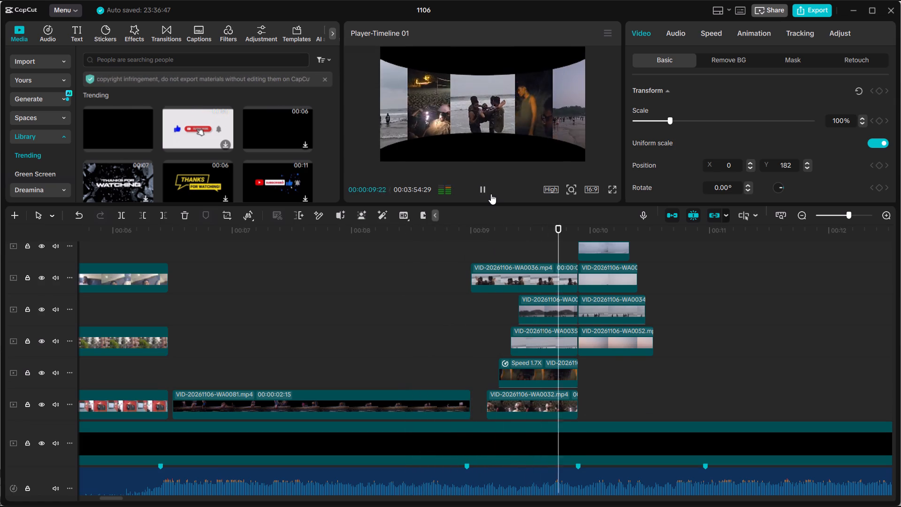
pyautogui.click(491, 194)
# Extend the start of the first collage's clip VID-20261106-WA0032.mp4 one frame earlier, to a duration of 00:00:00:24.
pyautogui.moveTo(481, 239); pyautogui.dragTo(476, 238)
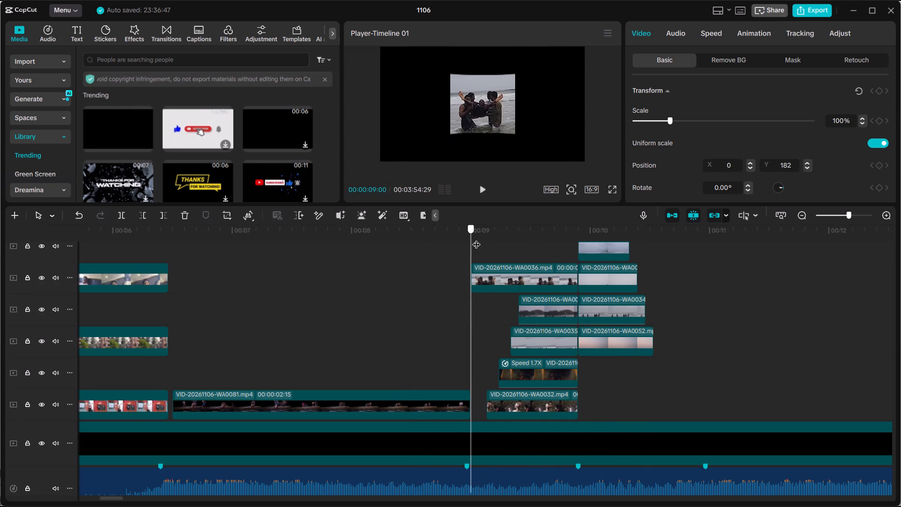
pyautogui.moveTo(476, 238); pyautogui.dragTo(500, 240)
pyautogui.keyDown('ctrl'); pyautogui.scroll(8, 491, 428); pyautogui.keyUp('ctrl')
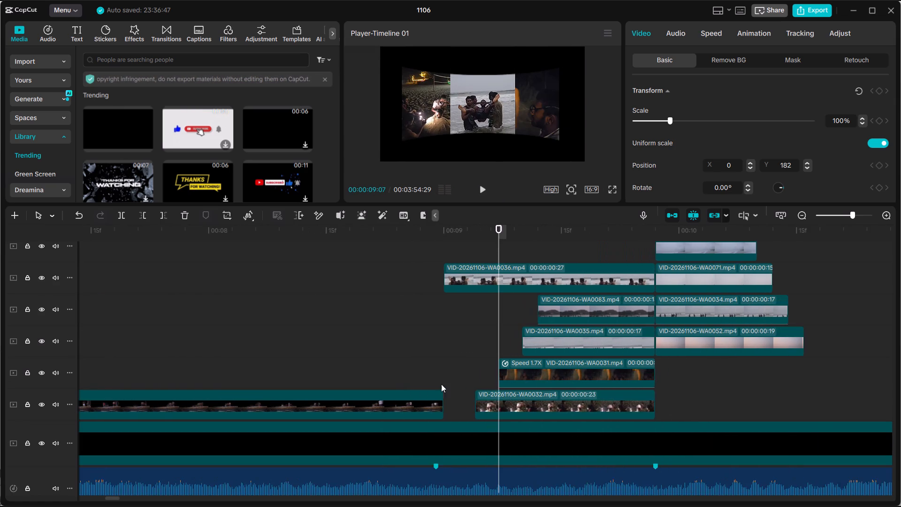
pyautogui.keyDown('ctrl'); pyautogui.scroll(3, 440, 384); pyautogui.keyUp('ctrl')
pyautogui.click(494, 409)
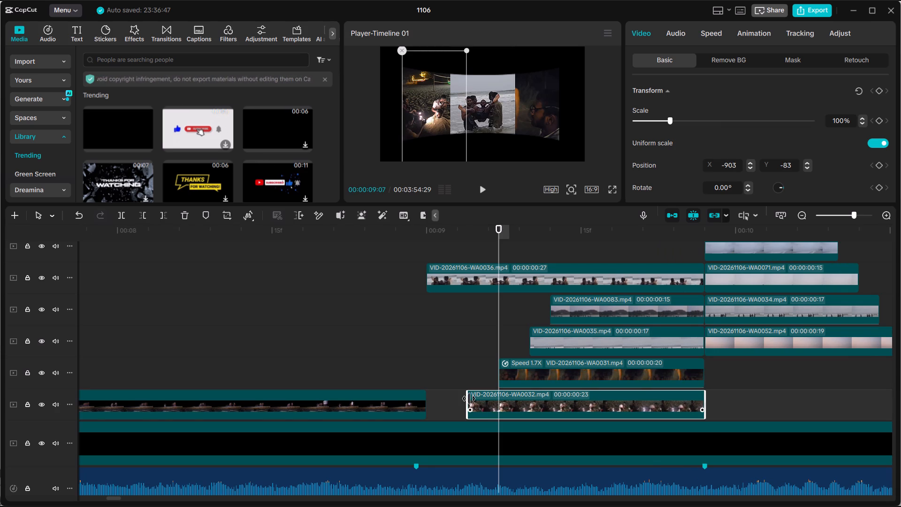
pyautogui.moveTo(469, 399); pyautogui.dragTo(461, 397)
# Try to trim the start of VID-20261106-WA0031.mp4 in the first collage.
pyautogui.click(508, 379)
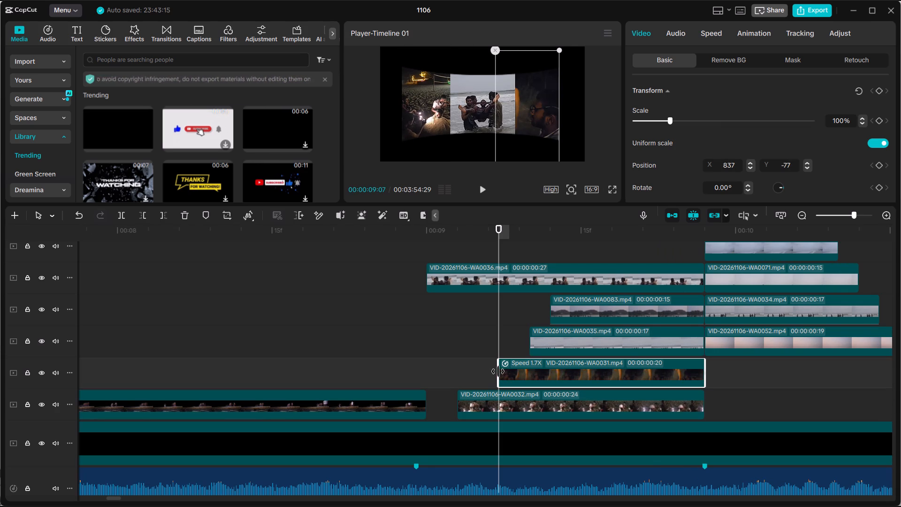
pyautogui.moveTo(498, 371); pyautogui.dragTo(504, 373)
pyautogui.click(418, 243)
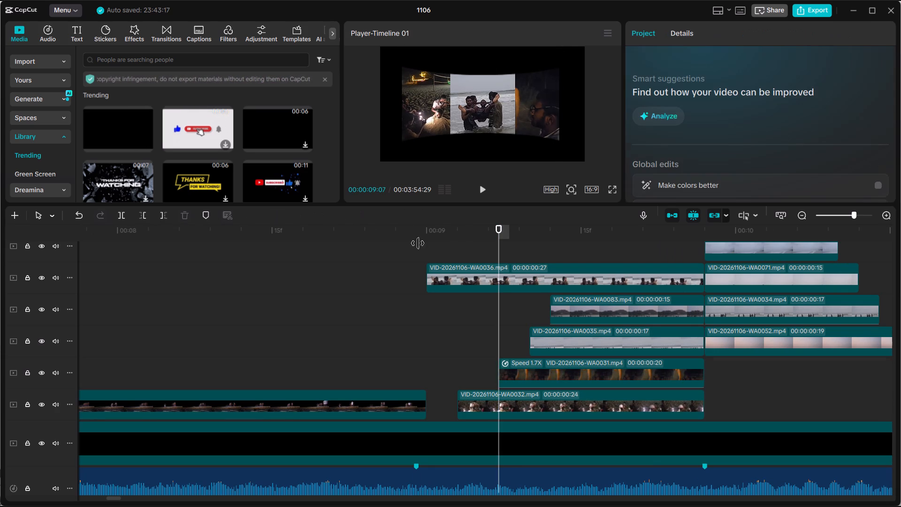
# Play back the collages and scrub between about 00:00:09:02 and 00:00:09:08 to examine the entries of VID-20261106-WA0032.mp4 and VID-20261106-WA0031.mp4.
pyautogui.click(480, 186)
pyautogui.click(480, 186)
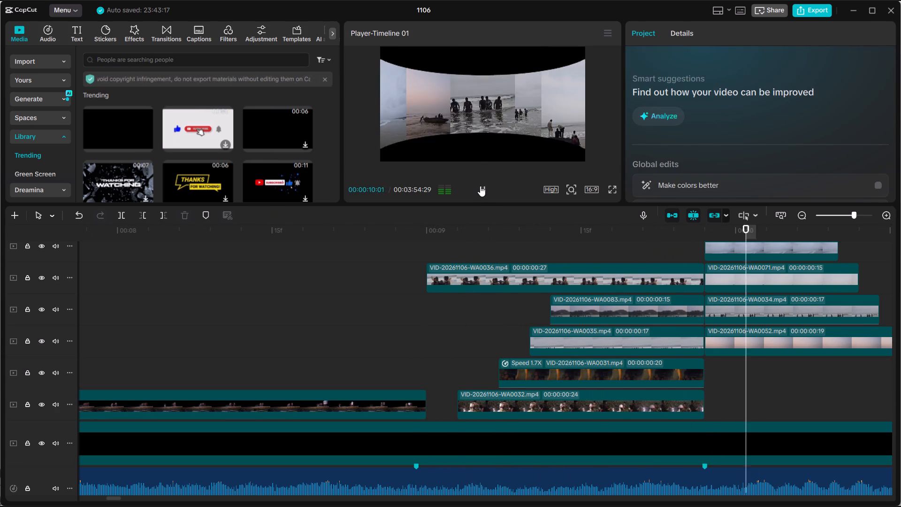
pyautogui.click(494, 229)
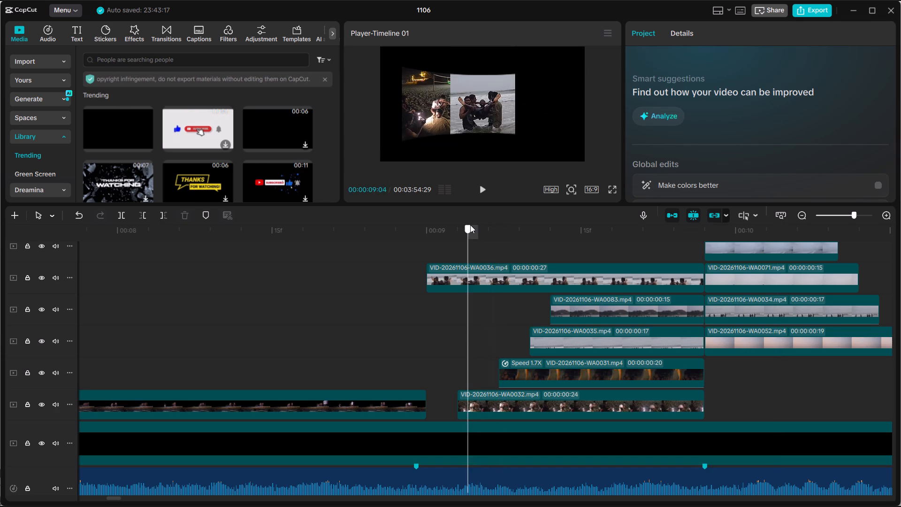
pyautogui.scroll(3, 522, 322)
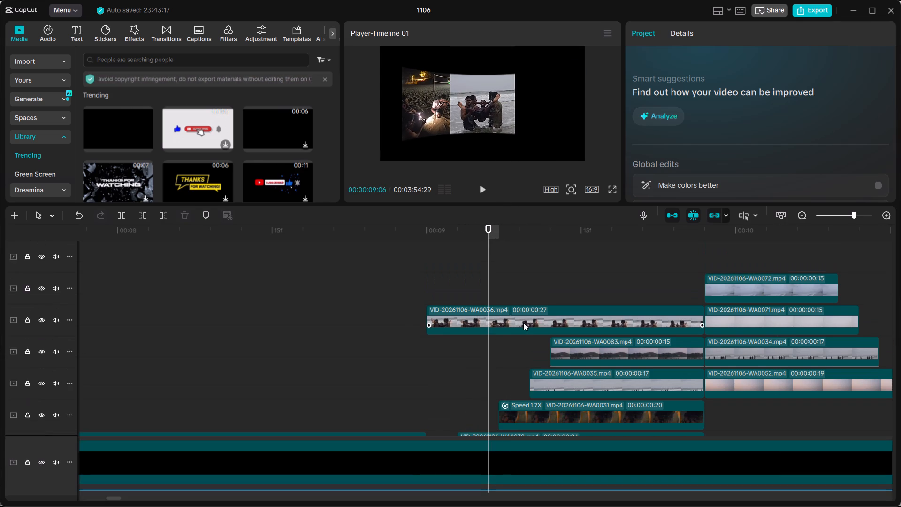
pyautogui.scroll(2, 524, 323)
pyautogui.scroll(-6, 524, 323)
pyautogui.scroll(-3, 494, 354)
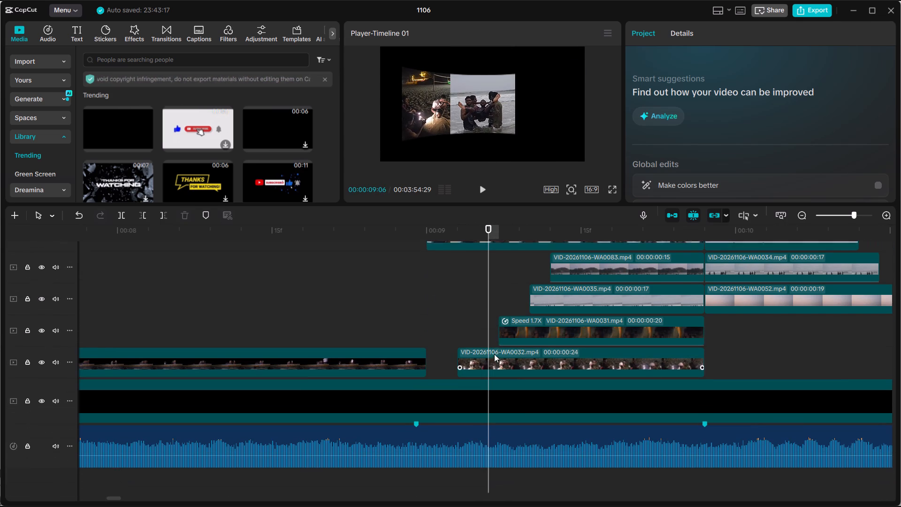
pyautogui.scroll(2, 498, 343)
pyautogui.moveTo(490, 342); pyautogui.dragTo(445, 338)
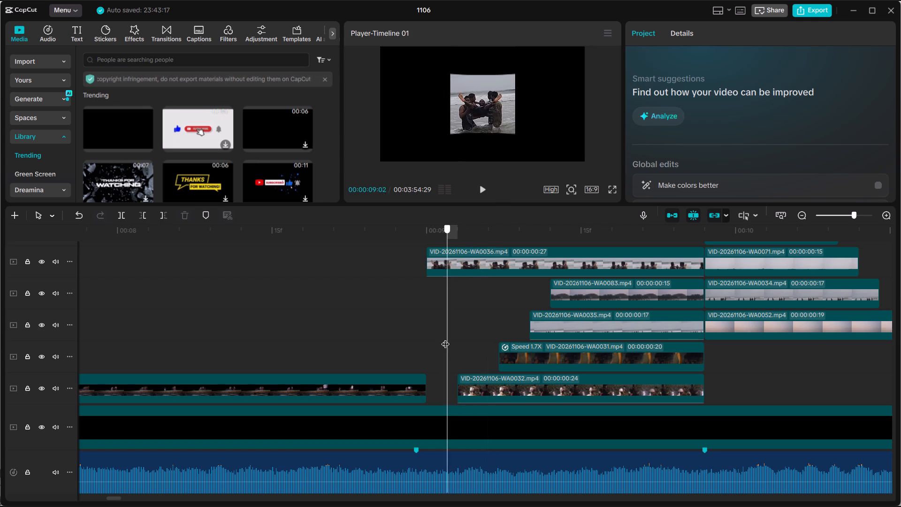
pyautogui.moveTo(445, 338); pyautogui.dragTo(507, 339)
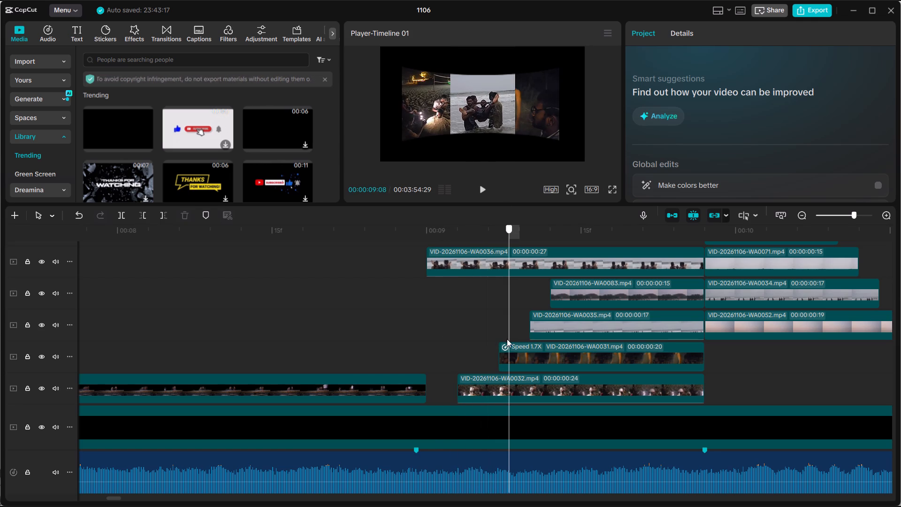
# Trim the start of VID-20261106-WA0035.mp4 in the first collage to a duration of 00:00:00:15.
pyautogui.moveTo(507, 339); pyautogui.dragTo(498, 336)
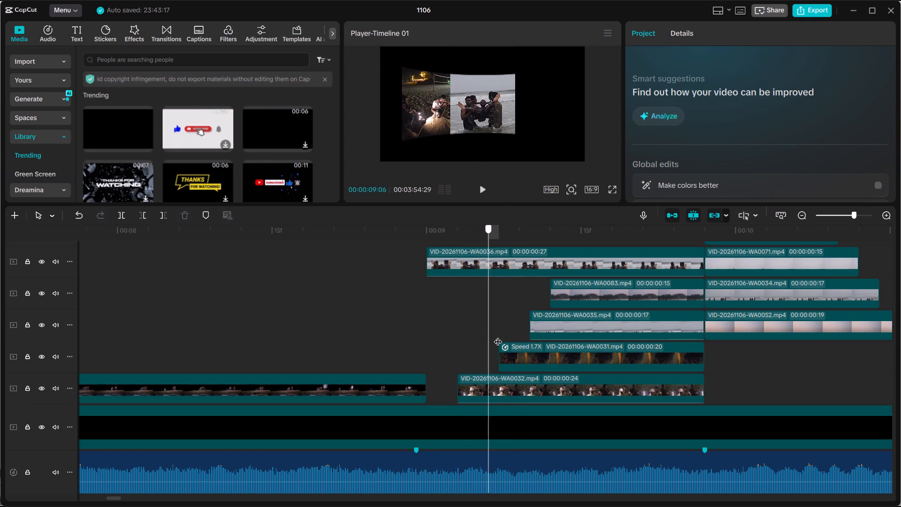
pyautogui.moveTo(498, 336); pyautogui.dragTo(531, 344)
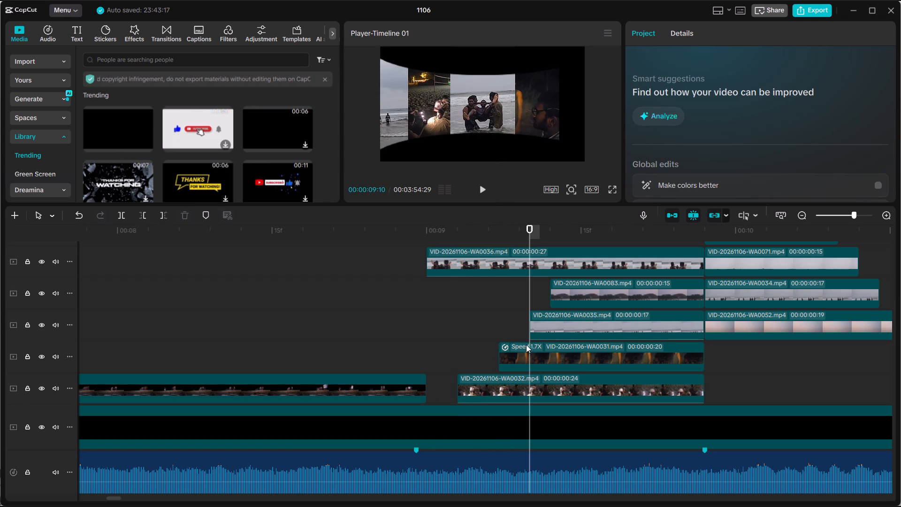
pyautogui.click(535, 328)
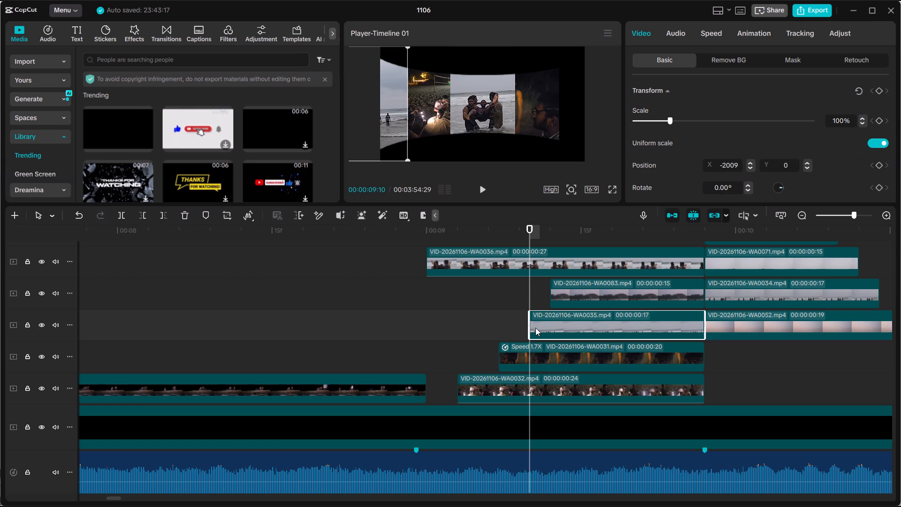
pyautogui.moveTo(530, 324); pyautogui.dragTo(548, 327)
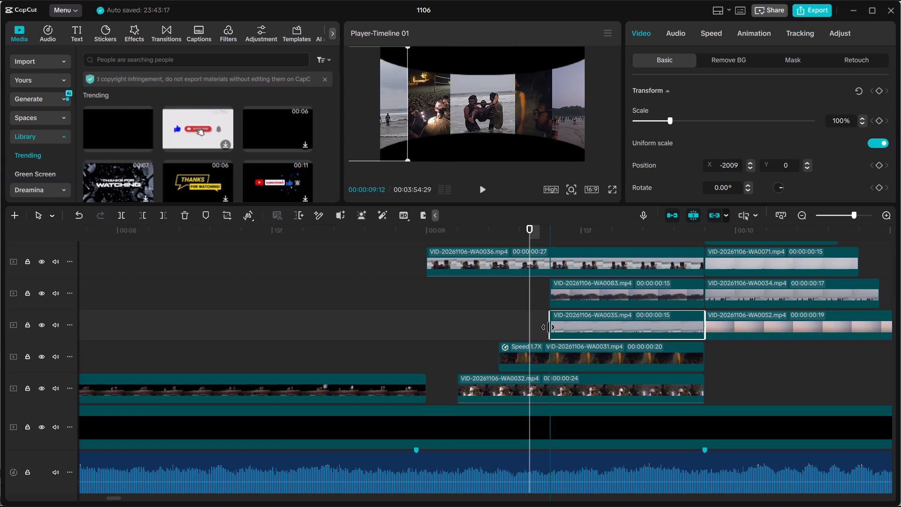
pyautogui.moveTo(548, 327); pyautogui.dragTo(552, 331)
# Trim the start of VID-20261106-WA0083.mp4 in the first collage so it enters at about 00:00:09:18.
pyautogui.click(561, 297)
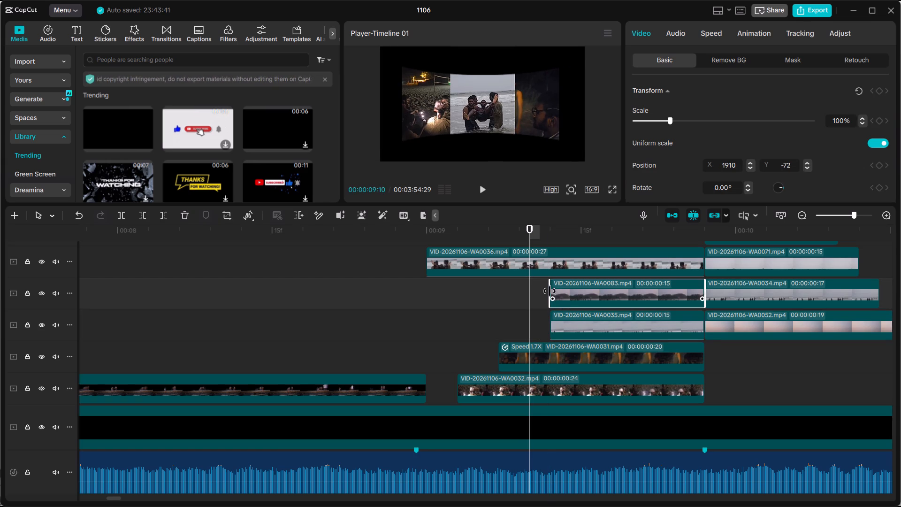
pyautogui.moveTo(550, 291); pyautogui.dragTo(588, 298)
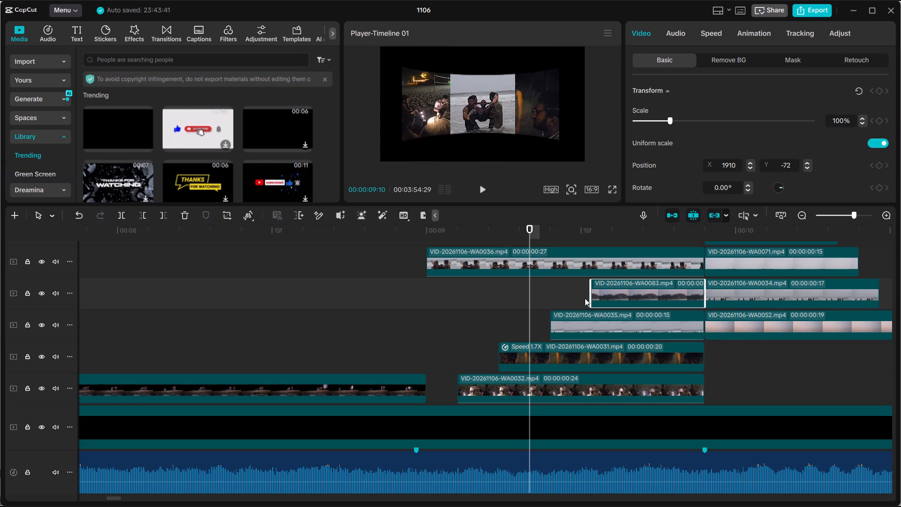
pyautogui.scroll(3, 581, 299)
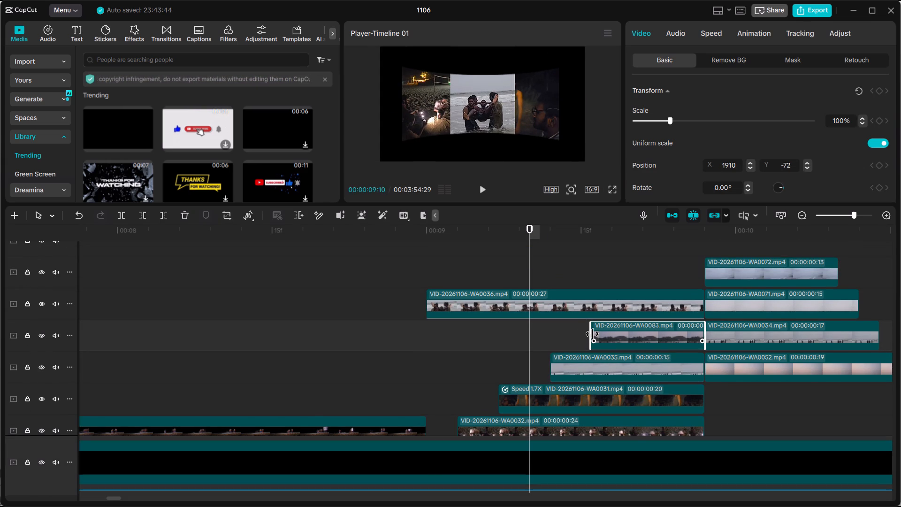
pyautogui.moveTo(592, 334); pyautogui.dragTo(614, 336)
# Trim the start of VID-20261106-WA0035.mp4 in the first collage to a duration of 00:00:00:14.
pyautogui.click(564, 366)
pyautogui.moveTo(547, 366); pyautogui.dragTo(562, 369)
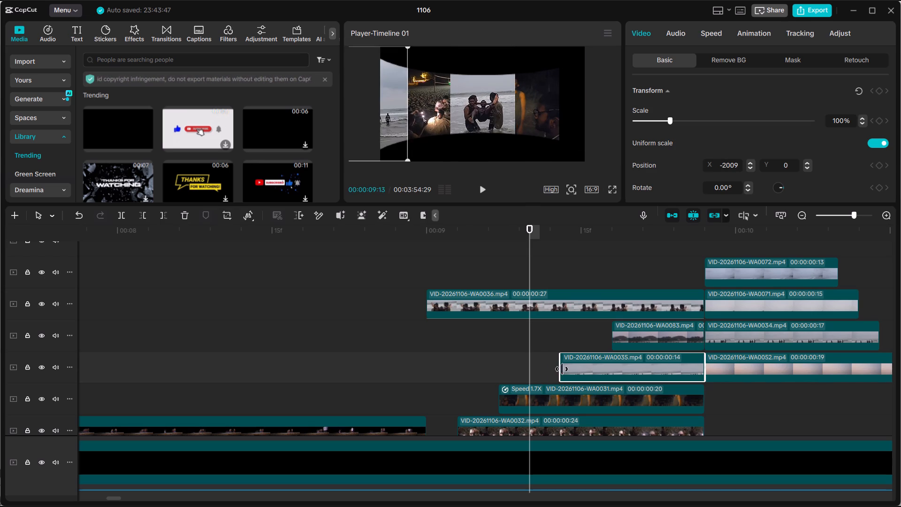
pyautogui.moveTo(562, 369); pyautogui.dragTo(563, 369)
# Trim the start of VID-20261106-WA0031.mp4 in the first collage to a duration of 00:00:00:18.
pyautogui.scroll(-2, 563, 369)
pyautogui.click(547, 366)
pyautogui.moveTo(499, 362); pyautogui.dragTo(516, 367)
# Play the first collage from just after 00:00:09:00 and again from 00:00:08:27 to review the staggered clip entries.
pyautogui.scroll(-4, 516, 367)
pyautogui.click(452, 224)
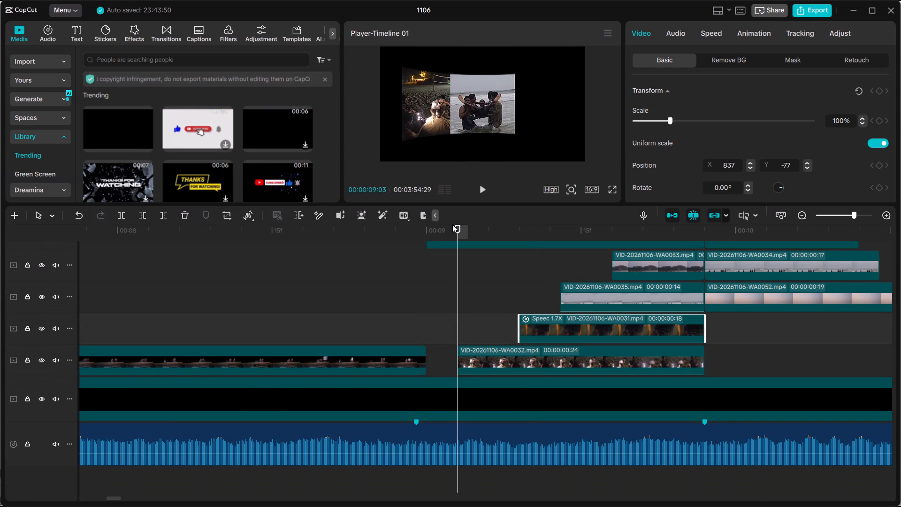
pyautogui.moveTo(450, 225); pyautogui.dragTo(444, 228)
pyautogui.click(485, 189)
pyautogui.click(485, 189)
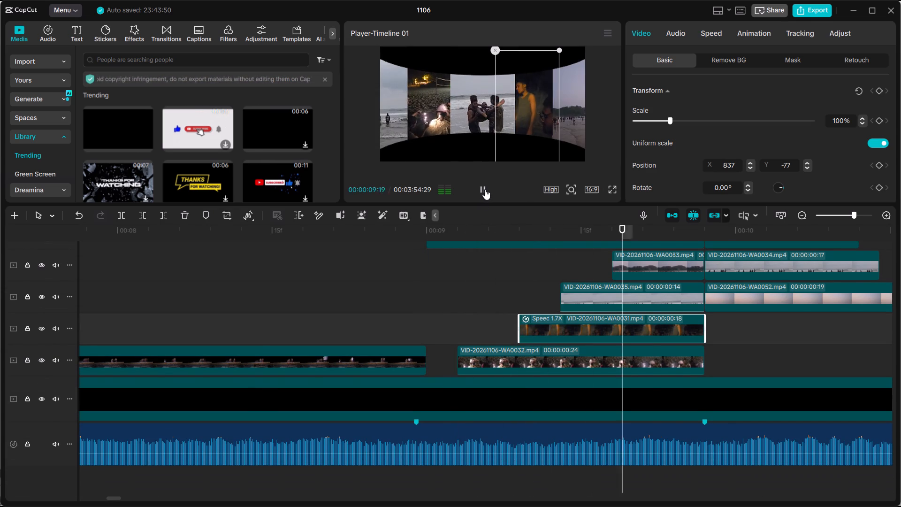
pyautogui.moveTo(409, 228); pyautogui.dragTo(398, 232)
pyautogui.click(485, 192)
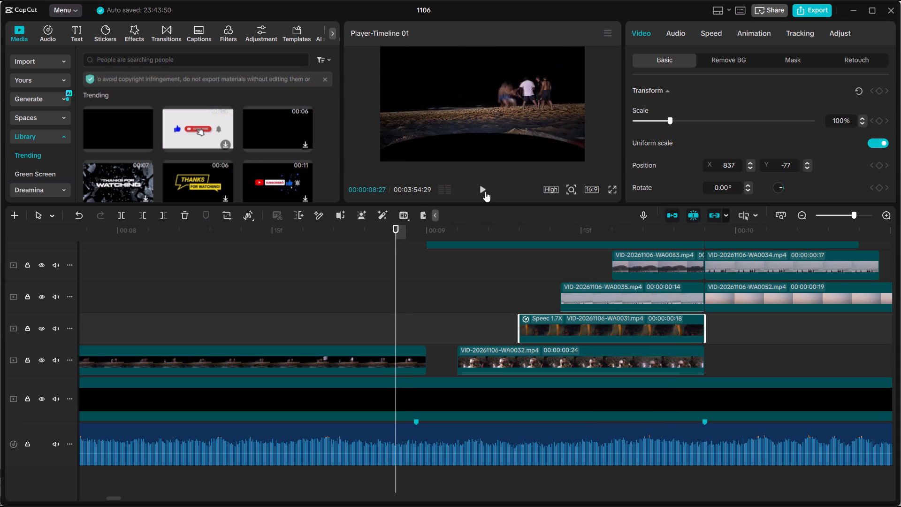
pyautogui.click(485, 192)
# Trim the start of VID-20261106-WA0032.mp4 in the first collage to a duration of 00:00:00:22.
pyautogui.scroll(4, 472, 292)
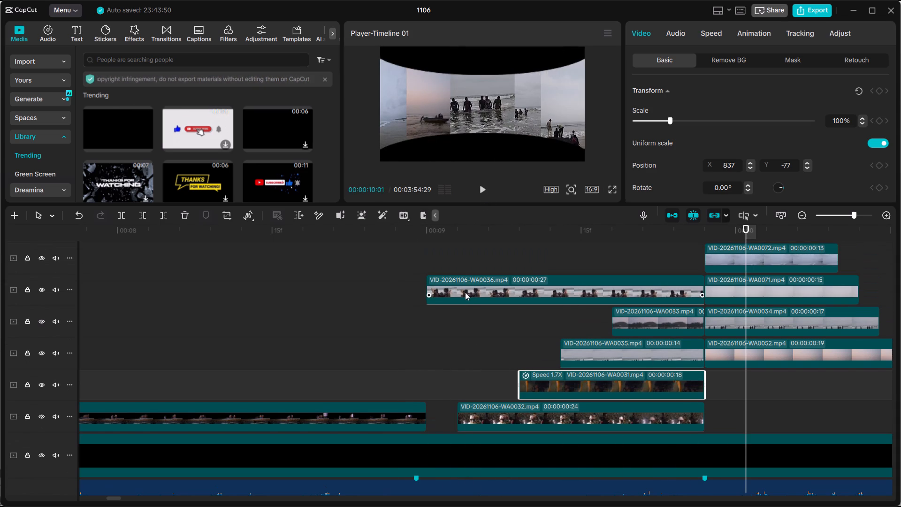
pyautogui.moveTo(447, 235); pyautogui.dragTo(433, 235)
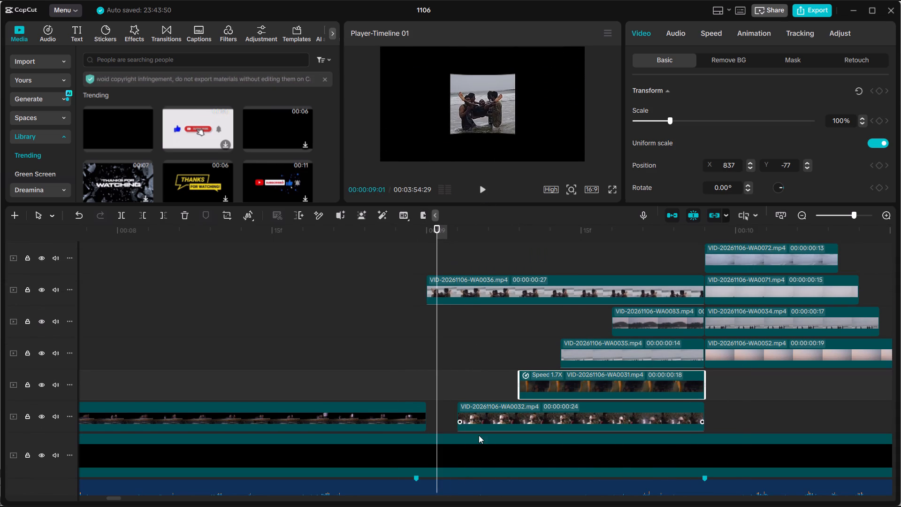
pyautogui.click(478, 411)
pyautogui.moveTo(458, 406); pyautogui.dragTo(469, 407)
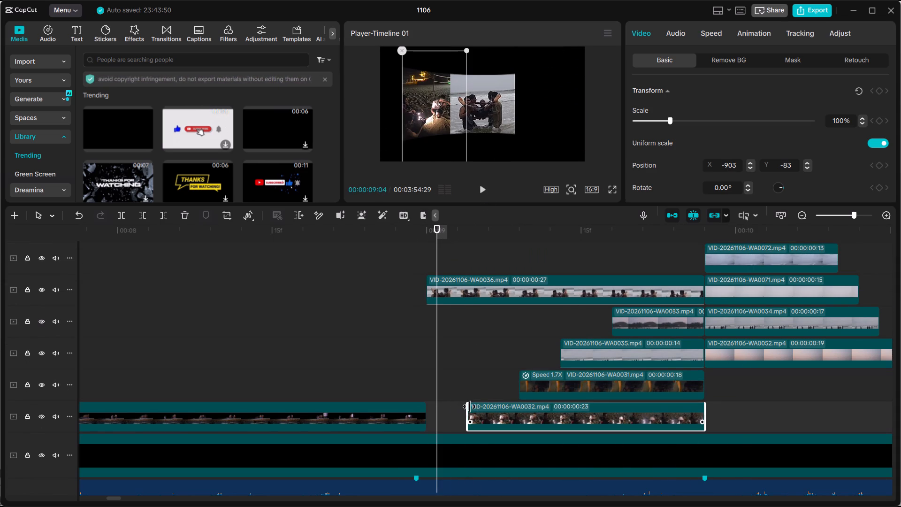
pyautogui.moveTo(469, 407); pyautogui.dragTo(480, 408)
# Play the first collage through the end of the second to review the timing of the clip entries.
pyautogui.click(482, 189)
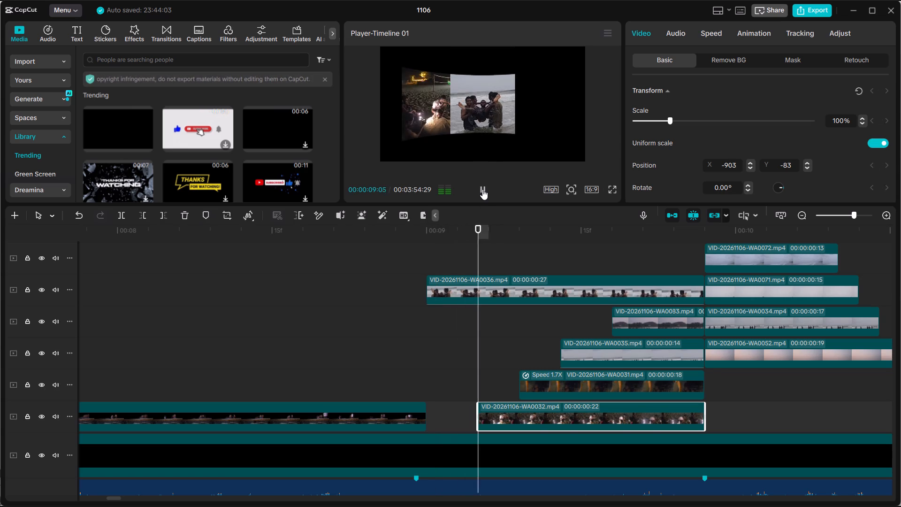
pyautogui.click(482, 189)
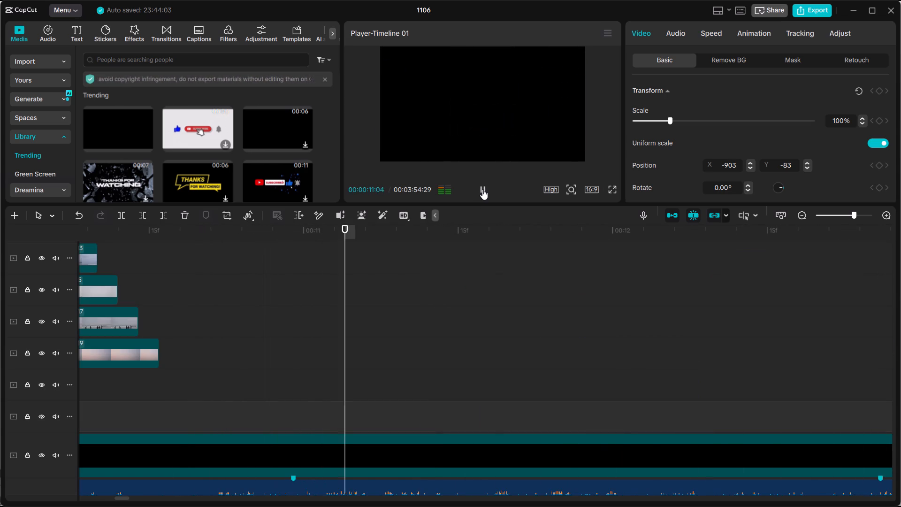
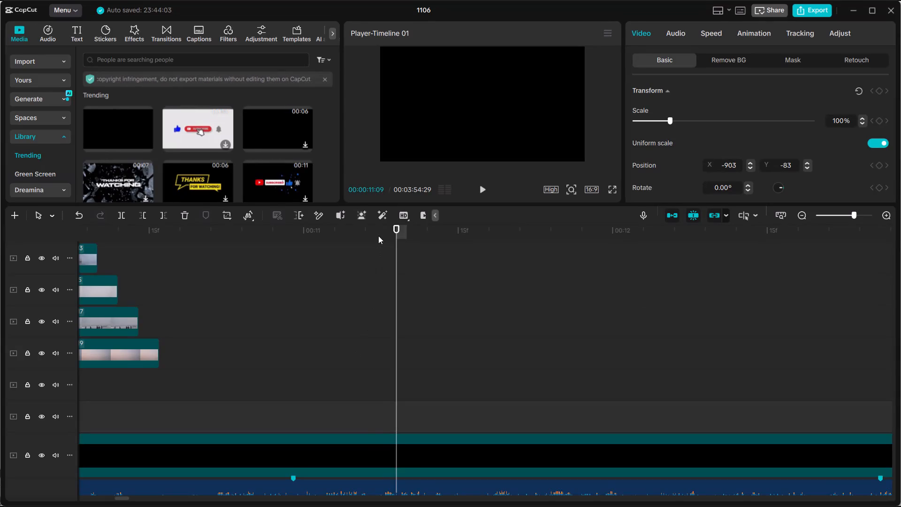
# Scrub the timeline from the empty stretch after the collages back to the start and through the opening train collage, examining clips against the beat markers.
pyautogui.moveTo(378, 236); pyautogui.dragTo(290, 231)
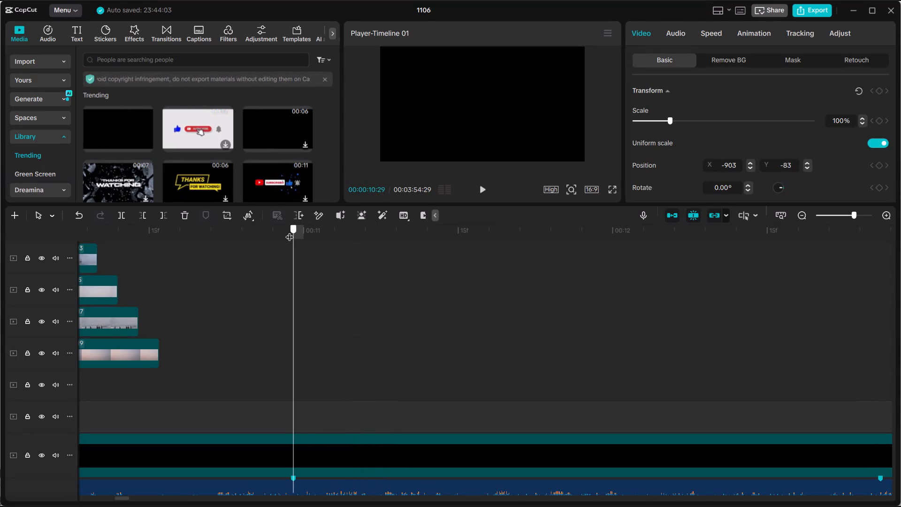
pyautogui.moveTo(290, 231); pyautogui.dragTo(521, 278)
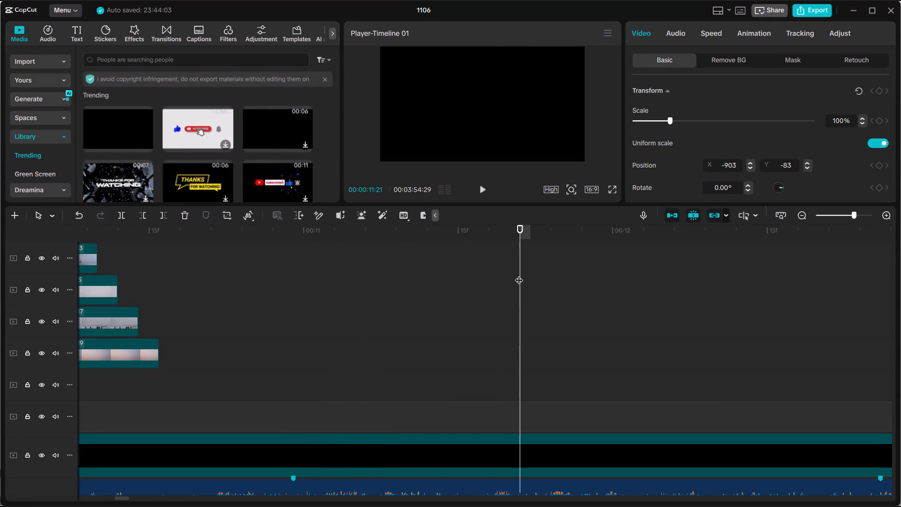
pyautogui.moveTo(522, 235); pyautogui.dragTo(900, 284)
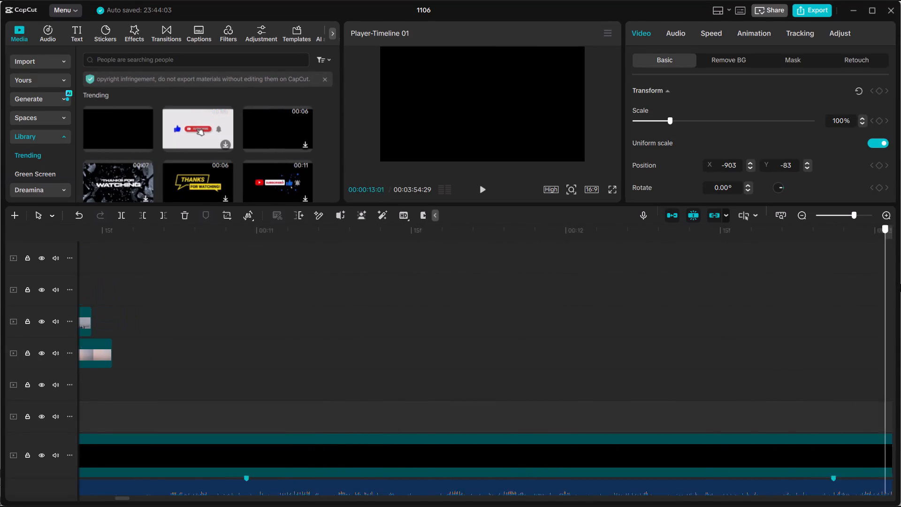
pyautogui.moveTo(900, 284); pyautogui.dragTo(670, 306)
pyautogui.scroll(-5, 687, 358)
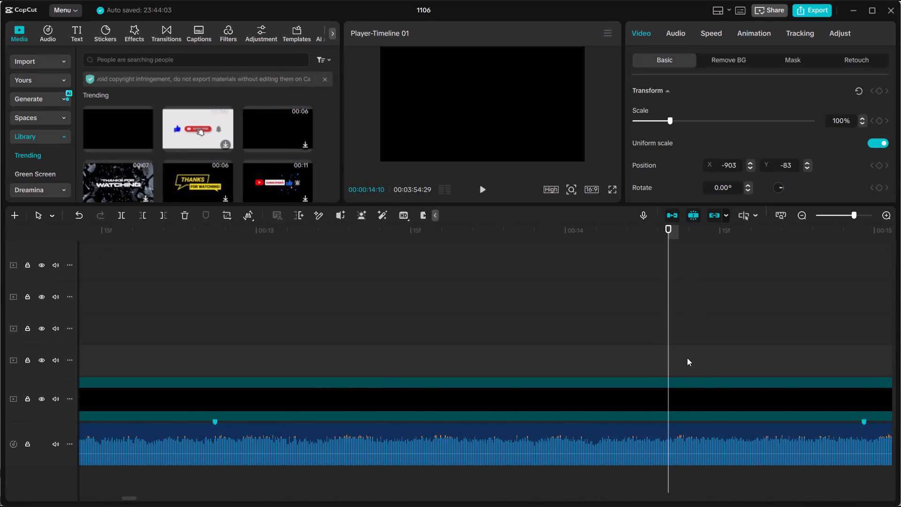
pyautogui.scroll(-4, 687, 358)
pyautogui.moveTo(669, 321); pyautogui.dragTo(0, 334)
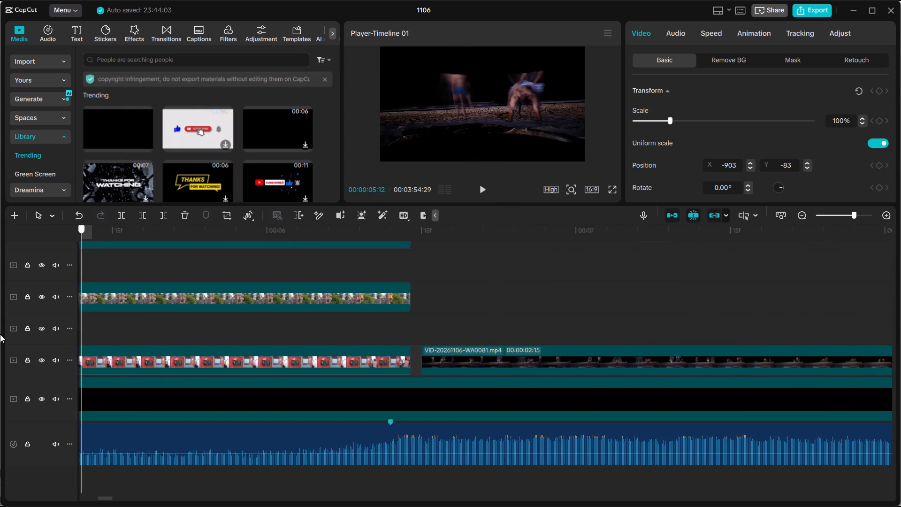
pyautogui.moveTo(0, 334); pyautogui.dragTo(0, 336)
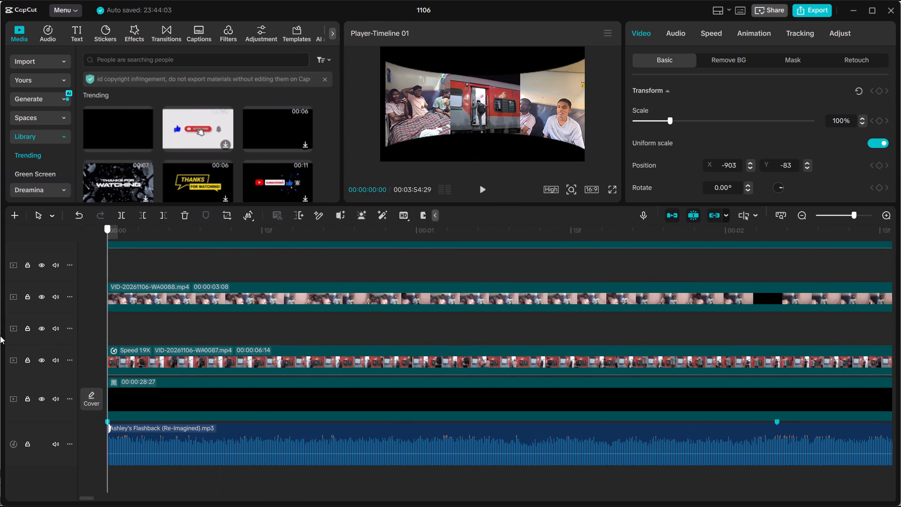
pyautogui.moveTo(0, 336); pyautogui.dragTo(834, 369)
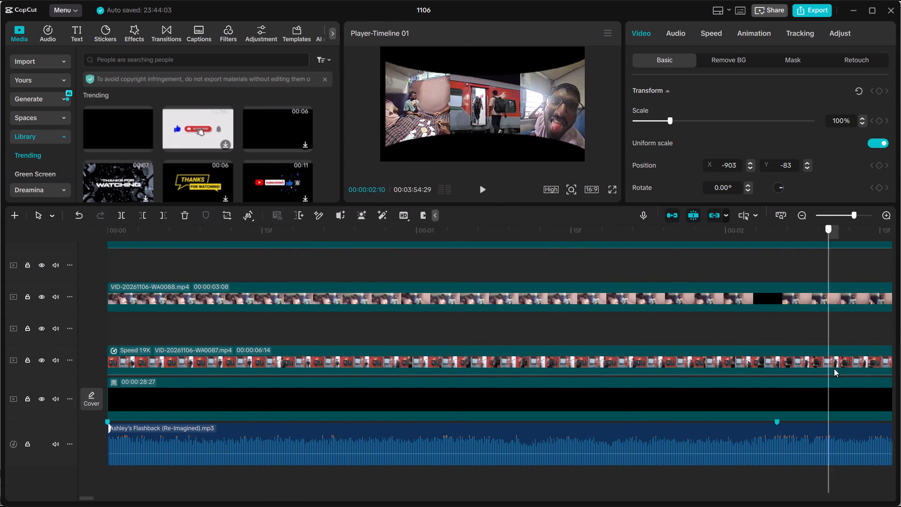
pyautogui.moveTo(834, 369); pyautogui.dragTo(888, 384)
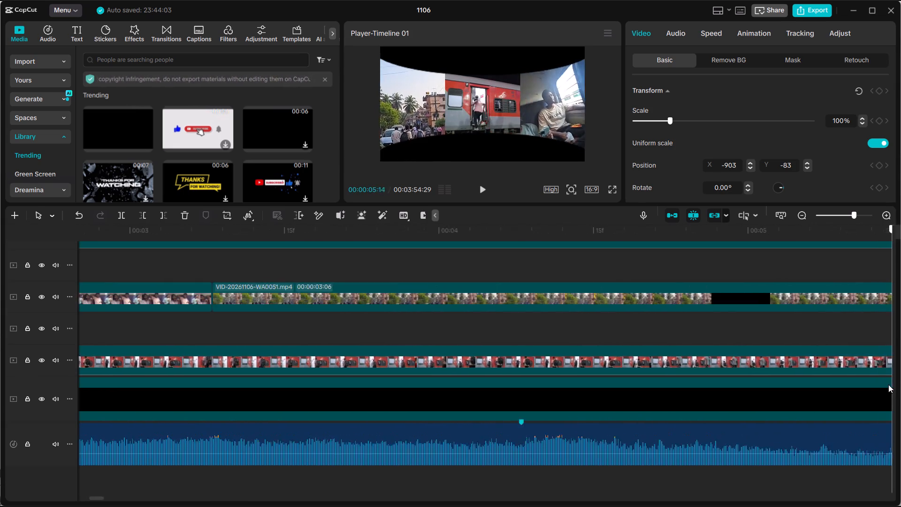
pyautogui.moveTo(888, 384); pyautogui.dragTo(53, 386)
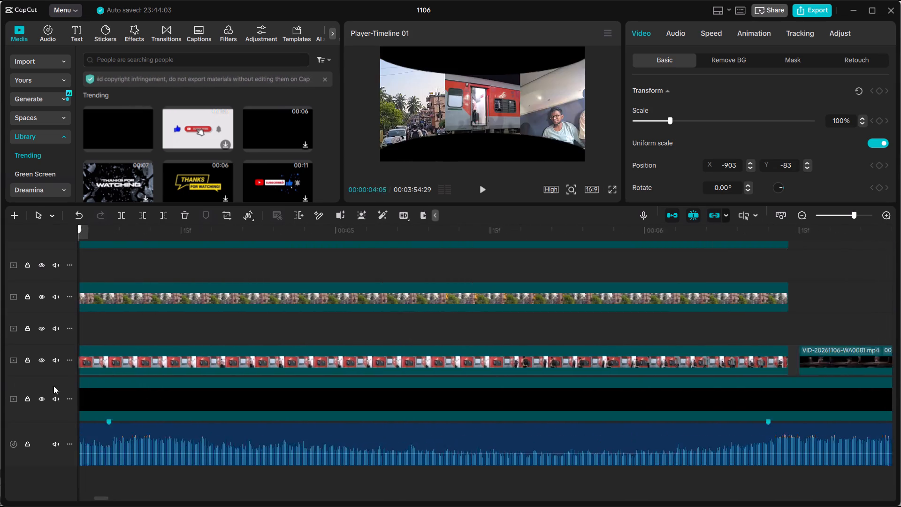
pyautogui.moveTo(53, 386); pyautogui.dragTo(579, 386)
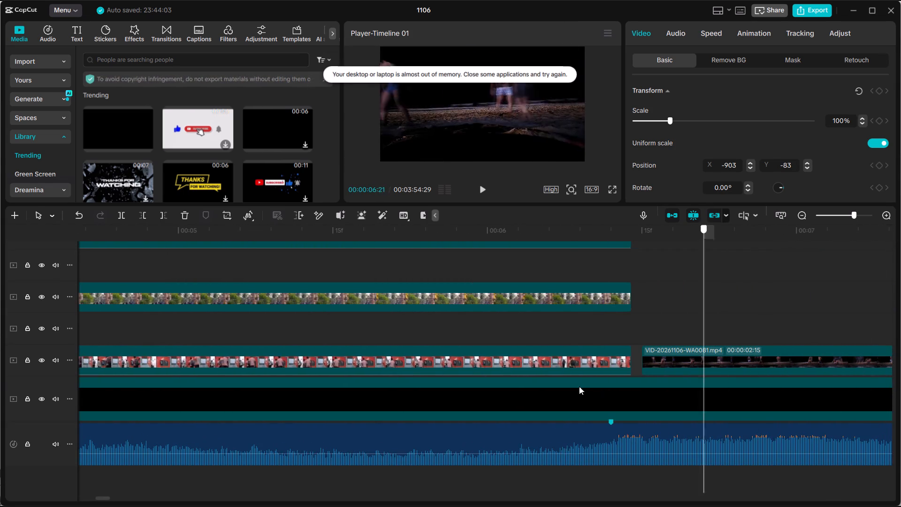
# Move VID-20261106-WA0081.mp4 earlier to start at 00:00:06:14, closing the gap after the train collage clips.
pyautogui.moveTo(579, 386); pyautogui.dragTo(609, 388)
pyautogui.click(655, 368)
pyautogui.moveTo(643, 361); pyautogui.dragTo(635, 361)
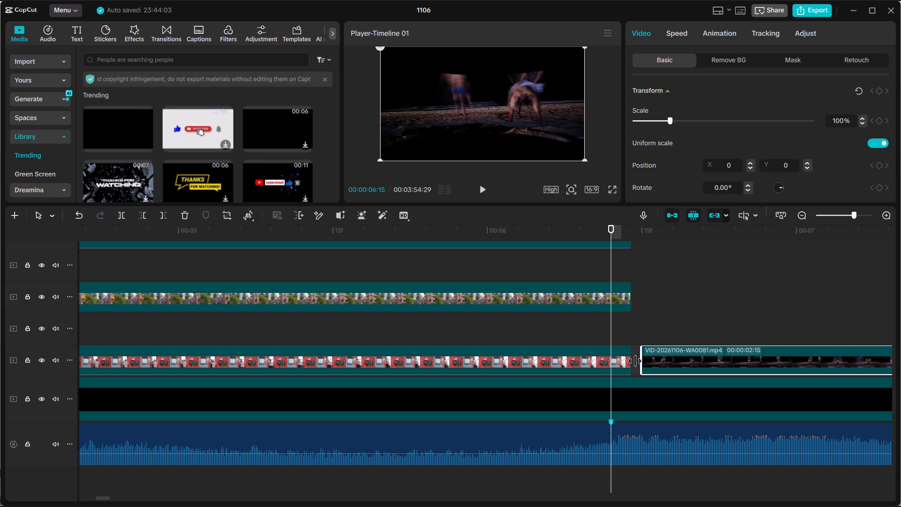
pyautogui.moveTo(635, 361); pyautogui.dragTo(633, 361)
pyautogui.moveTo(662, 357); pyautogui.dragTo(654, 357)
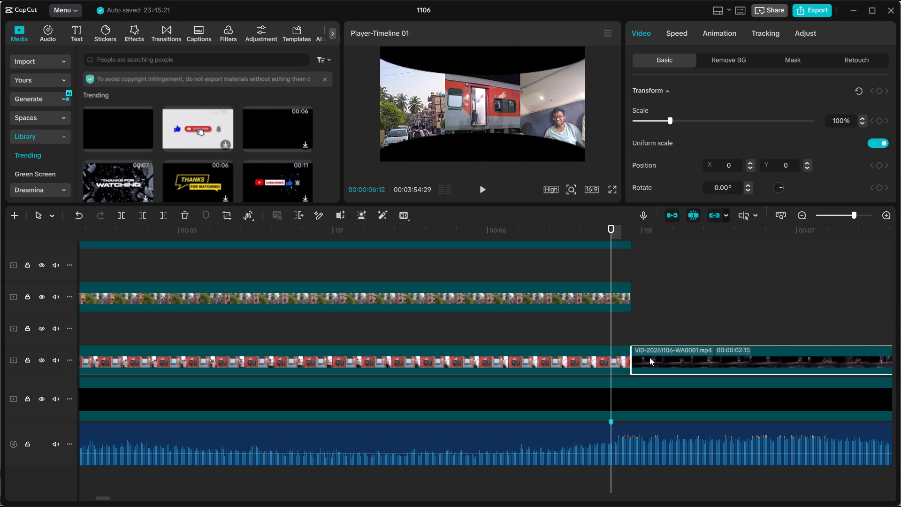
# Scrub from the start of VID-20261106-WA0081.mp4 through the beach collages, examining the staggered clip entries and exits across the tracks.
pyautogui.moveTo(611, 275); pyautogui.dragTo(637, 278)
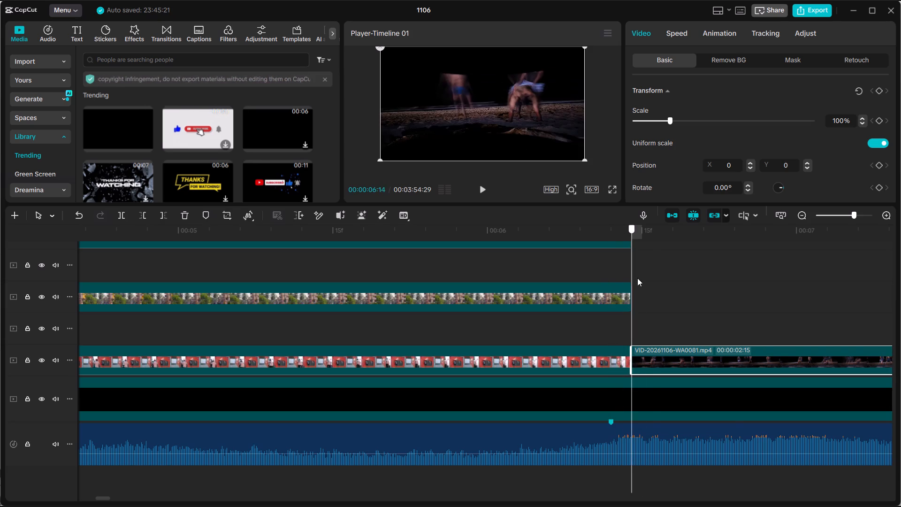
pyautogui.moveTo(637, 278); pyautogui.dragTo(877, 292)
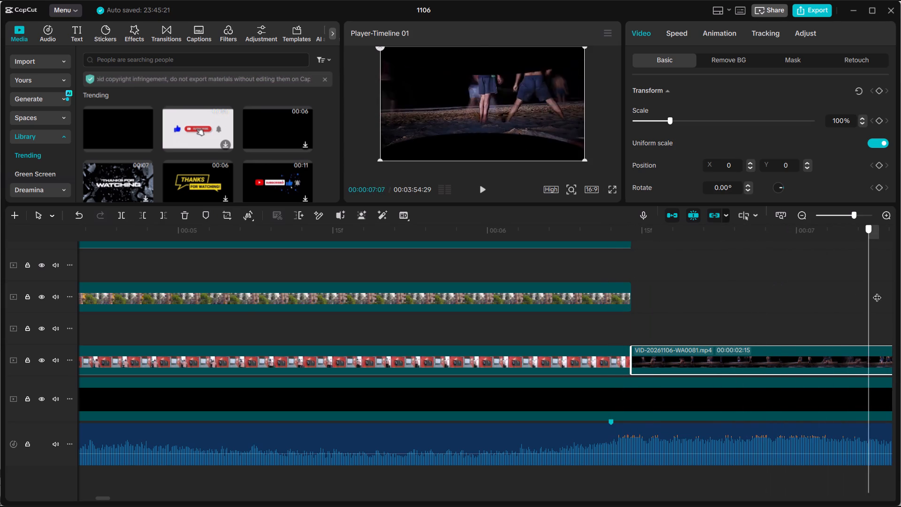
pyautogui.moveTo(877, 292); pyautogui.dragTo(900, 292)
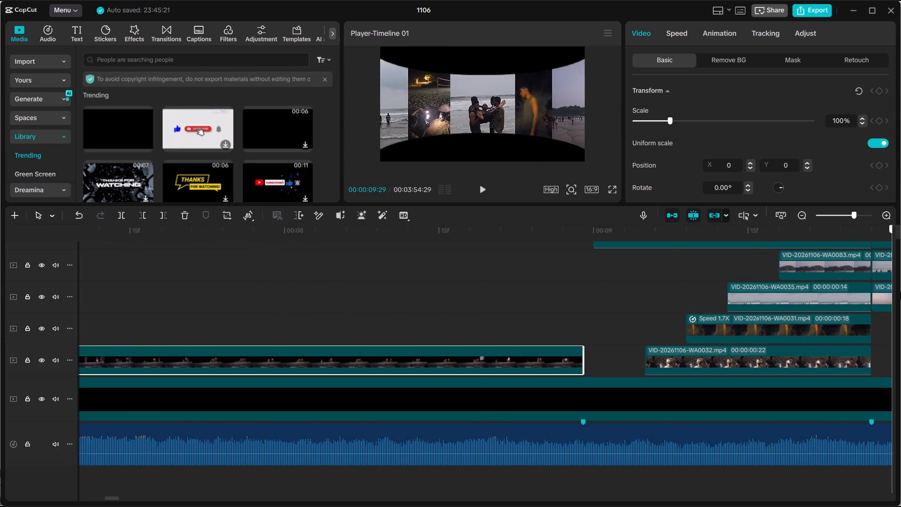
pyautogui.moveTo(900, 292); pyautogui.dragTo(89, 324)
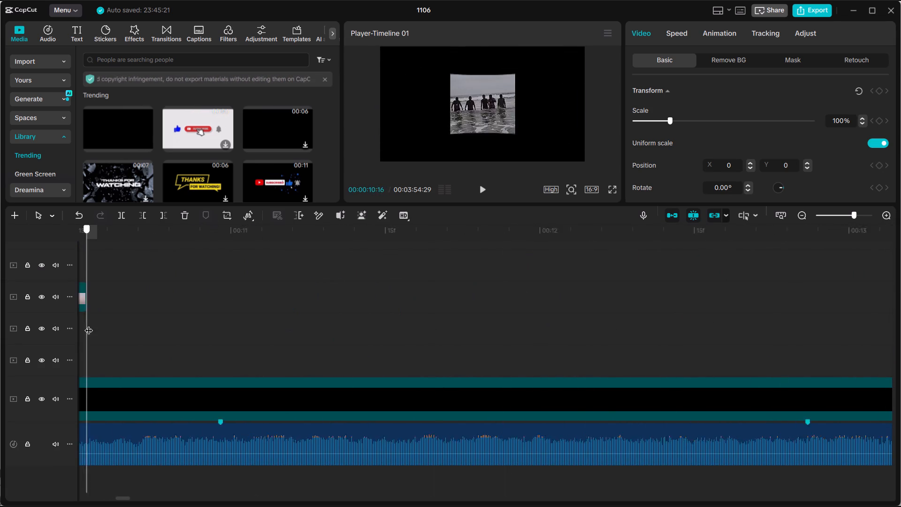
pyautogui.moveTo(89, 324); pyautogui.dragTo(263, 332)
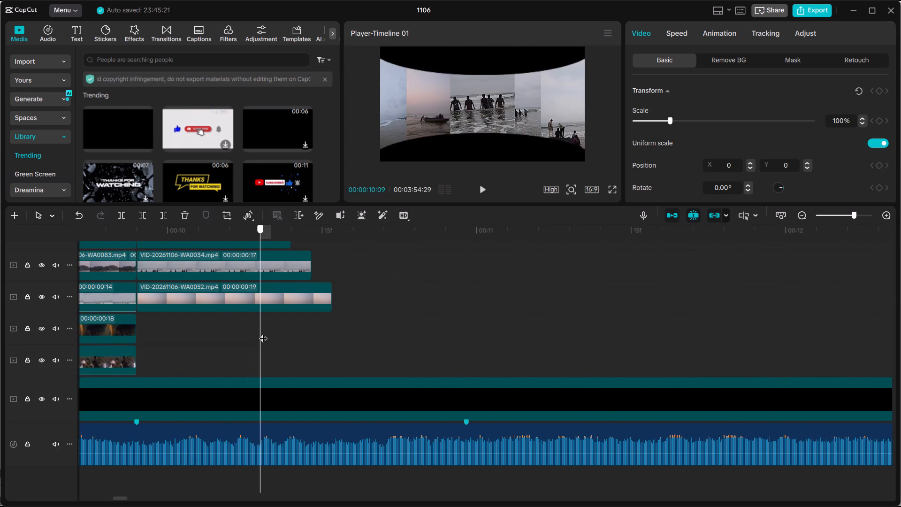
pyautogui.moveTo(263, 332); pyautogui.dragTo(292, 338)
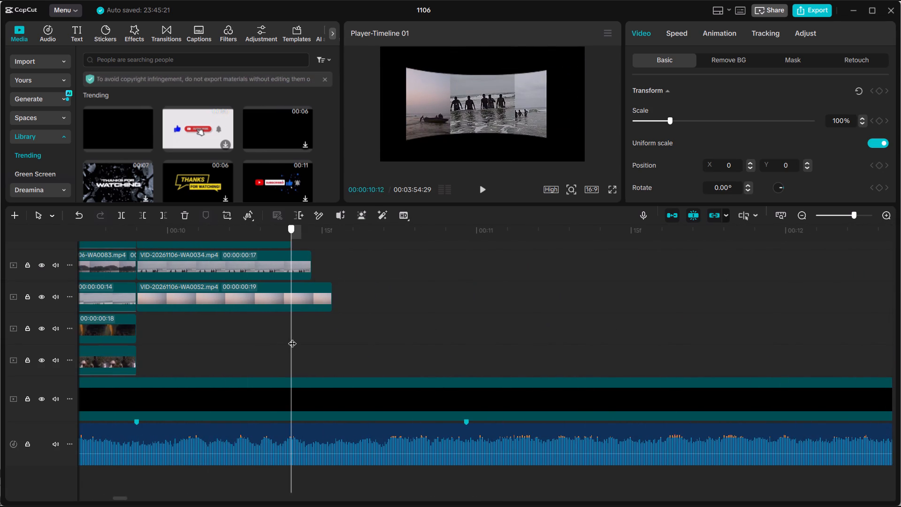
pyautogui.moveTo(292, 338); pyautogui.dragTo(328, 343)
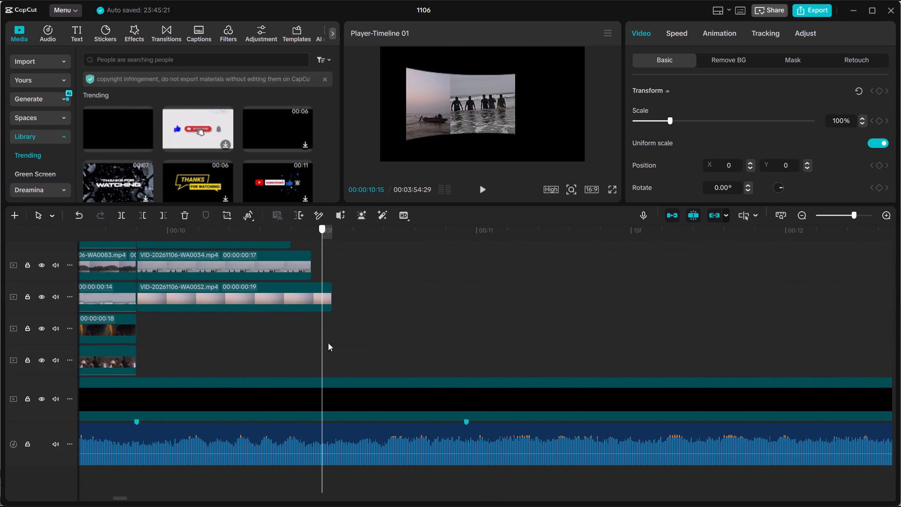
pyautogui.moveTo(328, 343); pyautogui.dragTo(278, 343)
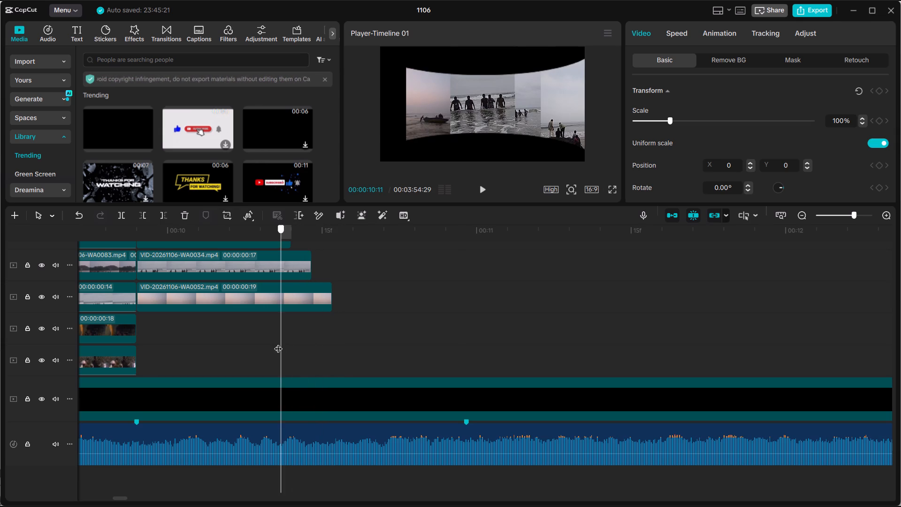
pyautogui.moveTo(278, 343); pyautogui.dragTo(235, 334)
pyautogui.scroll(3, 239, 336)
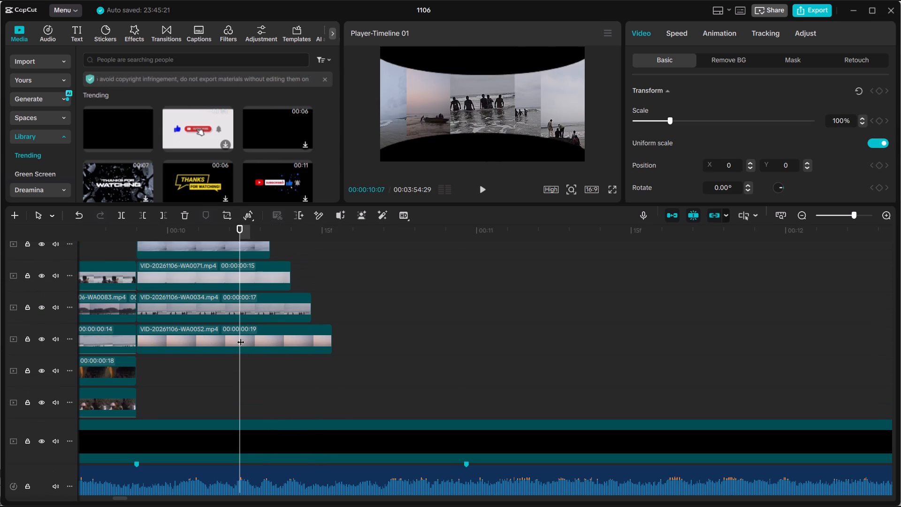
pyautogui.scroll(8, 241, 336)
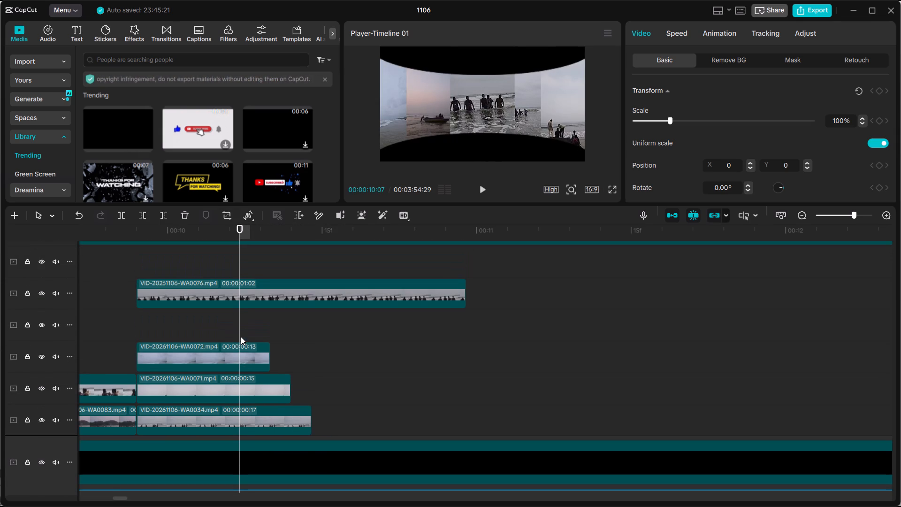
# Play the beach collages from 00:00:09:18 to 00:00:10:28 to review the changeover and the staggered clip exits.
pyautogui.moveTo(239, 261); pyautogui.dragTo(231, 262)
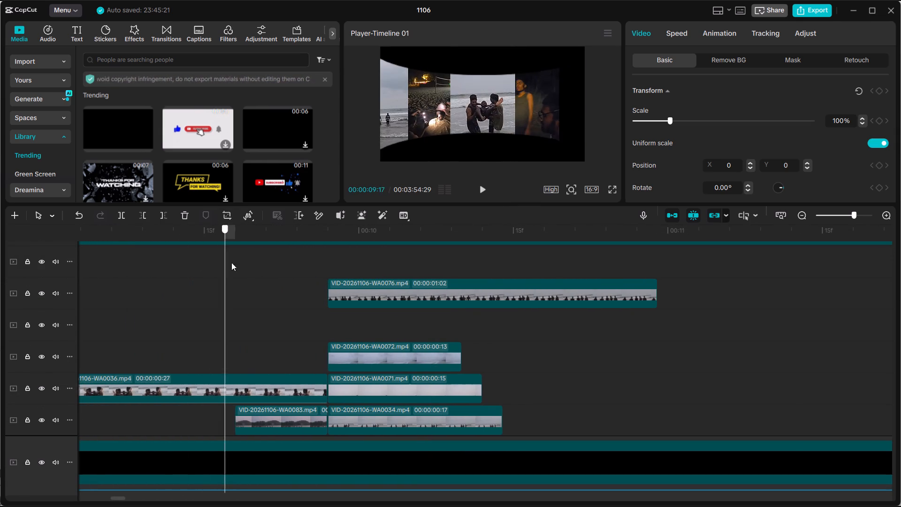
pyautogui.moveTo(231, 262); pyautogui.dragTo(236, 266)
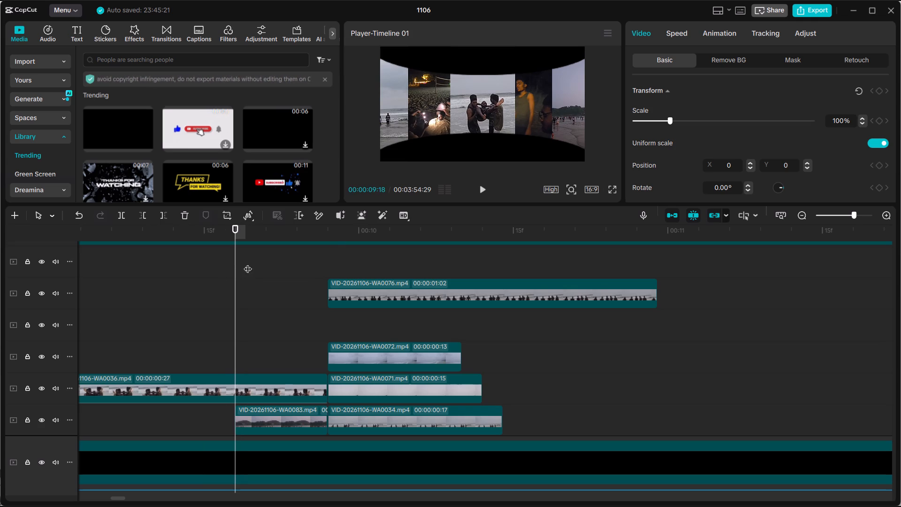
pyautogui.click(473, 192)
pyautogui.click(482, 189)
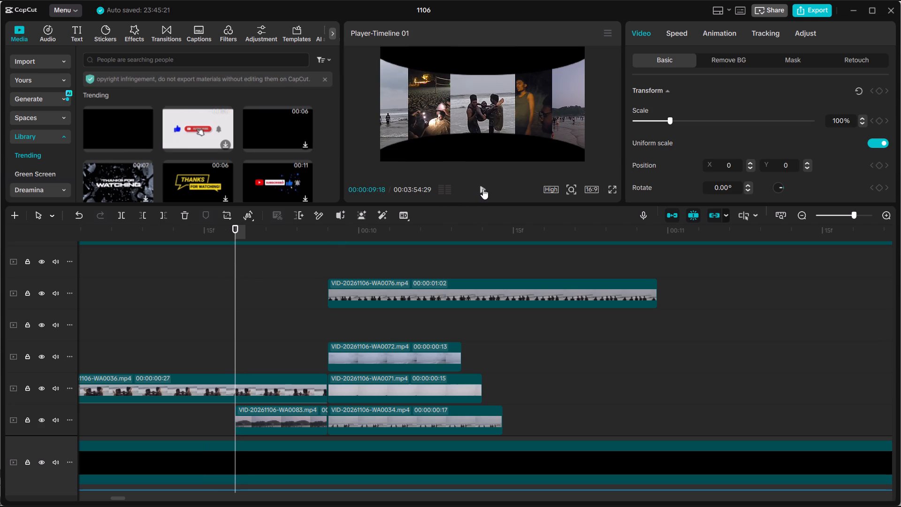
pyautogui.click(483, 189)
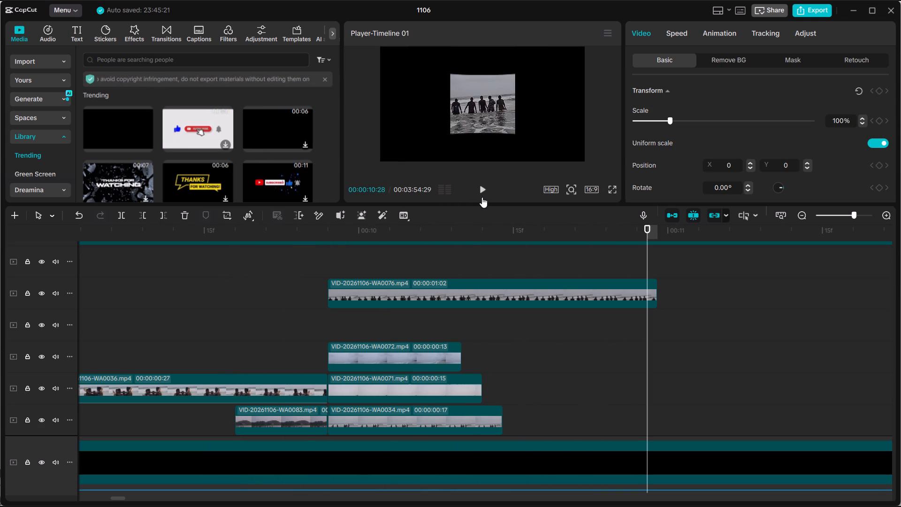
# Examine the curved overlay tracks at the end of VID-20261106-WA0076.mp4 and scrub the empty stretch after it to about 00:00:14:01.
pyautogui.scroll(-1, 547, 282)
pyautogui.scroll(1, 608, 277)
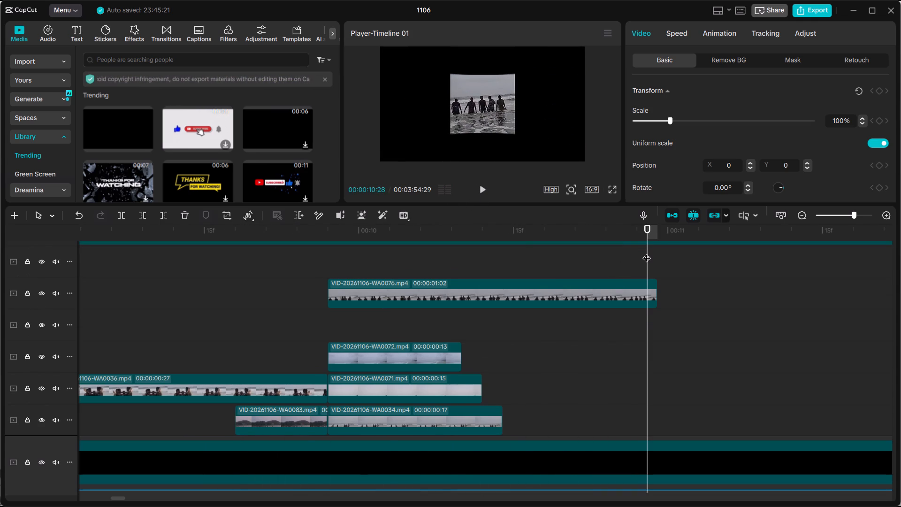
pyautogui.moveTo(647, 252); pyautogui.dragTo(660, 255)
pyautogui.scroll(3, 658, 262)
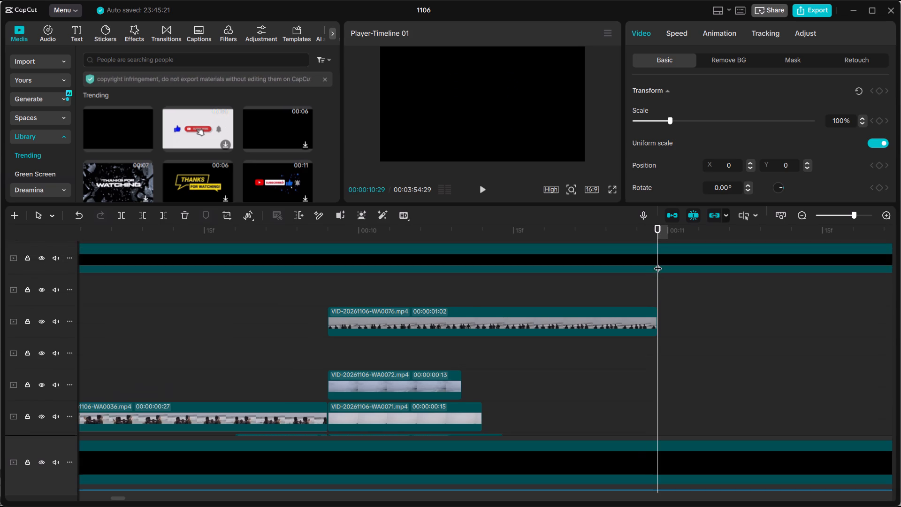
pyautogui.scroll(2, 654, 261)
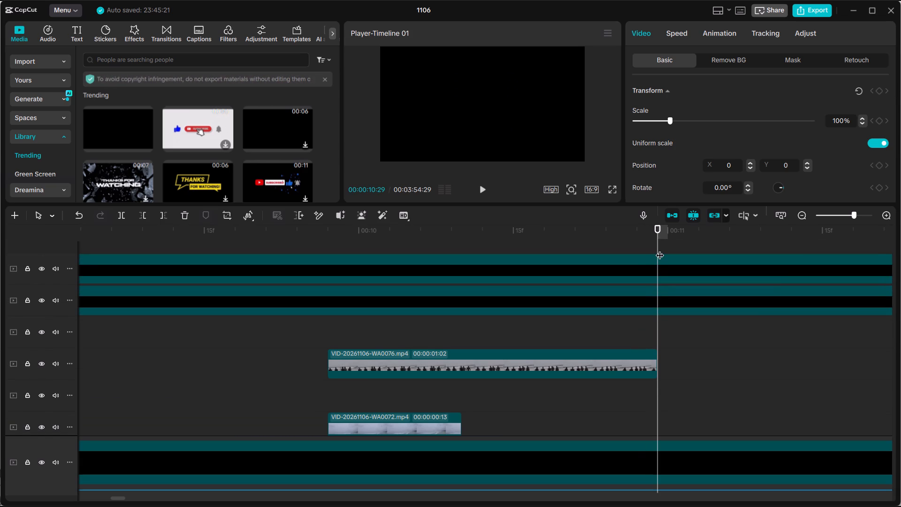
pyautogui.moveTo(657, 243); pyautogui.dragTo(662, 243)
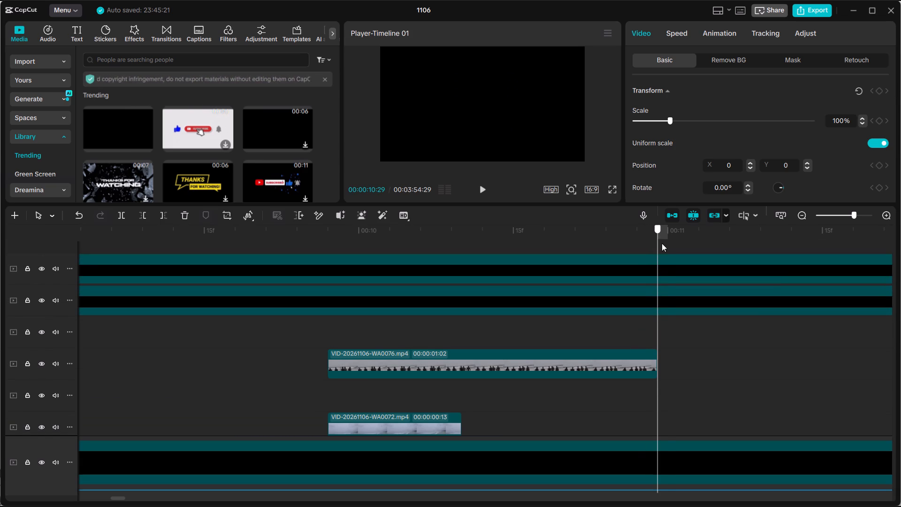
pyautogui.moveTo(662, 243); pyautogui.dragTo(655, 248)
pyautogui.scroll(2, 652, 262)
pyautogui.scroll(-1, 652, 265)
pyautogui.scroll(1, 649, 270)
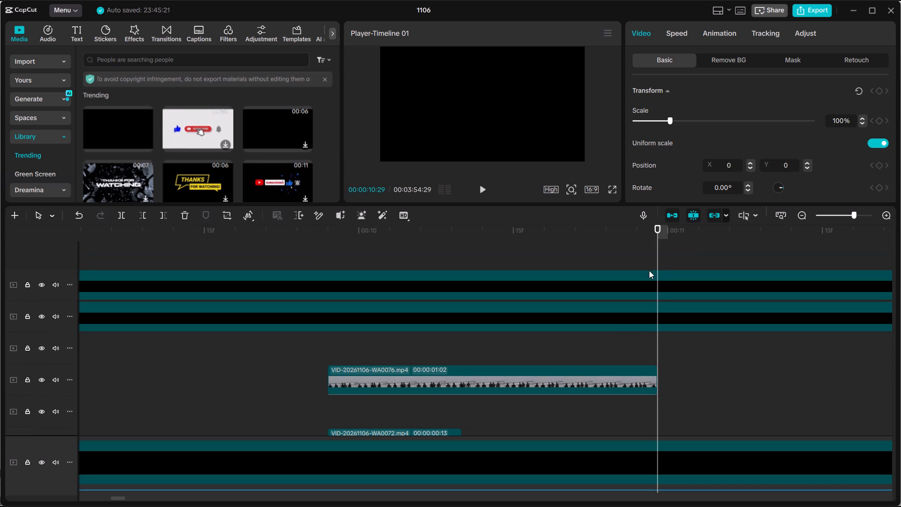
pyautogui.scroll(2, 649, 270)
pyautogui.click(648, 279)
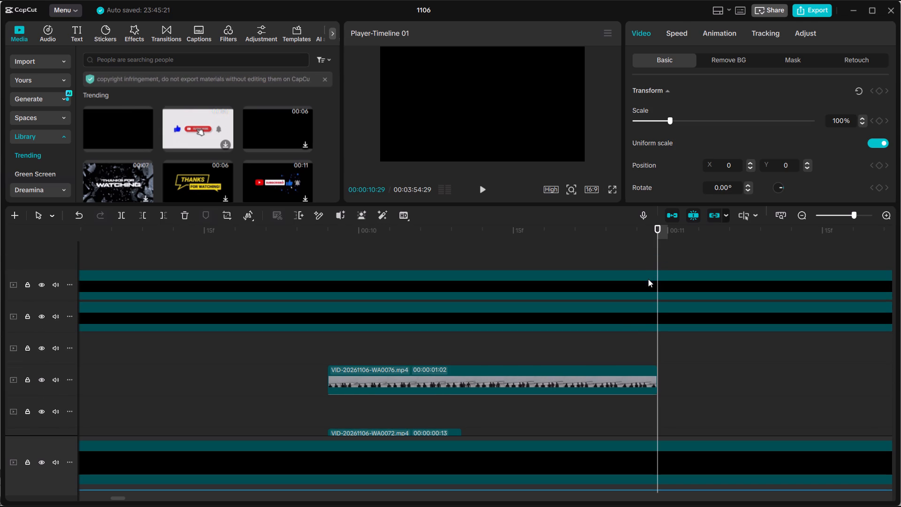
pyautogui.moveTo(657, 258); pyautogui.dragTo(663, 266)
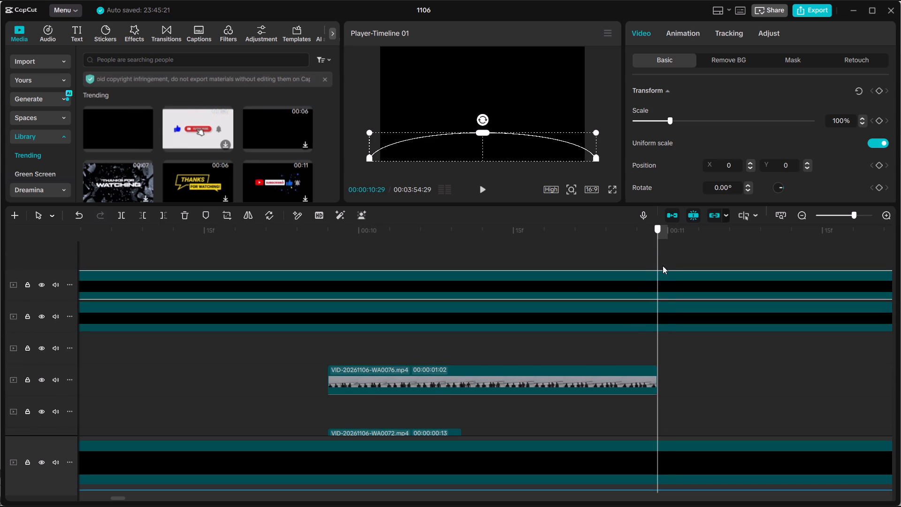
pyautogui.moveTo(663, 266); pyautogui.dragTo(745, 273)
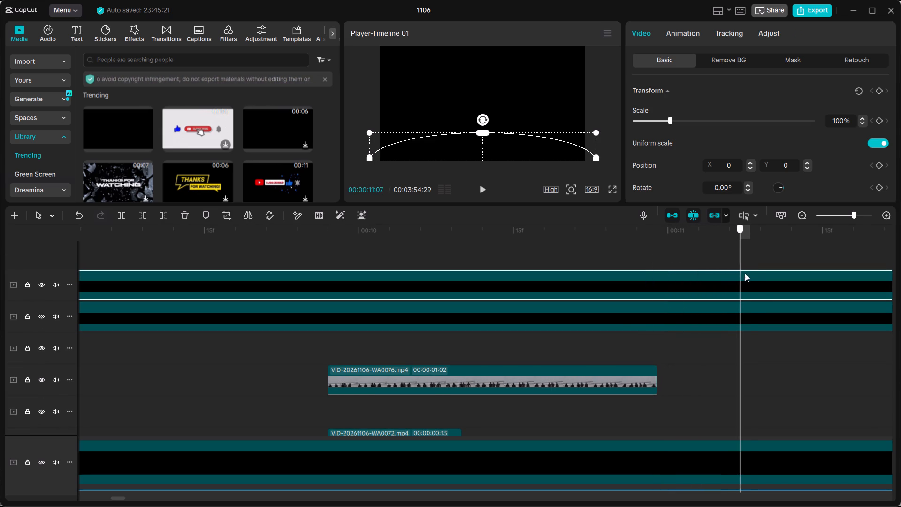
pyautogui.moveTo(745, 273); pyautogui.dragTo(748, 274)
pyautogui.scroll(-5, 756, 317)
pyautogui.moveTo(752, 317); pyautogui.dragTo(894, 313)
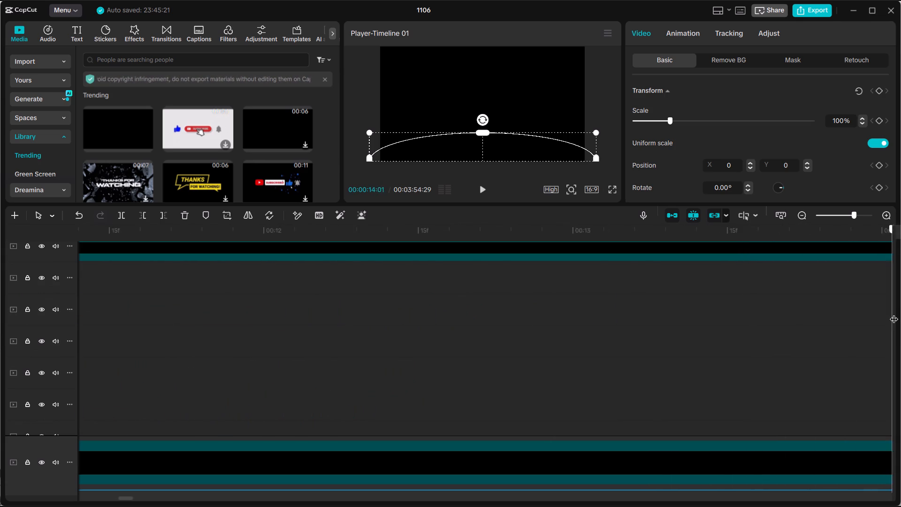
# Scrub from the empty stretch ahead to the collage at about 00:00:25:11, and back to the start of the timeline, examining the sections.
pyautogui.moveTo(894, 313); pyautogui.dragTo(836, 314)
pyautogui.scroll(-7, 836, 314)
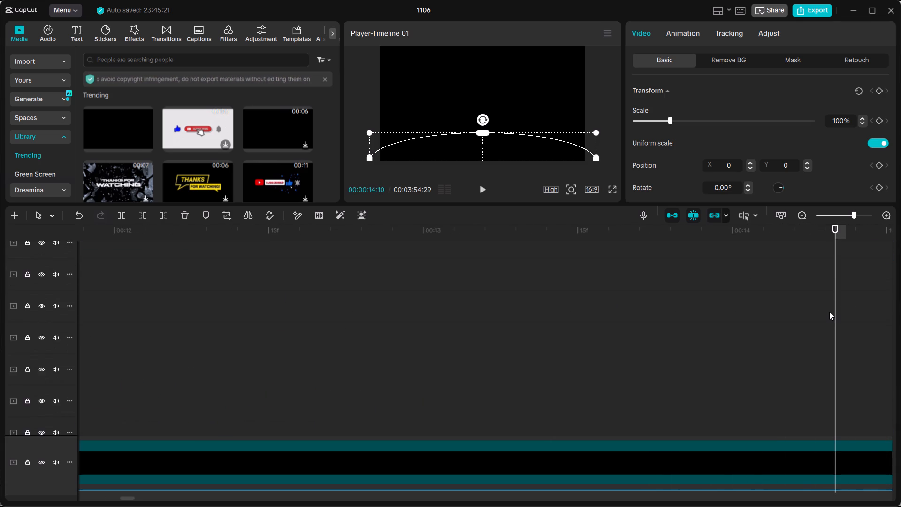
pyautogui.scroll(-5, 829, 312)
pyautogui.moveTo(835, 277); pyautogui.dragTo(878, 278)
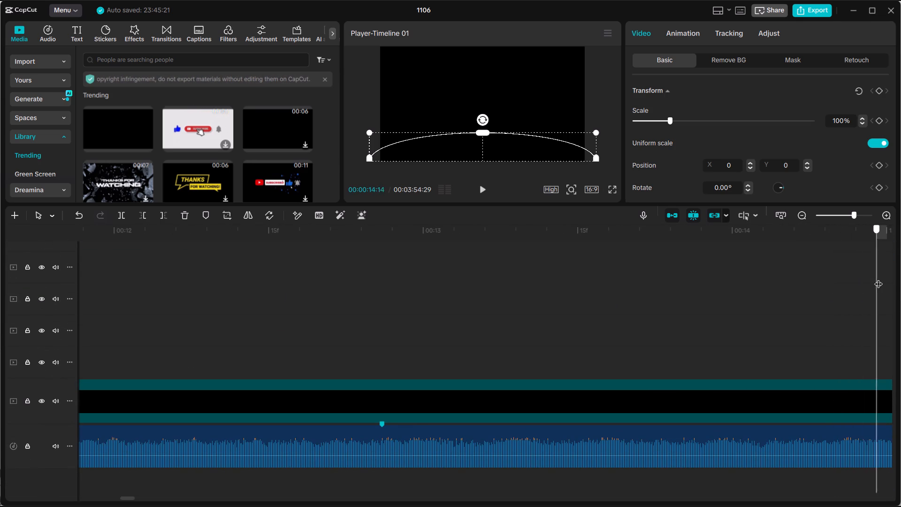
pyautogui.moveTo(878, 278); pyautogui.dragTo(892, 280)
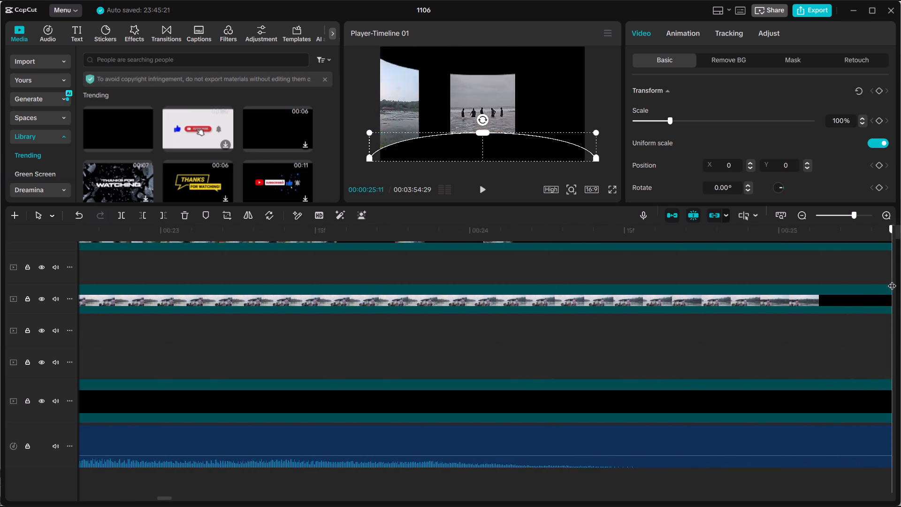
pyautogui.moveTo(892, 280); pyautogui.dragTo(1, 299)
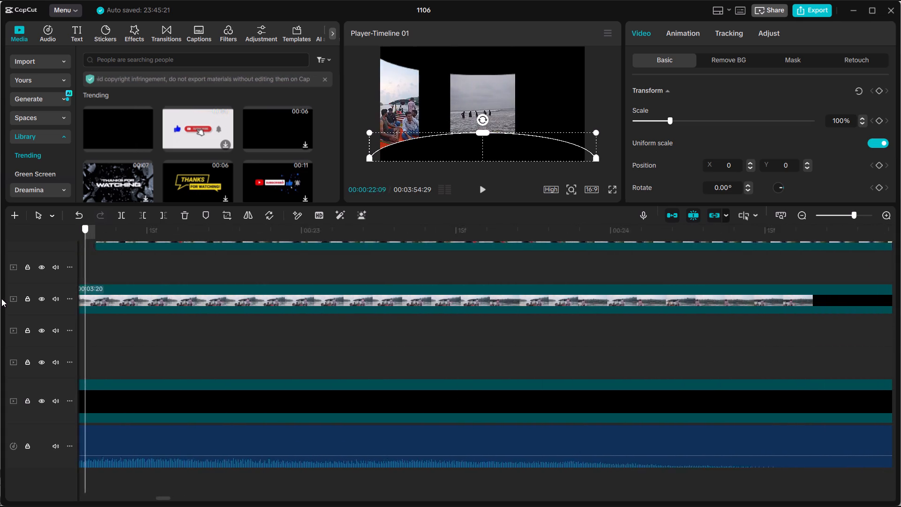
pyautogui.moveTo(1, 299); pyautogui.dragTo(108, 298)
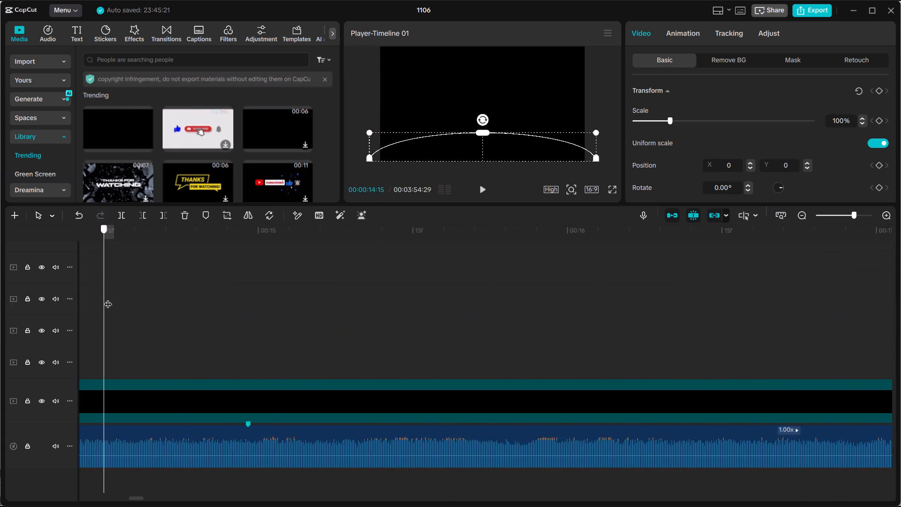
pyautogui.moveTo(108, 298); pyautogui.dragTo(116, 299)
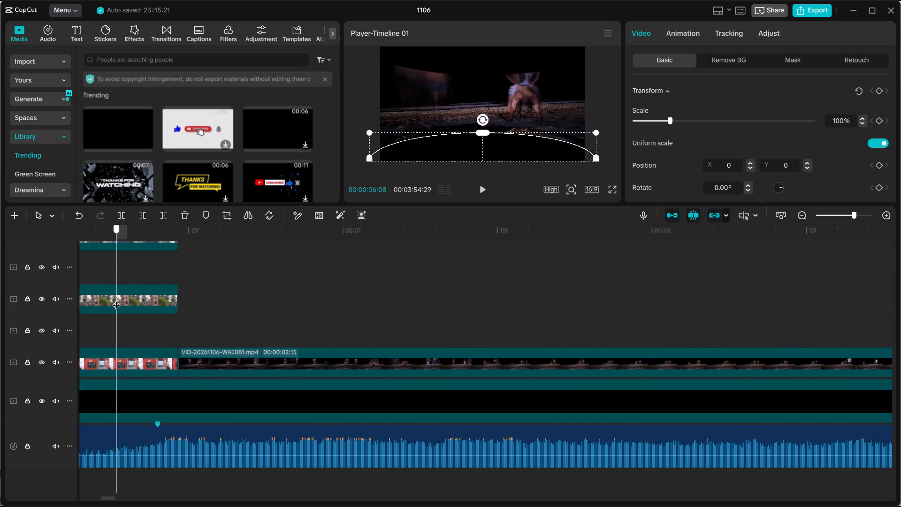
pyautogui.moveTo(116, 299); pyautogui.dragTo(119, 299)
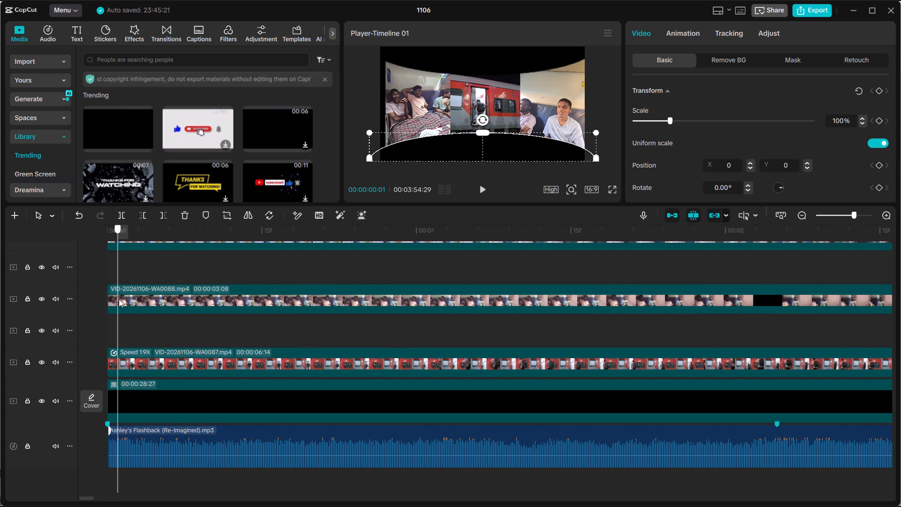
# Scrub forward from the opening train collage to the second beach collage at about 00:00:10:12, reviewing the sequence so far.
pyautogui.moveTo(119, 299); pyautogui.dragTo(486, 322)
pyautogui.scroll(-6, 486, 322)
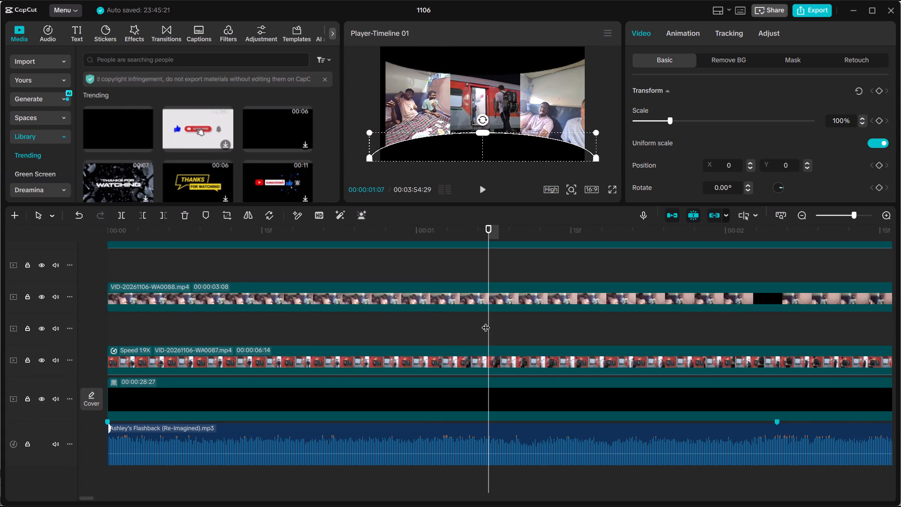
pyautogui.scroll(2, 486, 322)
pyautogui.moveTo(490, 296); pyautogui.dragTo(900, 302)
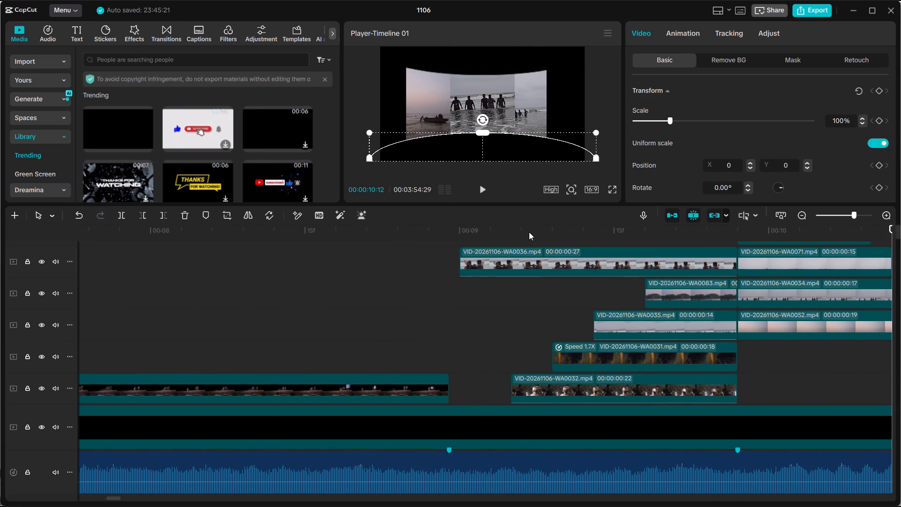
# Scrub from 00:00:09:00 to 00:00:10:10, examining the first beach collage's staggered clip entries and the changeover to the second collage.
pyautogui.moveTo(457, 228); pyautogui.dragTo(485, 230)
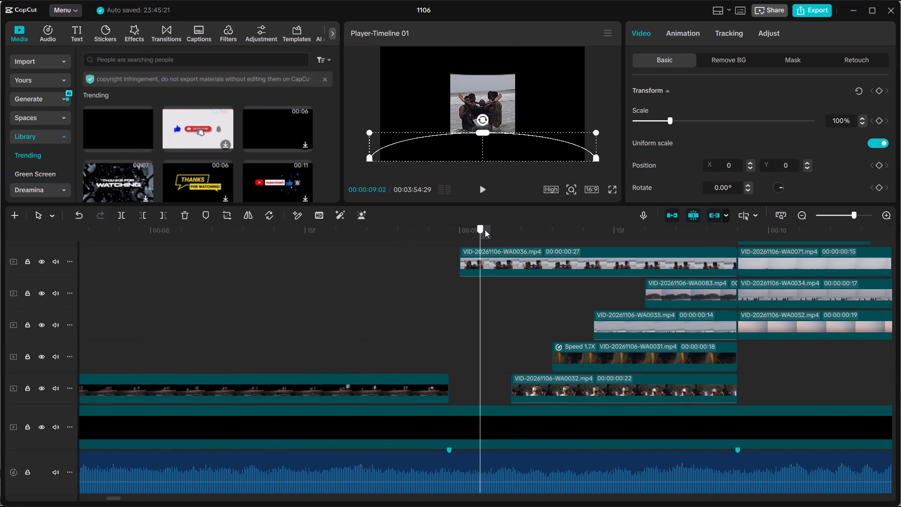
pyautogui.moveTo(485, 230); pyautogui.dragTo(458, 227)
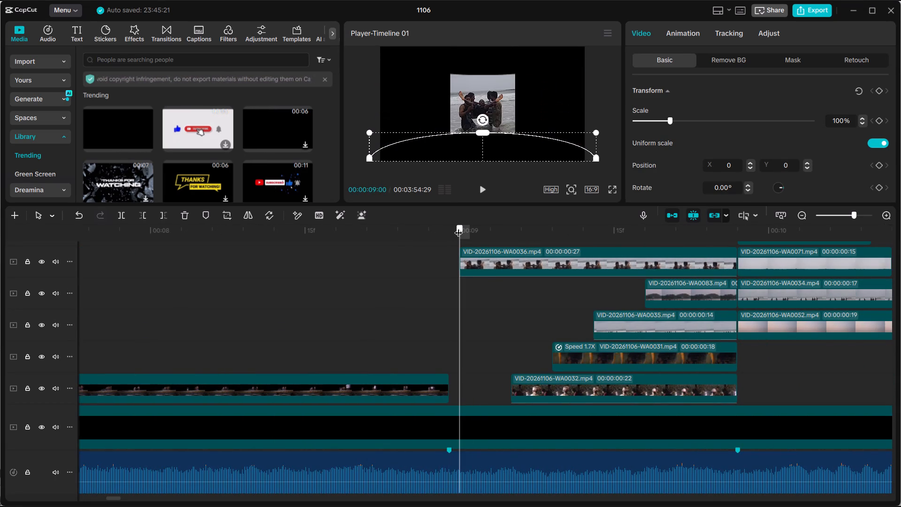
pyautogui.moveTo(458, 227); pyautogui.dragTo(461, 227)
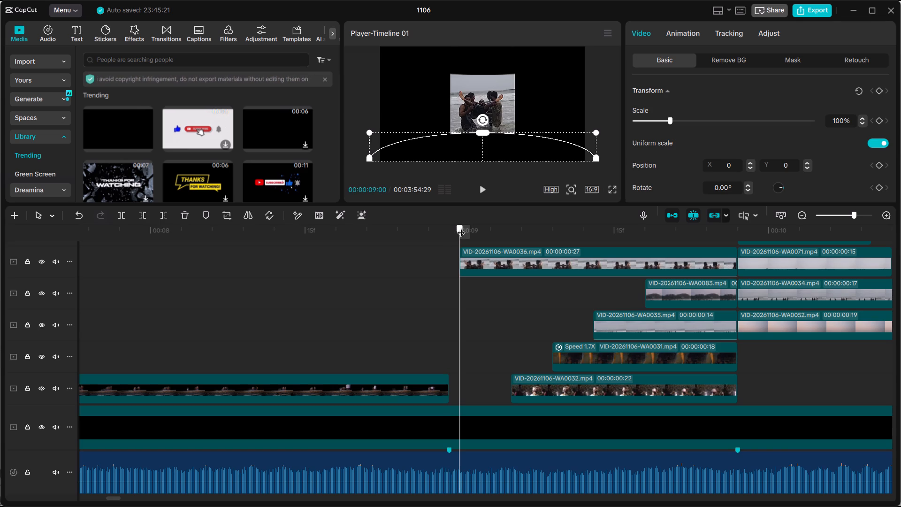
pyautogui.moveTo(461, 227); pyautogui.dragTo(680, 244)
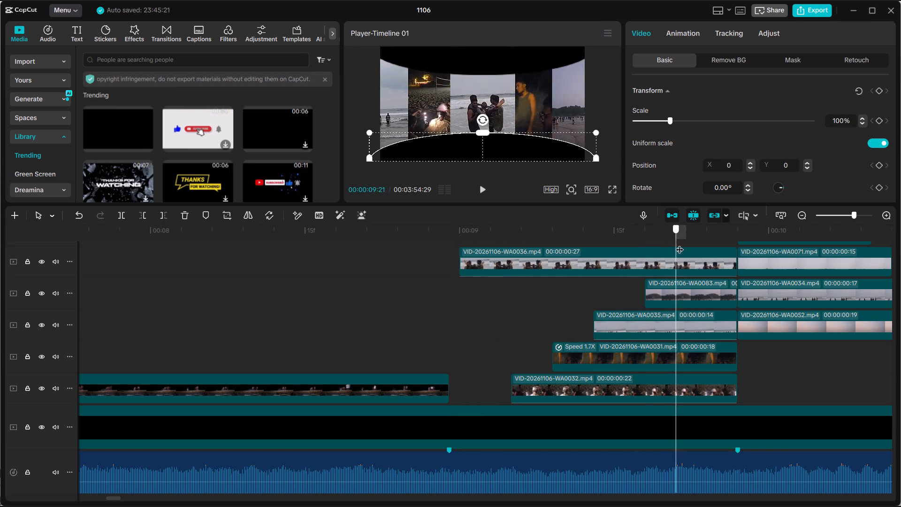
pyautogui.moveTo(680, 244); pyautogui.dragTo(757, 248)
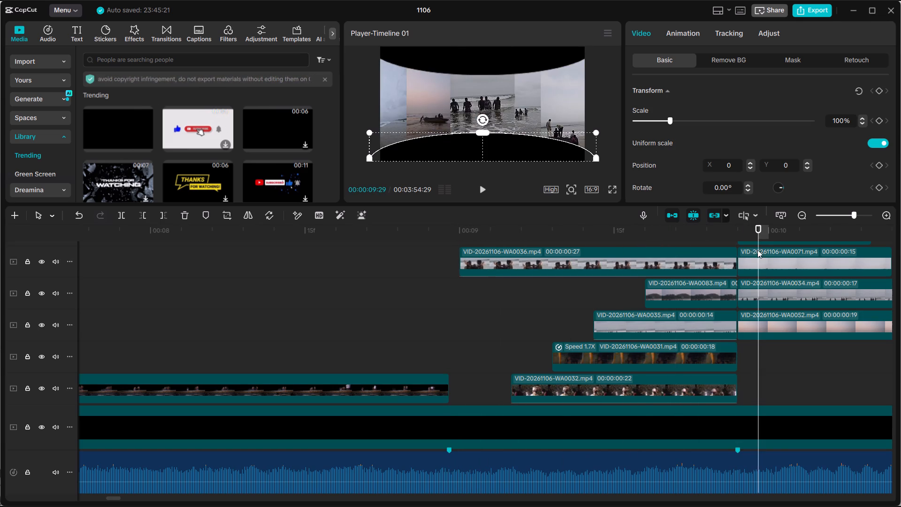
pyautogui.scroll(4, 756, 276)
pyautogui.moveTo(758, 259); pyautogui.dragTo(741, 258)
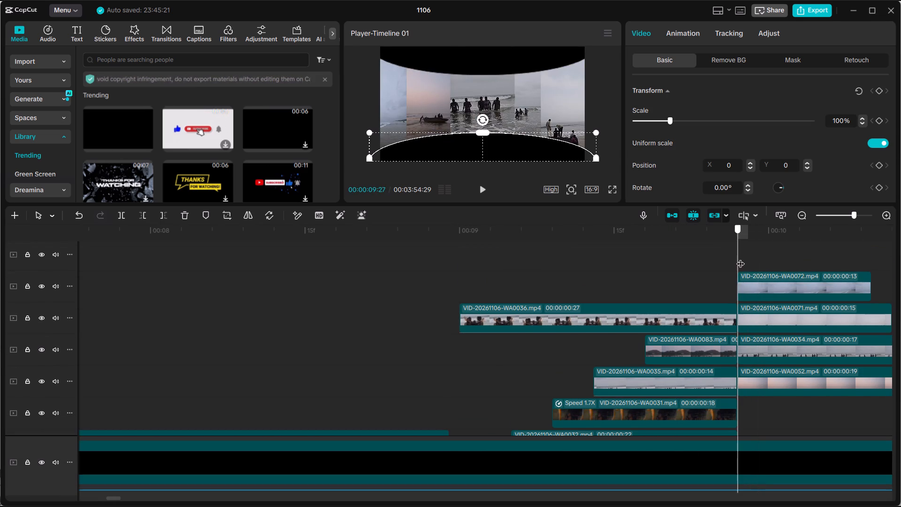
pyautogui.moveTo(741, 258); pyautogui.dragTo(783, 256)
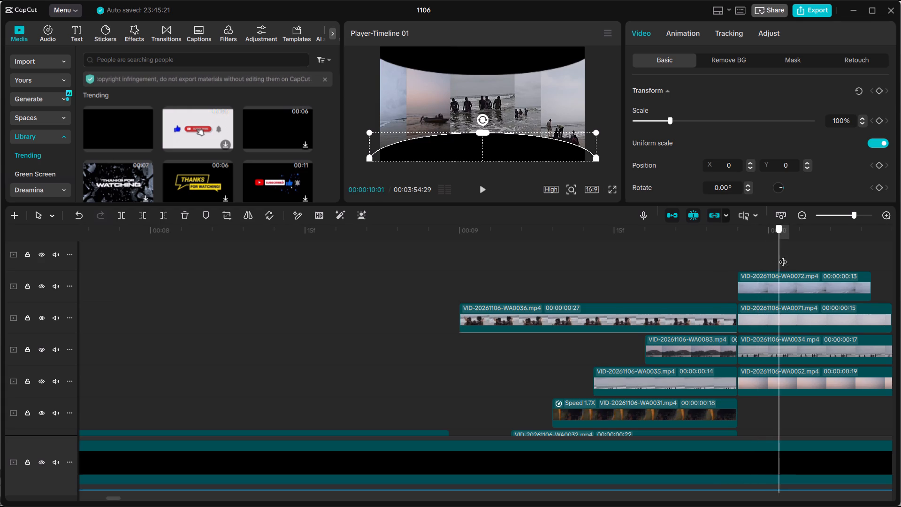
pyautogui.moveTo(783, 256); pyautogui.dragTo(831, 256)
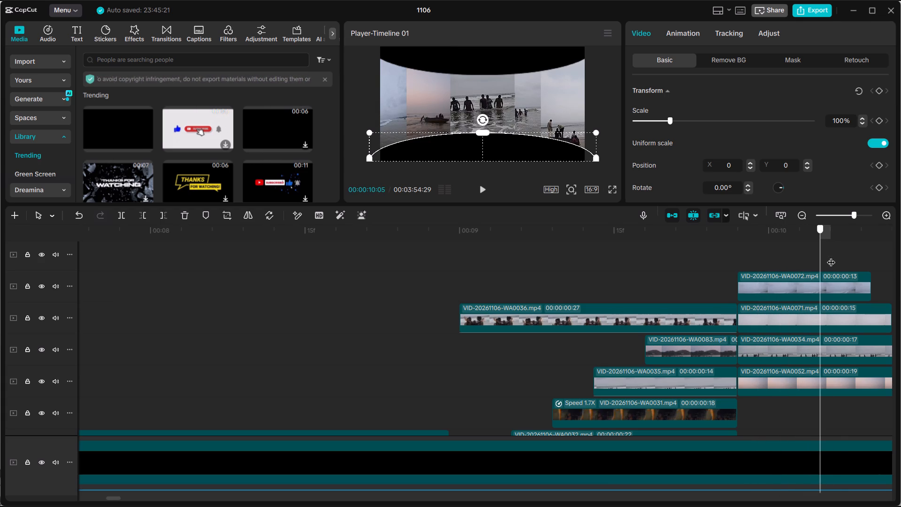
pyautogui.moveTo(831, 256); pyautogui.dragTo(874, 266)
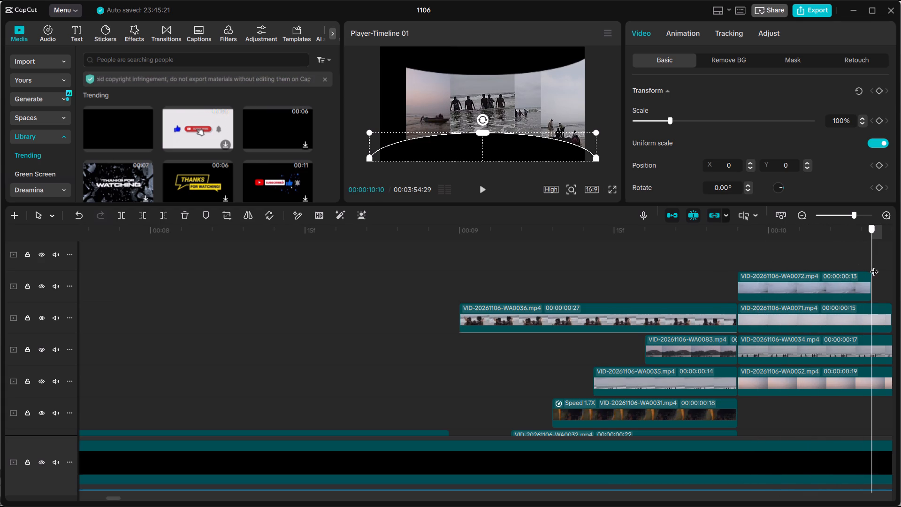
# Scrub back and forth between 00:00:09:28 and 00:00:10:16 to examine the staggered exits of the second beach collage's clips.
pyautogui.moveTo(874, 266); pyautogui.dragTo(585, 254)
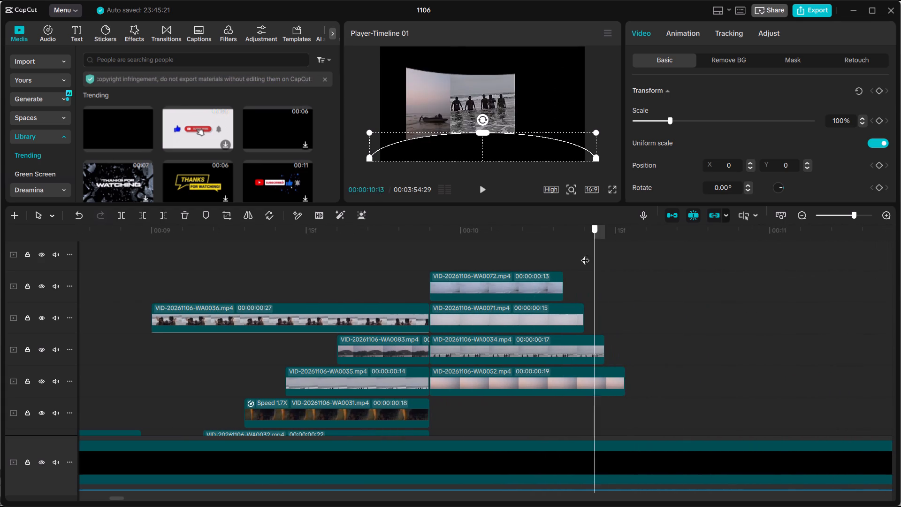
pyautogui.moveTo(585, 254); pyautogui.dragTo(550, 252)
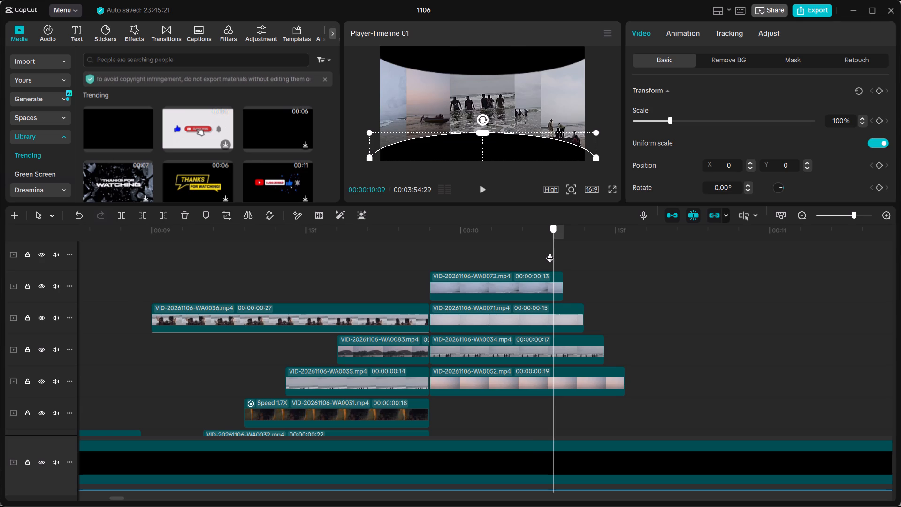
pyautogui.moveTo(550, 252); pyautogui.dragTo(462, 255)
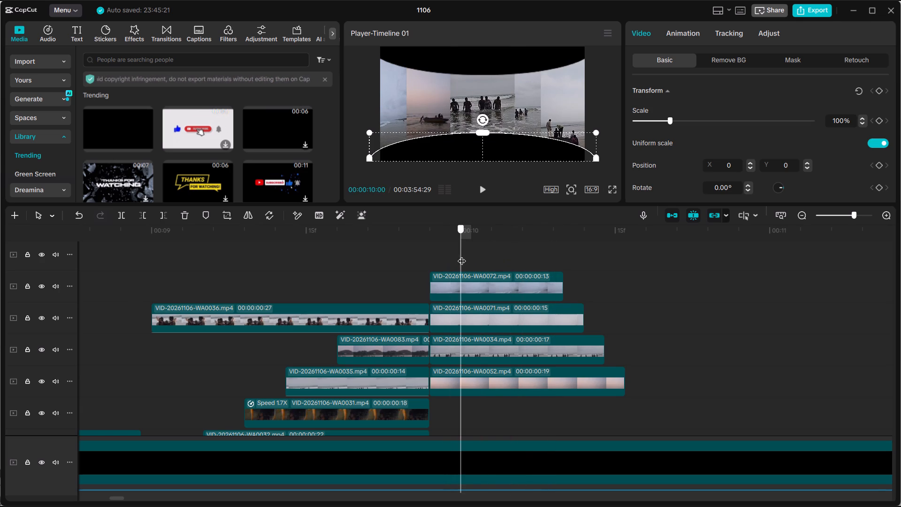
pyautogui.moveTo(462, 255); pyautogui.dragTo(529, 250)
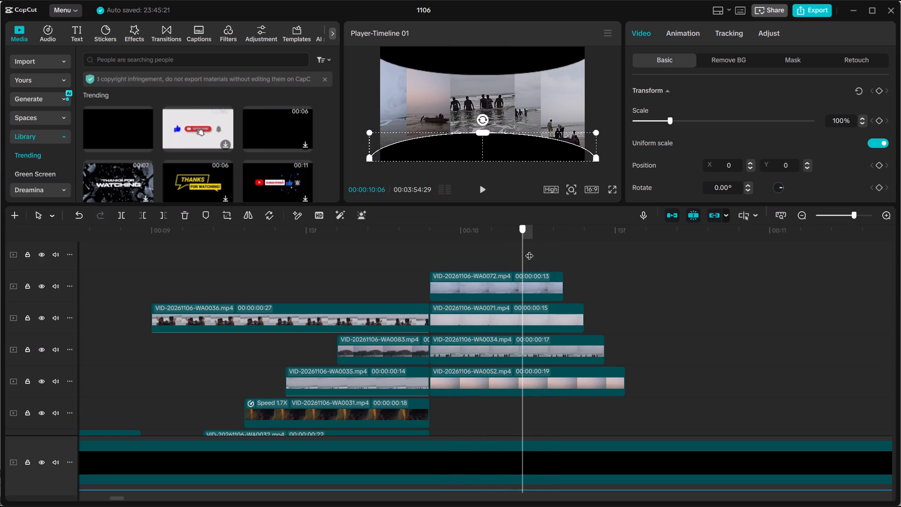
pyautogui.moveTo(529, 250); pyautogui.dragTo(605, 250)
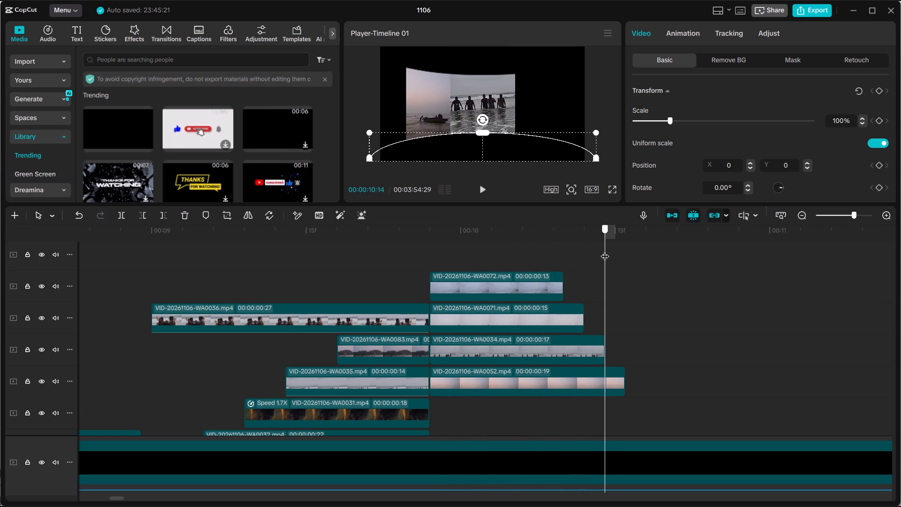
pyautogui.moveTo(605, 250); pyautogui.dragTo(626, 253)
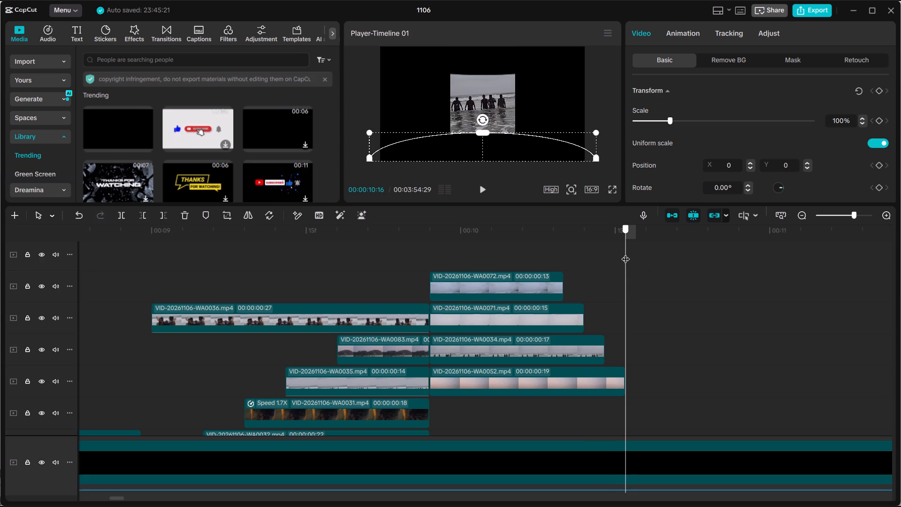
pyautogui.moveTo(626, 253); pyautogui.dragTo(549, 253)
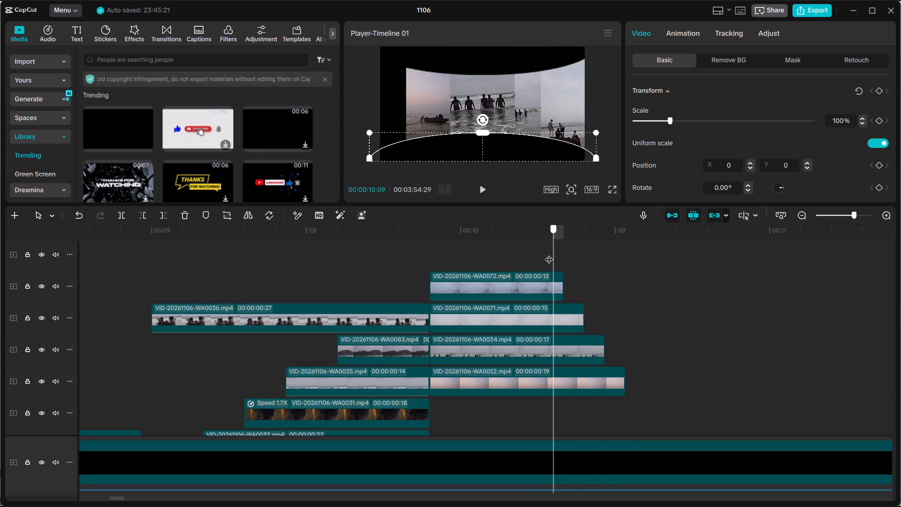
pyautogui.moveTo(549, 253); pyautogui.dragTo(446, 251)
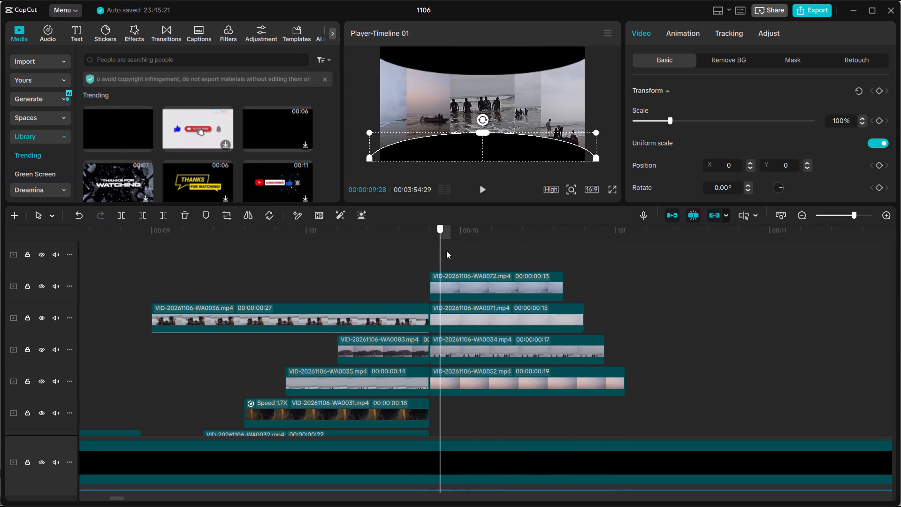
pyautogui.moveTo(446, 251); pyautogui.dragTo(573, 255)
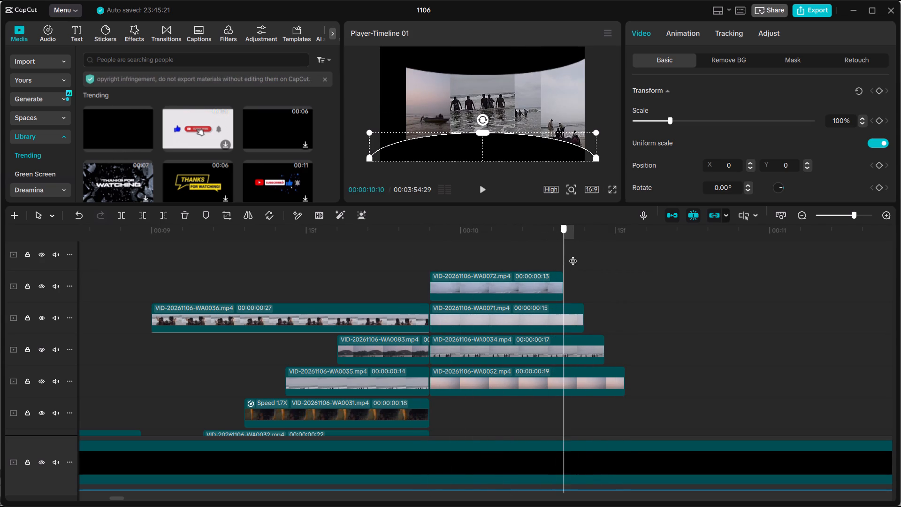
pyautogui.moveTo(573, 255); pyautogui.dragTo(615, 257)
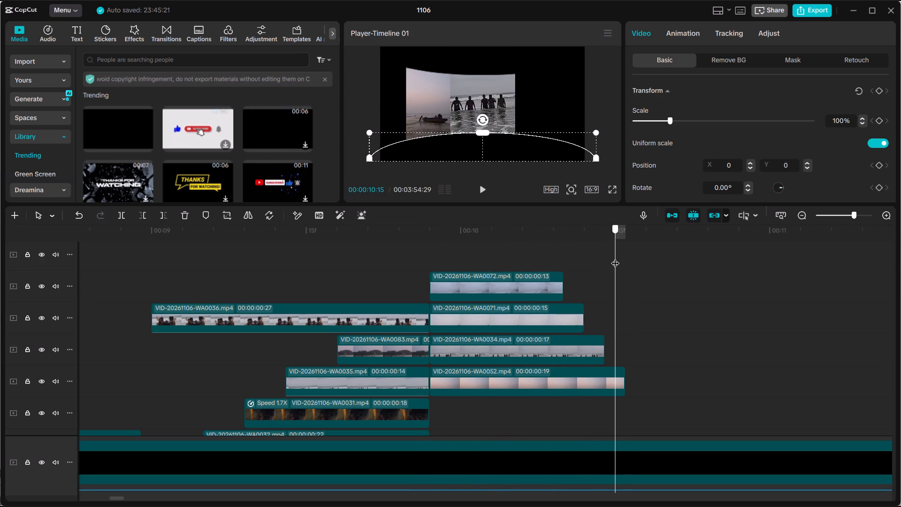
pyautogui.moveTo(615, 257); pyautogui.dragTo(583, 261)
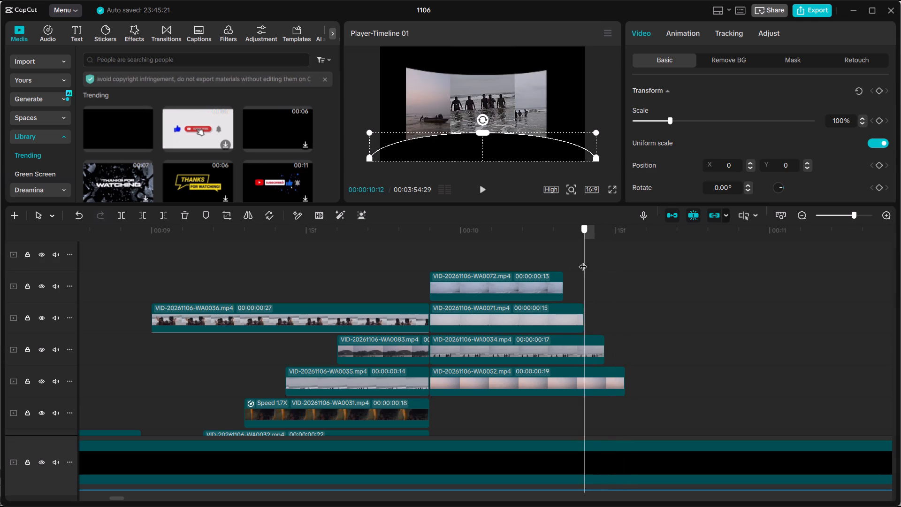
pyautogui.moveTo(583, 261); pyautogui.dragTo(477, 260)
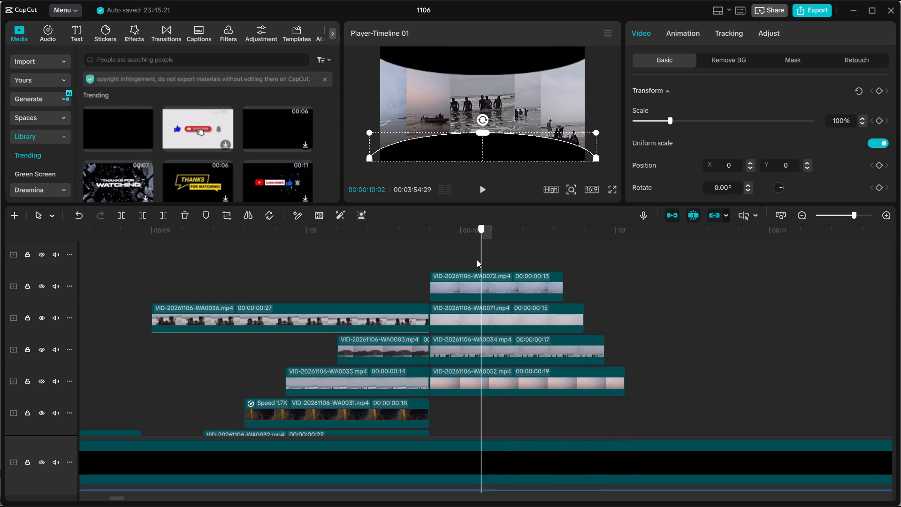
pyautogui.moveTo(477, 260); pyautogui.dragTo(491, 255)
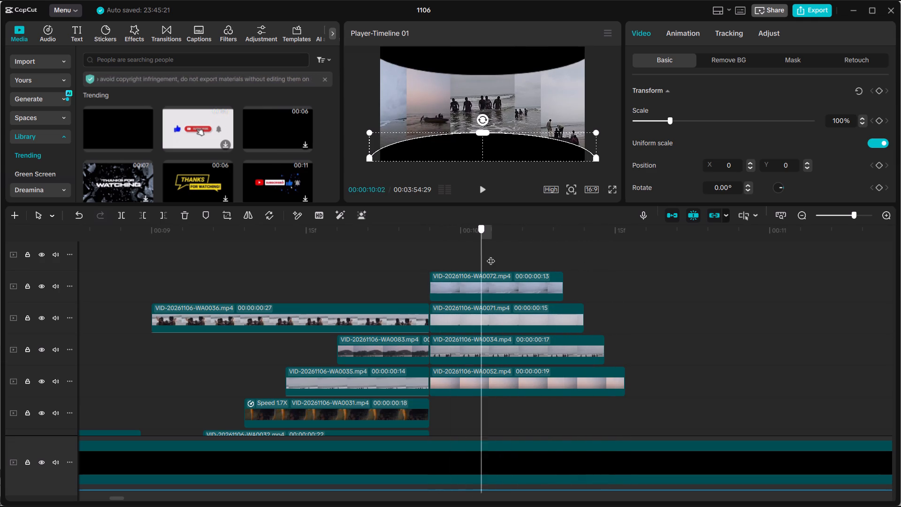
pyautogui.moveTo(491, 255); pyautogui.dragTo(626, 265)
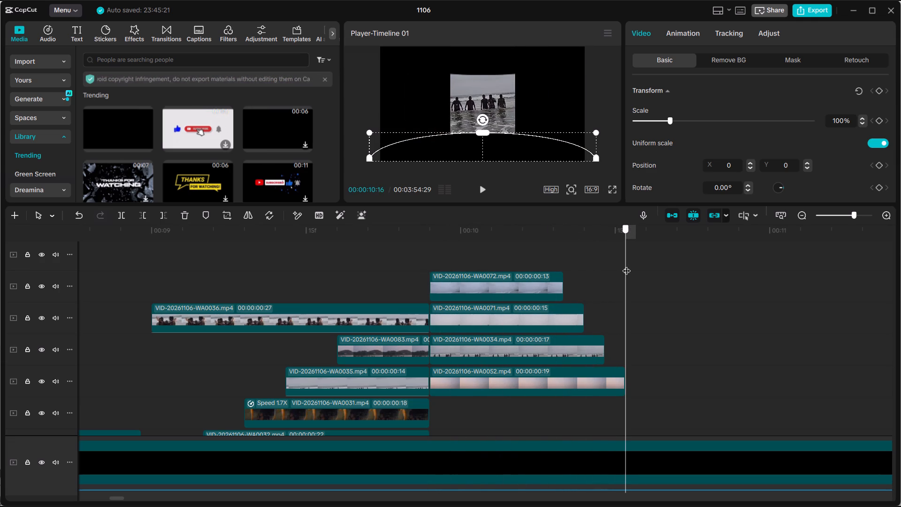
pyautogui.moveTo(626, 265); pyautogui.dragTo(564, 263)
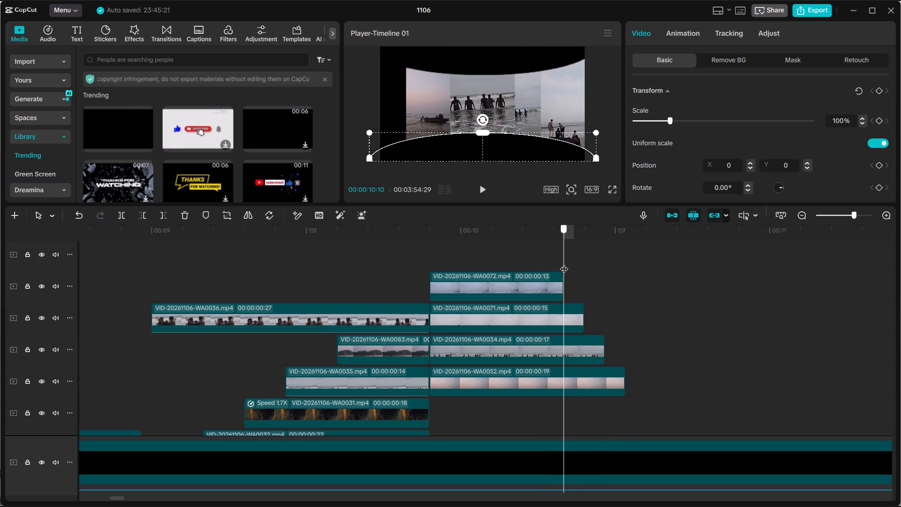
pyautogui.moveTo(564, 263); pyautogui.dragTo(624, 271)
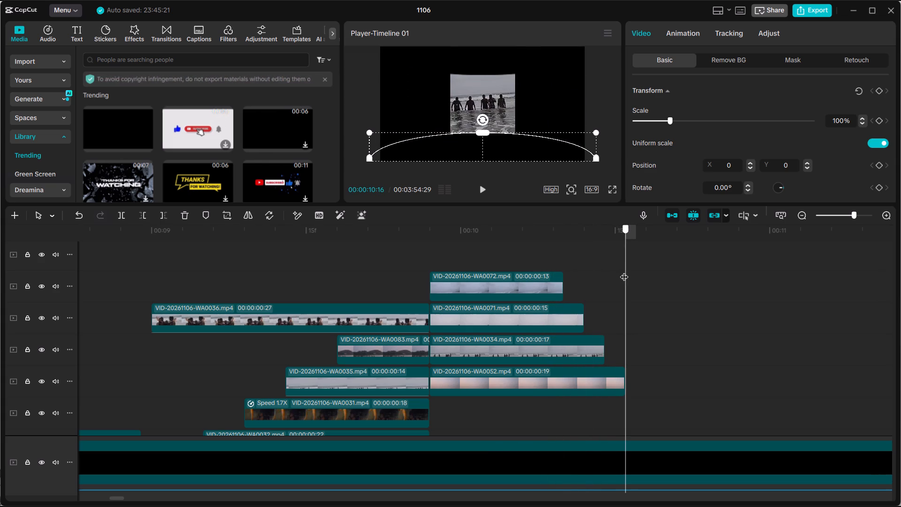
pyautogui.moveTo(624, 271); pyautogui.dragTo(588, 272)
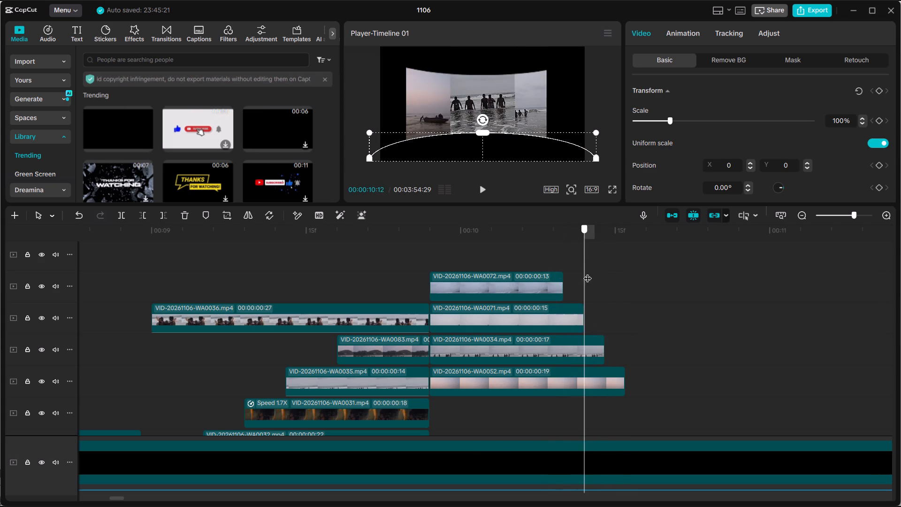
# Scrub between 00:00:10:05 and 00:00:10:16 to examine the order in which the second beach collage's clips exit.
pyautogui.moveTo(588, 272); pyautogui.dragTo(626, 274)
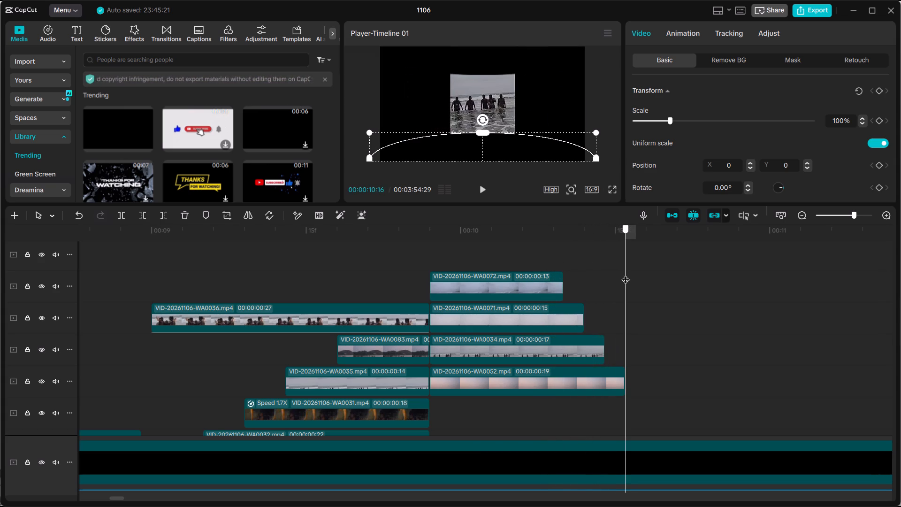
pyautogui.moveTo(626, 274); pyautogui.dragTo(516, 254)
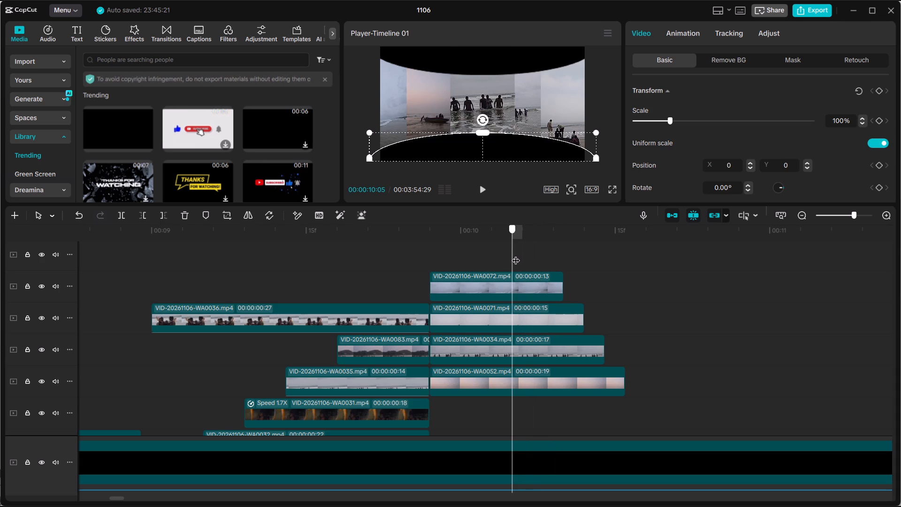
pyautogui.moveTo(516, 254); pyautogui.dragTo(554, 261)
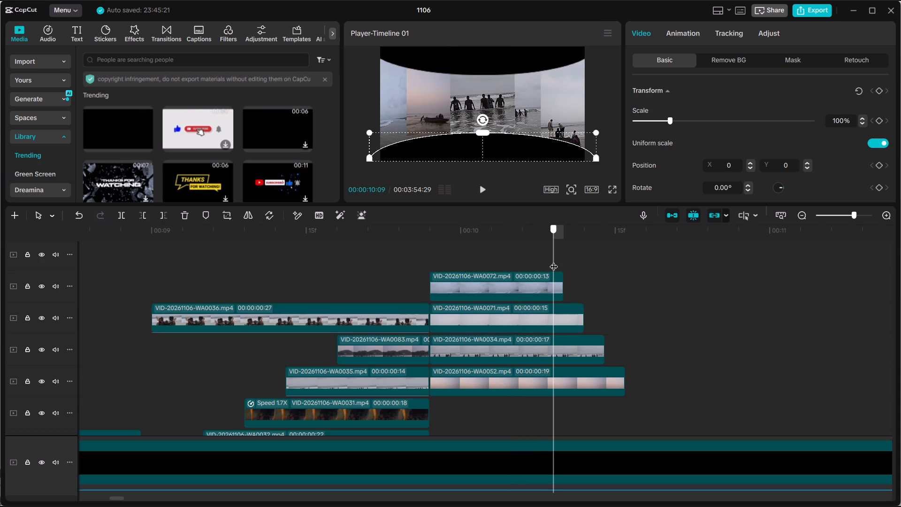
pyautogui.moveTo(554, 261); pyautogui.dragTo(582, 271)
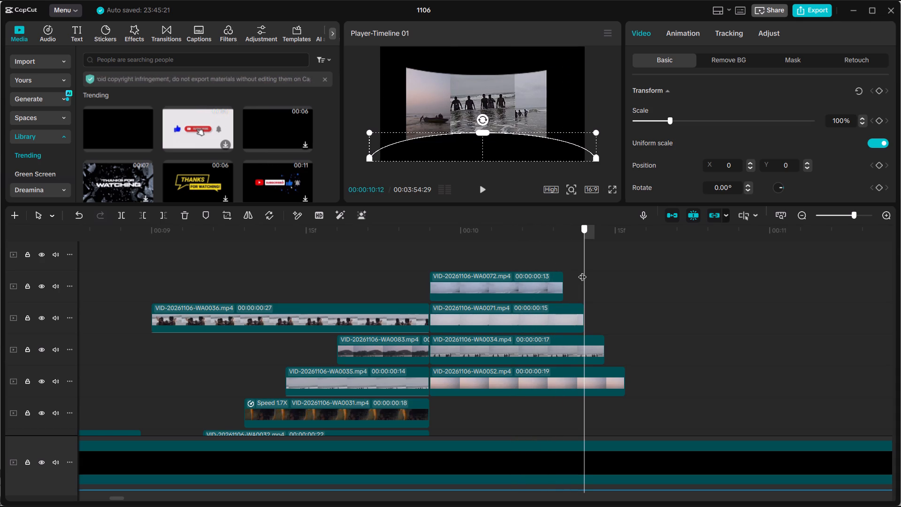
pyautogui.moveTo(582, 271); pyautogui.dragTo(607, 276)
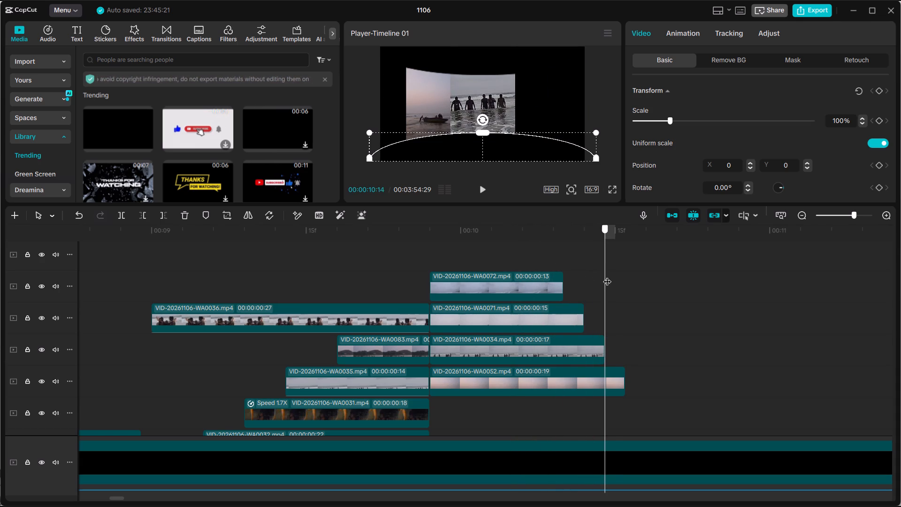
pyautogui.moveTo(607, 276); pyautogui.dragTo(621, 281)
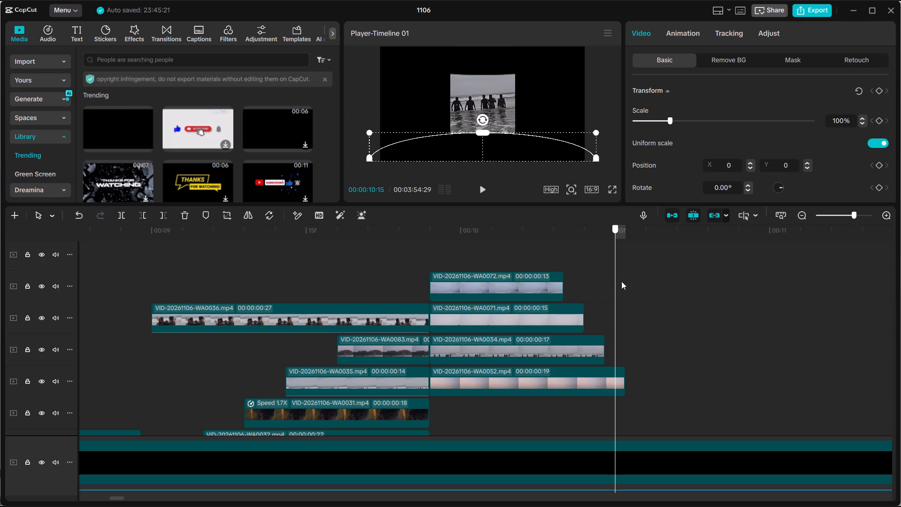
pyautogui.moveTo(621, 281); pyautogui.dragTo(550, 272)
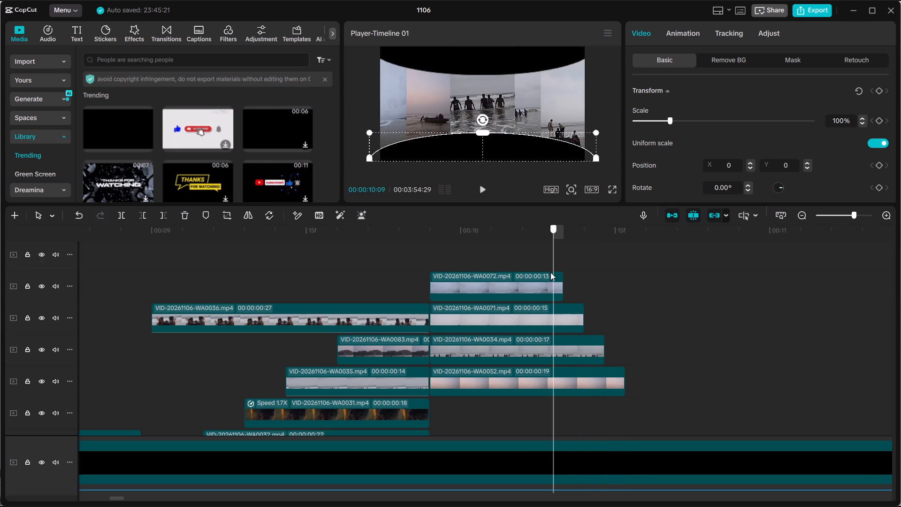
pyautogui.moveTo(550, 272); pyautogui.dragTo(520, 269)
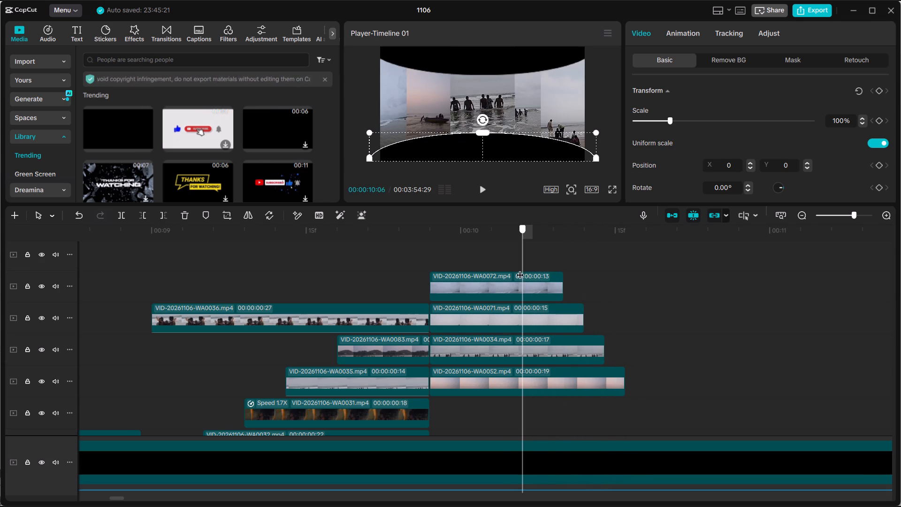
# Scrub from 00:00:09:26 to 00:00:10:11 to examine the second beach collage from the changeover to its first clip exit.
pyautogui.moveTo(520, 269); pyautogui.dragTo(420, 269)
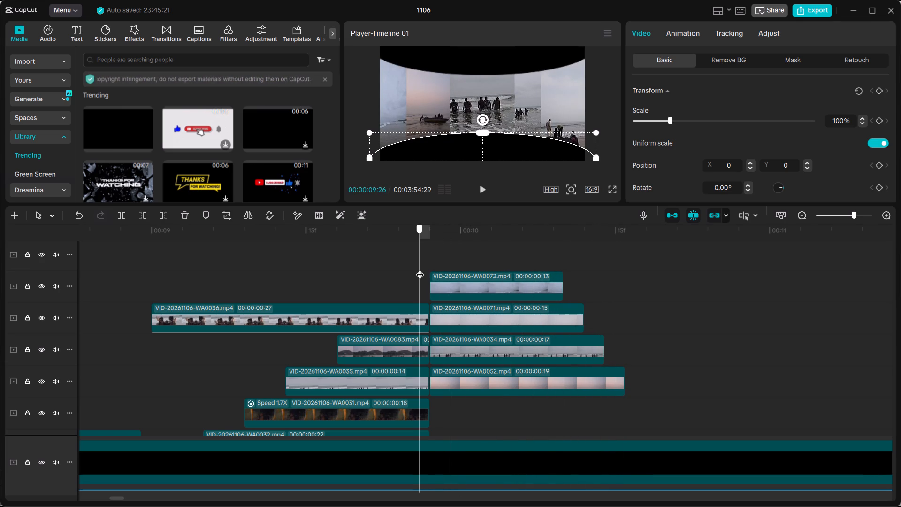
pyautogui.moveTo(420, 269); pyautogui.dragTo(475, 270)
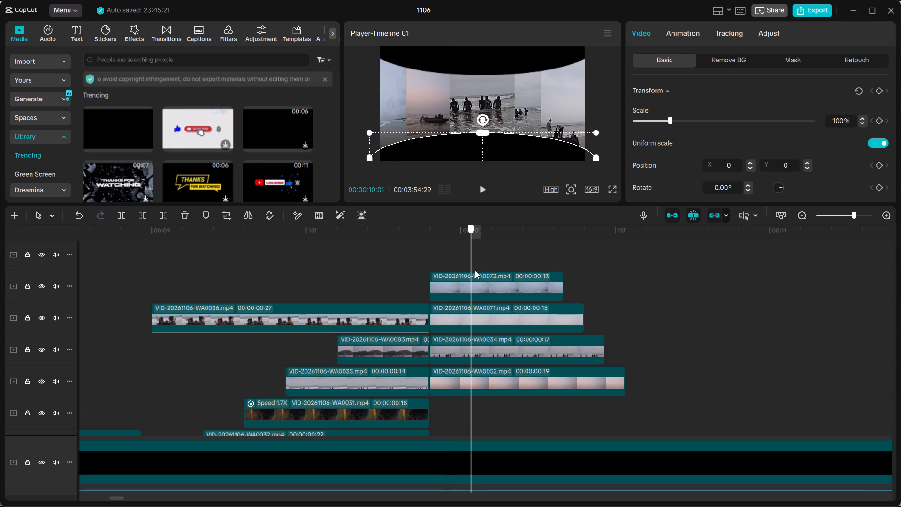
pyautogui.moveTo(475, 270); pyautogui.dragTo(510, 271)
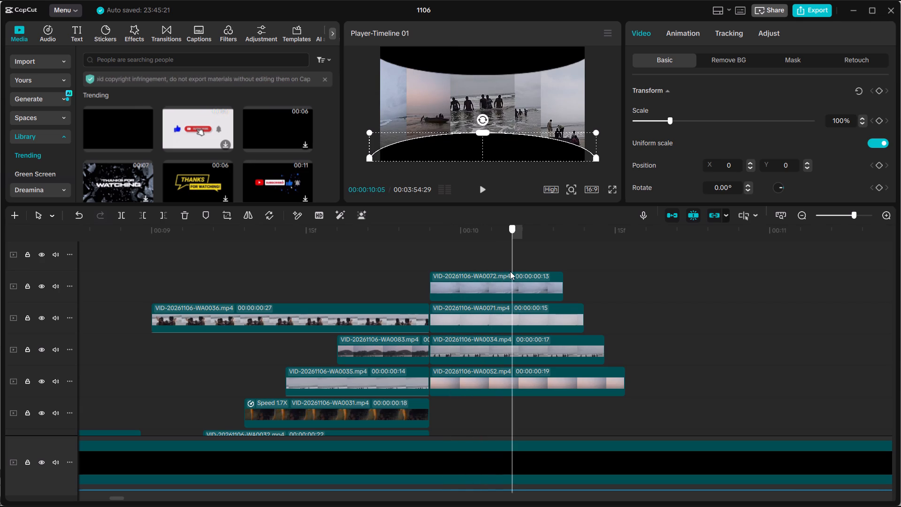
pyautogui.moveTo(510, 271); pyautogui.dragTo(526, 271)
pyautogui.moveTo(520, 266); pyautogui.dragTo(530, 266)
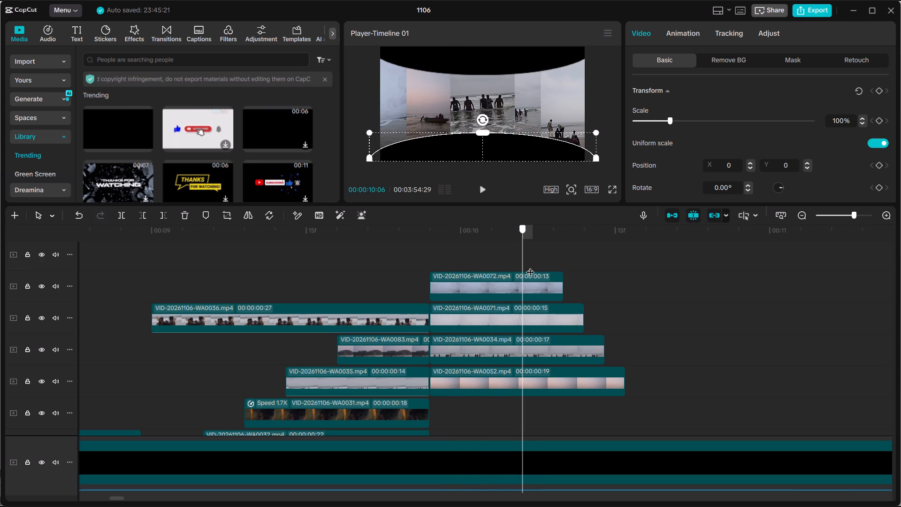
pyautogui.moveTo(530, 266); pyautogui.dragTo(536, 269)
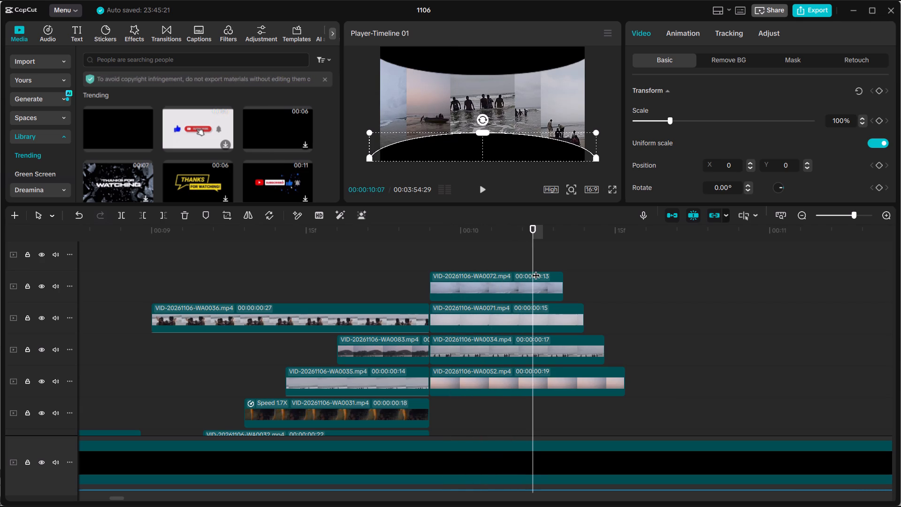
pyautogui.moveTo(534, 258); pyautogui.dragTo(565, 259)
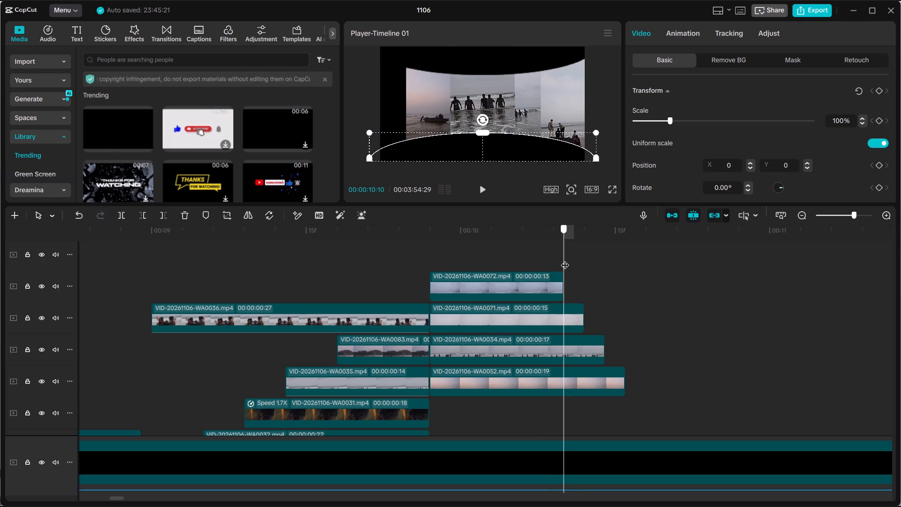
pyautogui.moveTo(565, 259); pyautogui.dragTo(578, 260)
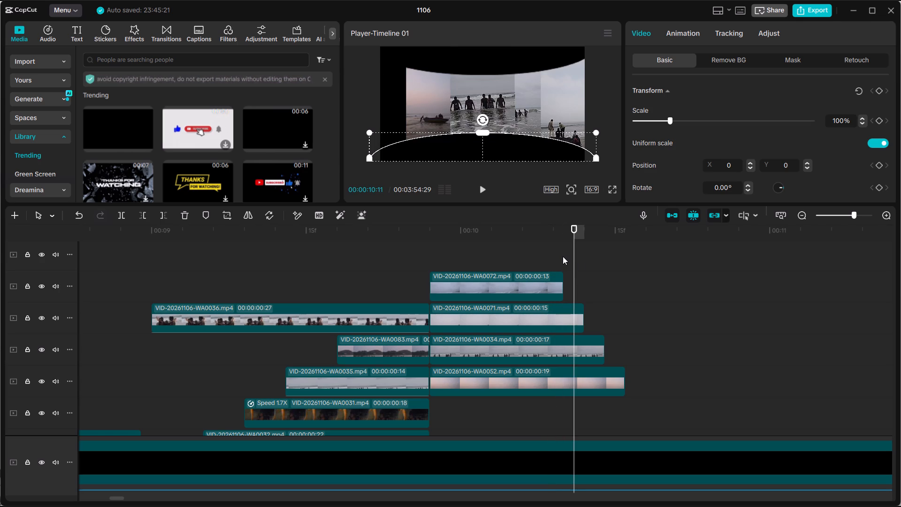
# Play the timeline from 00:00:09:26 into the empty stretch, and review the area after the second beach collage up to 00:00:11:08.
pyautogui.moveTo(439, 242); pyautogui.dragTo(416, 246)
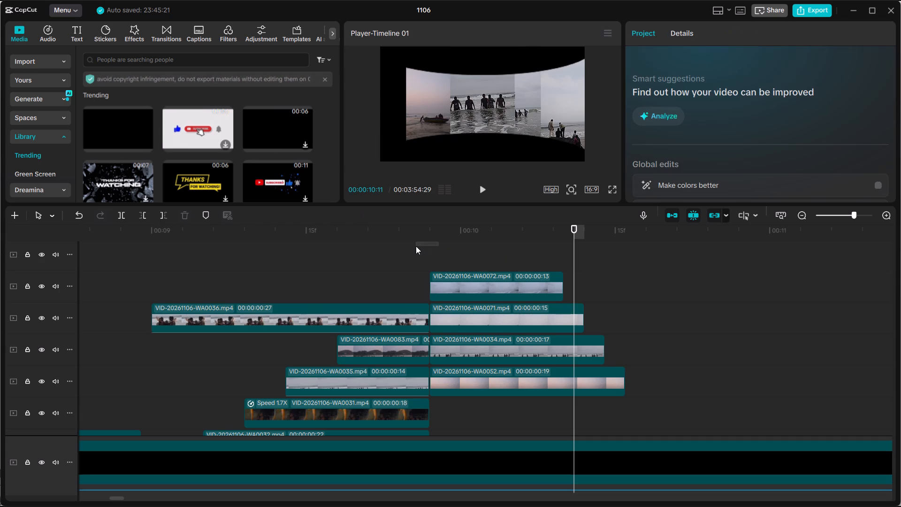
pyautogui.click(416, 242)
pyautogui.click(420, 236)
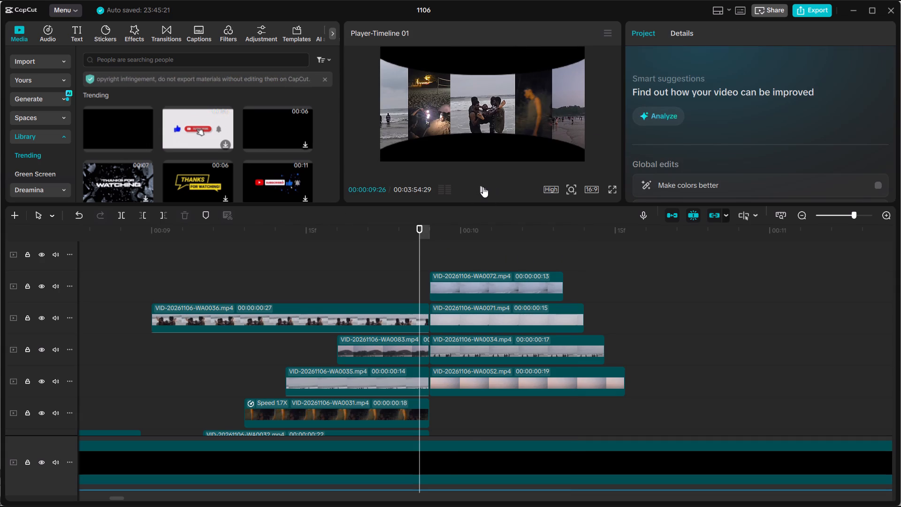
pyautogui.click(483, 187)
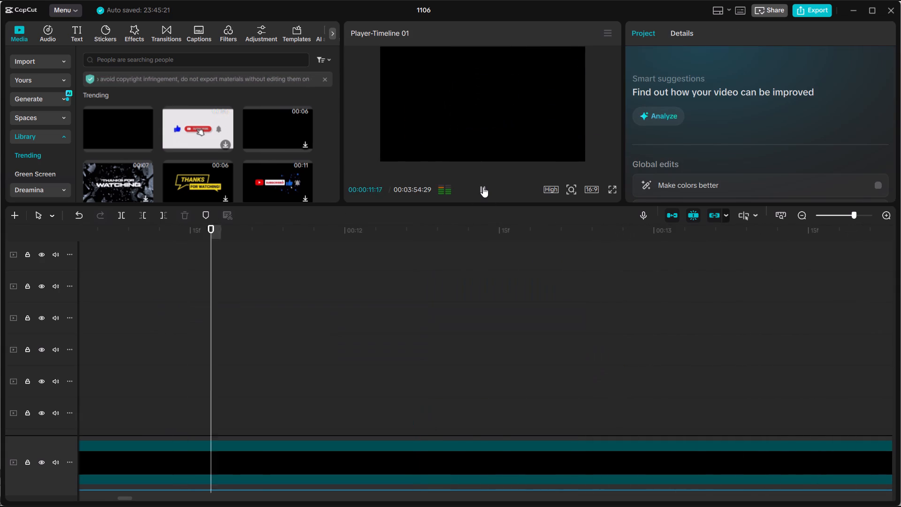
pyautogui.keyDown('ctrl'); pyautogui.scroll(-4, 483, 187); pyautogui.keyUp('ctrl')
pyautogui.keyDown('ctrl'); pyautogui.scroll(-3, 462, 299); pyautogui.keyUp('ctrl')
pyautogui.keyDown('ctrl'); pyautogui.scroll(-4, 468, 340); pyautogui.keyUp('ctrl')
pyautogui.keyDown('ctrl'); pyautogui.scroll(1, 468, 340); pyautogui.keyUp('ctrl')
pyautogui.keyDown('ctrl'); pyautogui.scroll(-14, 468, 340); pyautogui.keyUp('ctrl')
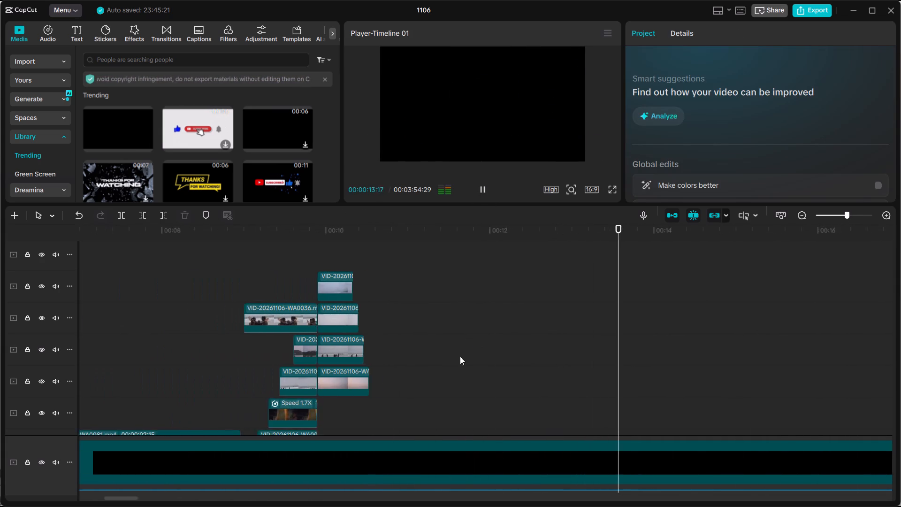
pyautogui.keyDown('ctrl'); pyautogui.scroll(-2, 460, 356); pyautogui.keyUp('ctrl')
pyautogui.click(431, 234)
pyautogui.doubleClick(482, 185)
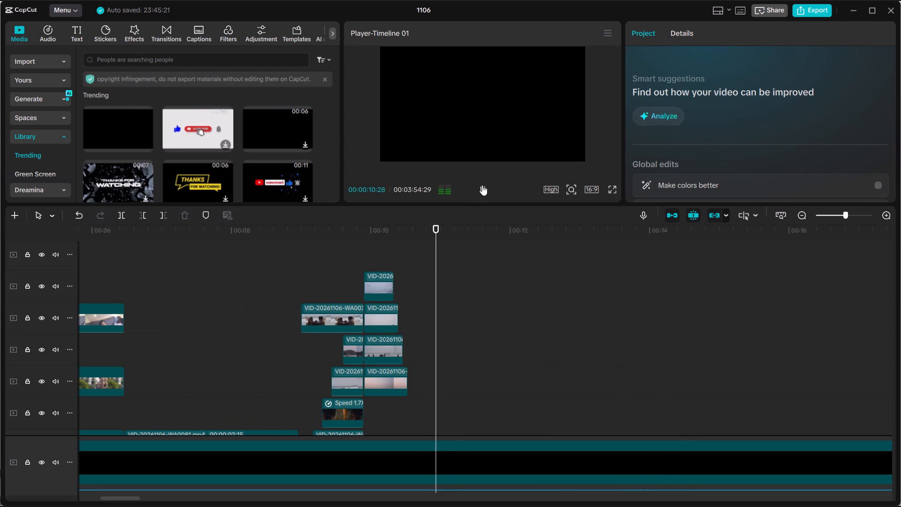
pyautogui.scroll(10, 428, 297)
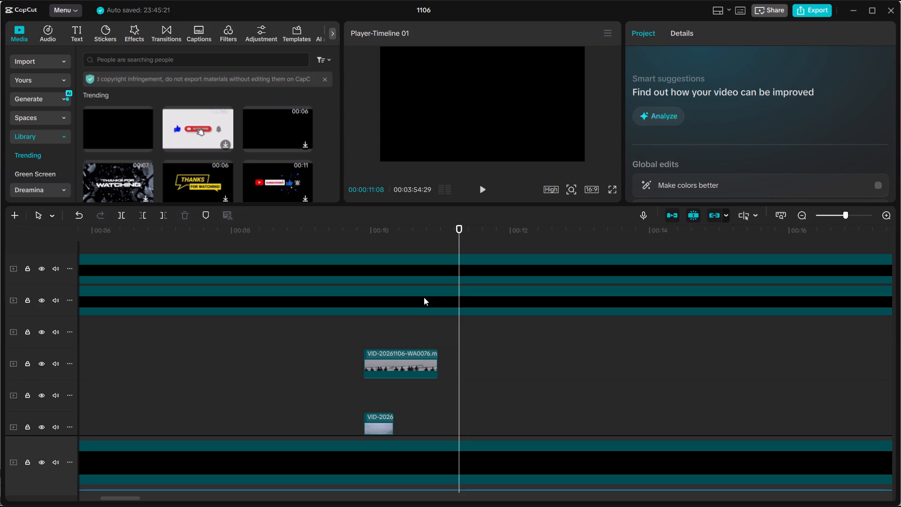
pyautogui.click(841, 11)
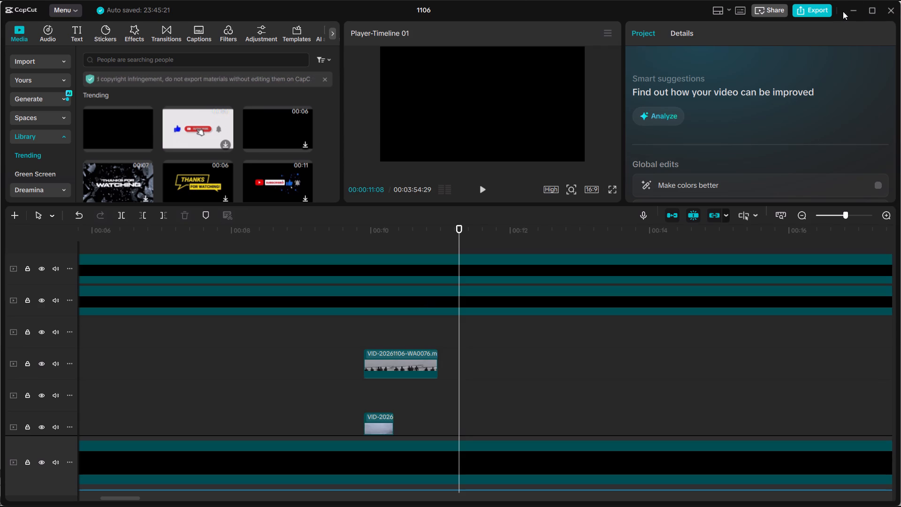
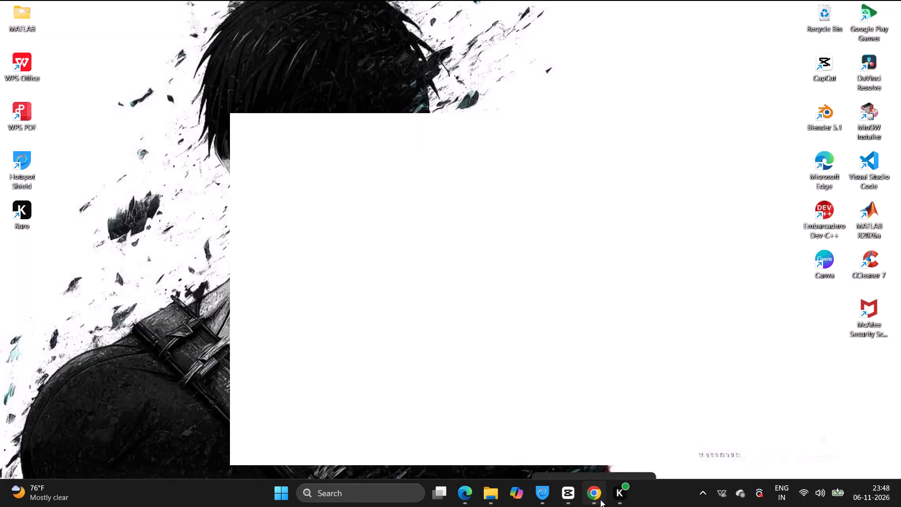
# Switch back to CapCut and review the opening train collage from 00:00:00:00 to 00:00:02:21.
pyautogui.click(603, 451)
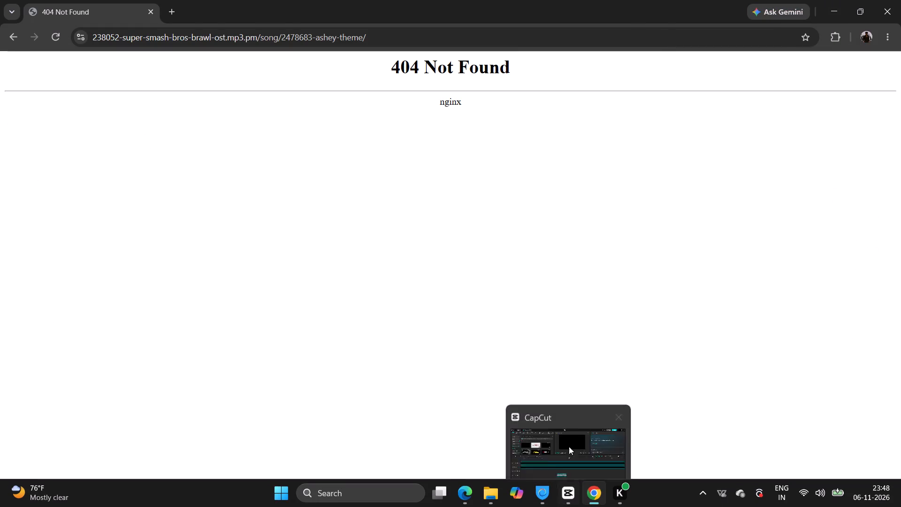
pyautogui.click(569, 444)
pyautogui.moveTo(344, 233); pyautogui.dragTo(266, 235)
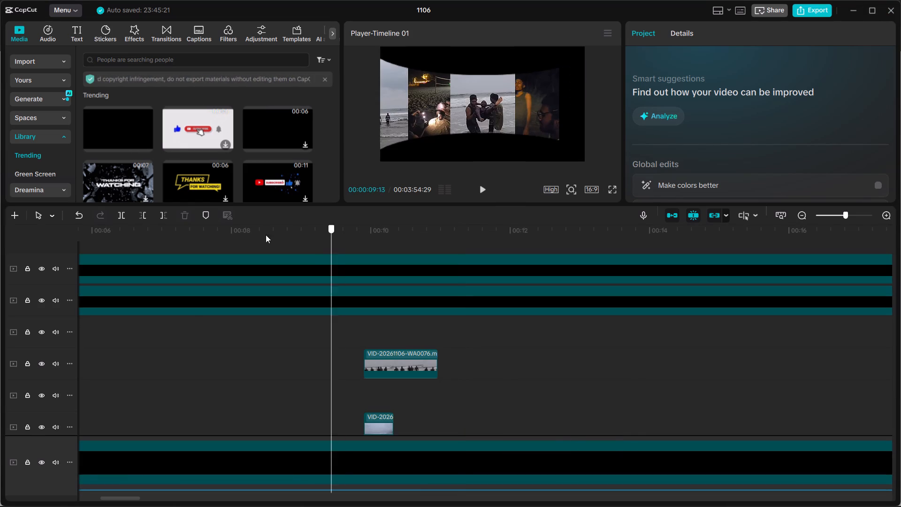
pyautogui.moveTo(266, 235); pyautogui.dragTo(52, 235)
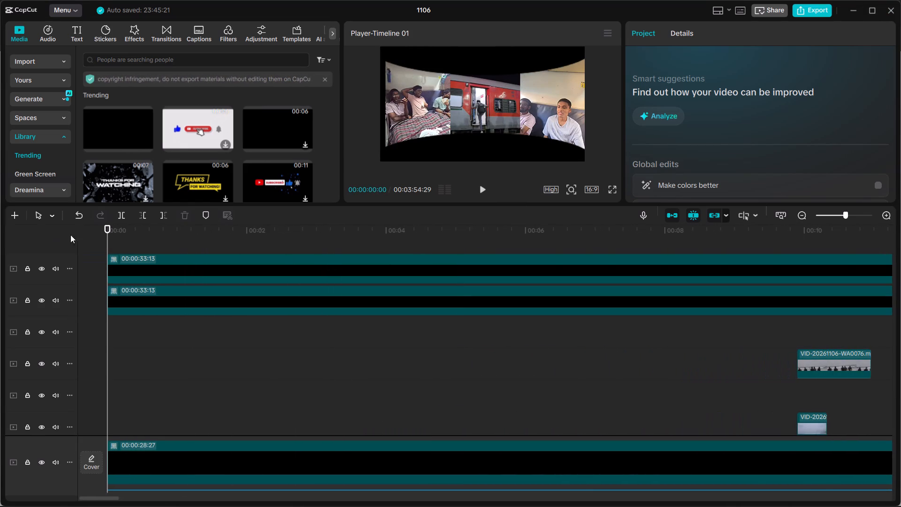
pyautogui.click(481, 189)
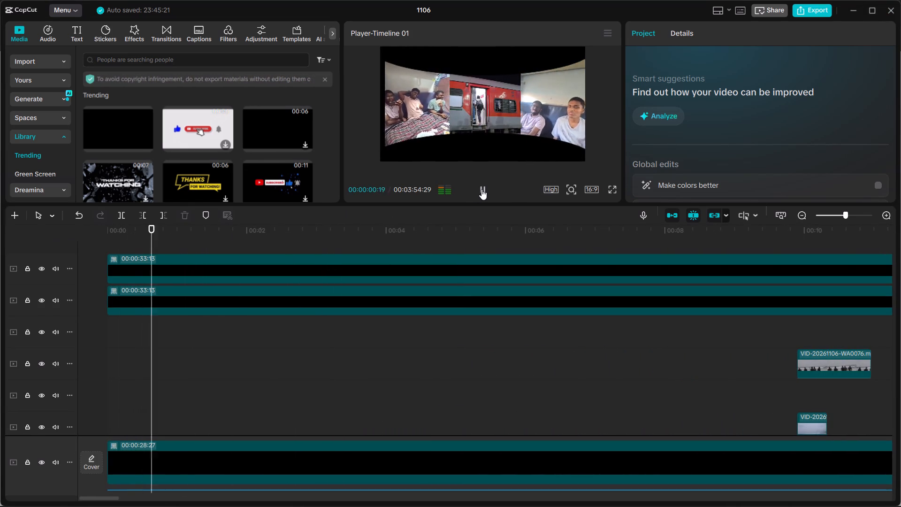
pyautogui.click(492, 189)
pyautogui.click(482, 191)
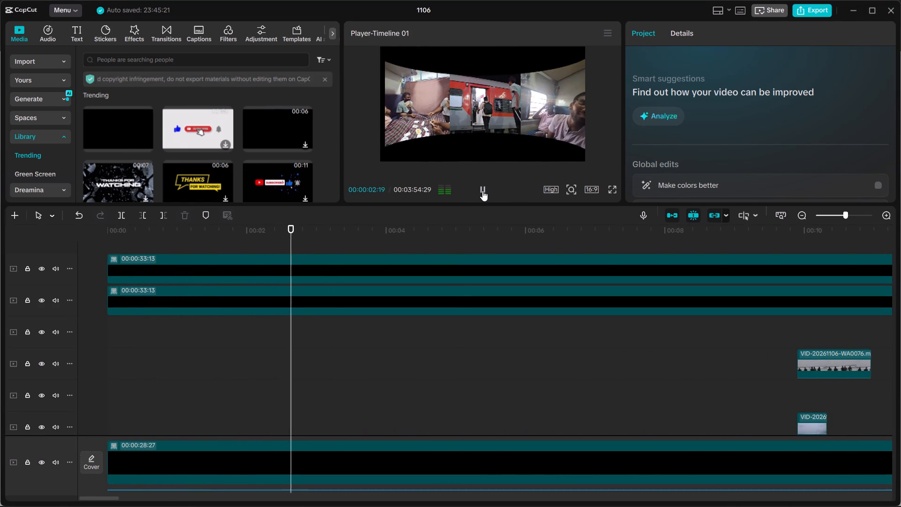
# Trim the start of the Ashley's Flashback (Re-Imagined).mp3 audio to the beat marker near 00:00:02:05.
pyautogui.scroll(-3, 410, 319)
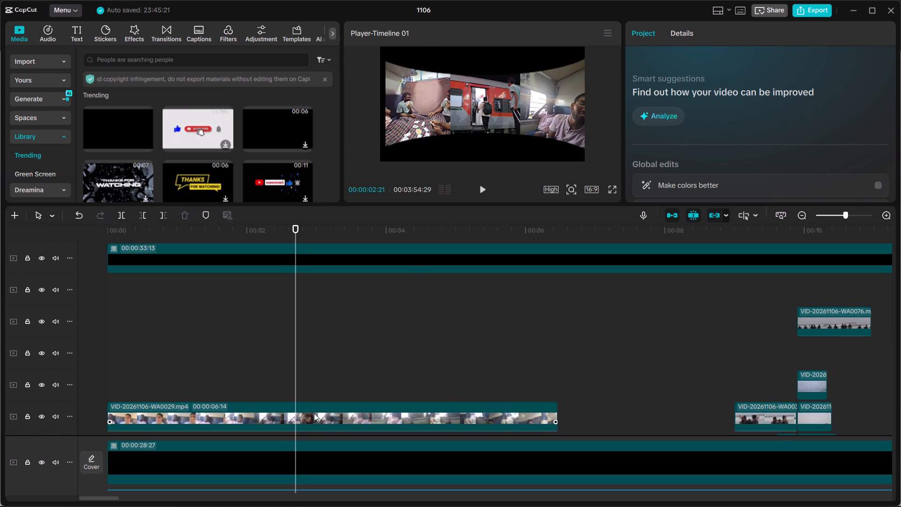
pyautogui.scroll(-5, 314, 413)
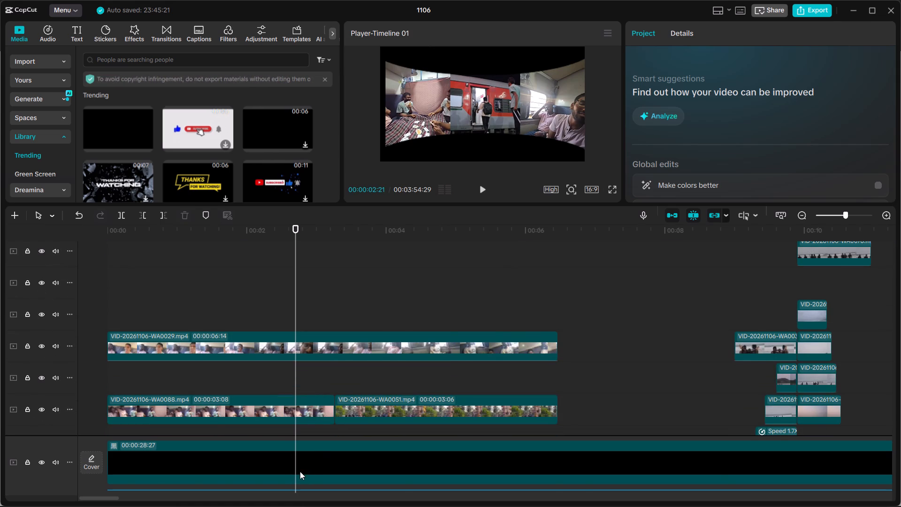
pyautogui.scroll(-10, 297, 465)
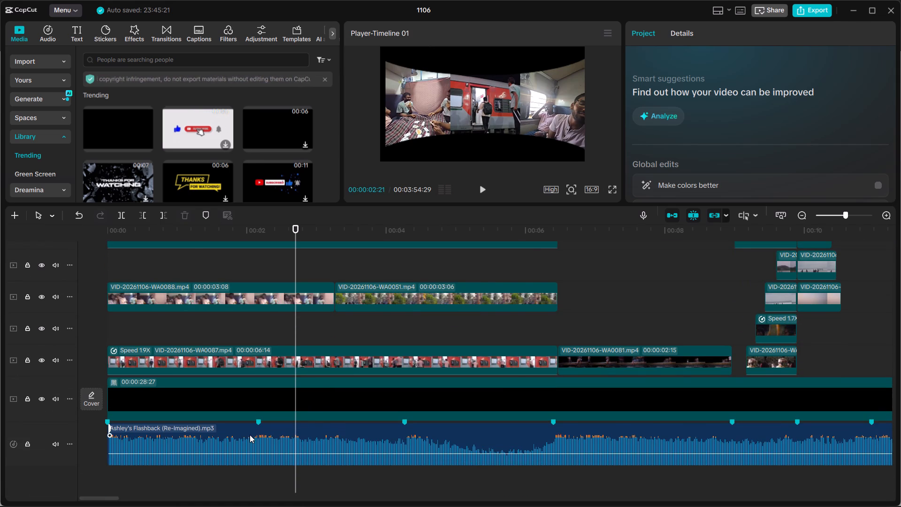
pyautogui.click(250, 435)
pyautogui.moveTo(106, 436); pyautogui.dragTo(211, 442)
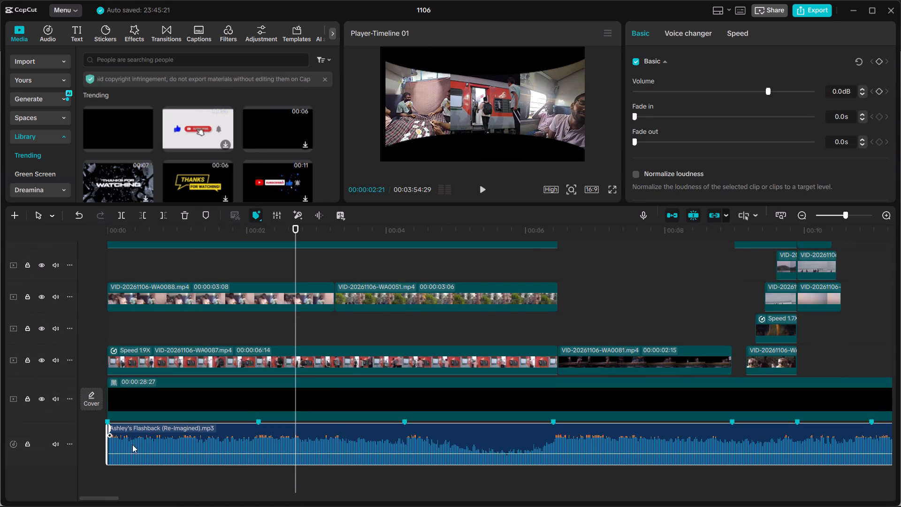
pyautogui.moveTo(108, 445); pyautogui.dragTo(124, 445)
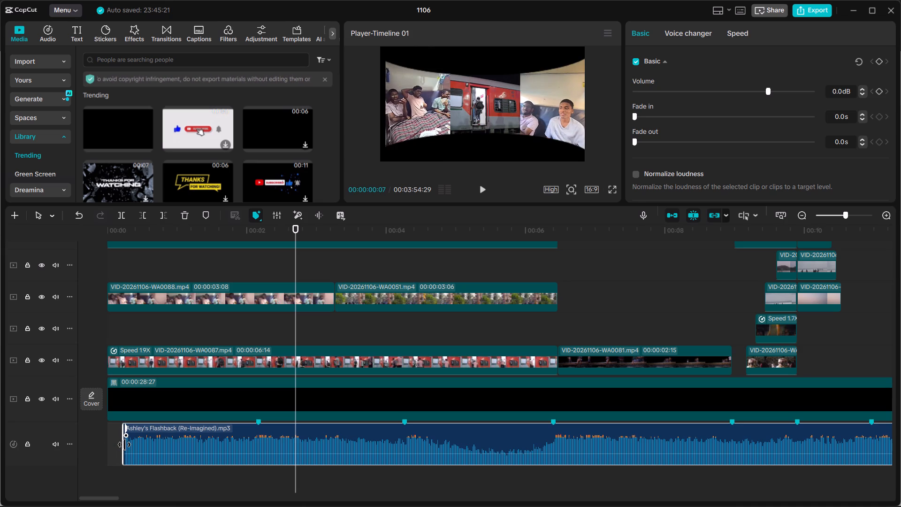
pyautogui.moveTo(124, 445); pyautogui.dragTo(260, 450)
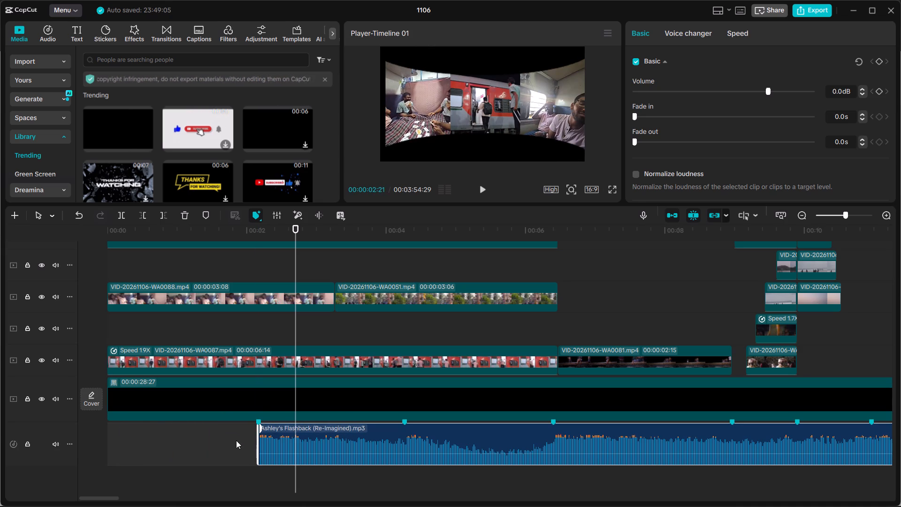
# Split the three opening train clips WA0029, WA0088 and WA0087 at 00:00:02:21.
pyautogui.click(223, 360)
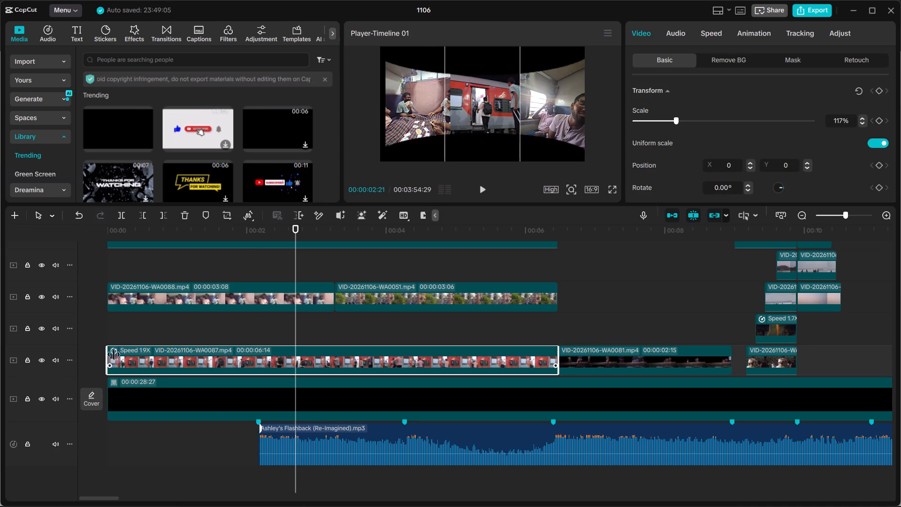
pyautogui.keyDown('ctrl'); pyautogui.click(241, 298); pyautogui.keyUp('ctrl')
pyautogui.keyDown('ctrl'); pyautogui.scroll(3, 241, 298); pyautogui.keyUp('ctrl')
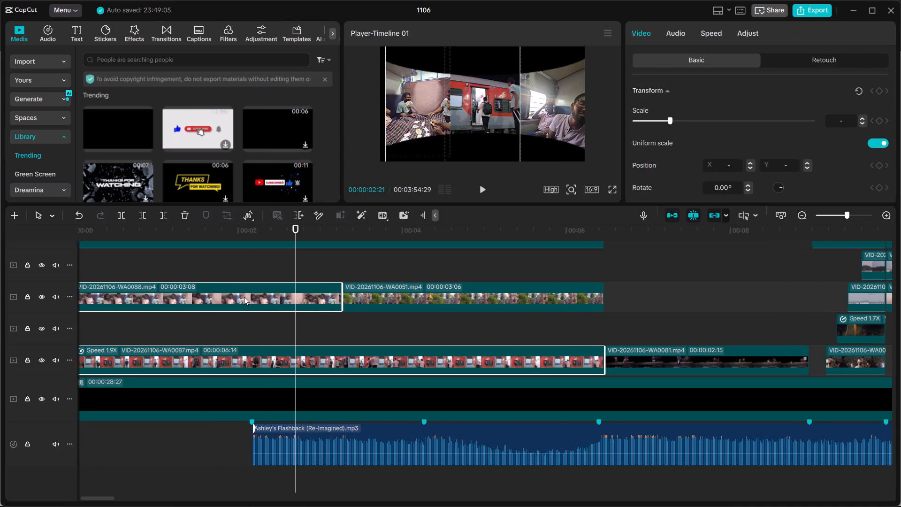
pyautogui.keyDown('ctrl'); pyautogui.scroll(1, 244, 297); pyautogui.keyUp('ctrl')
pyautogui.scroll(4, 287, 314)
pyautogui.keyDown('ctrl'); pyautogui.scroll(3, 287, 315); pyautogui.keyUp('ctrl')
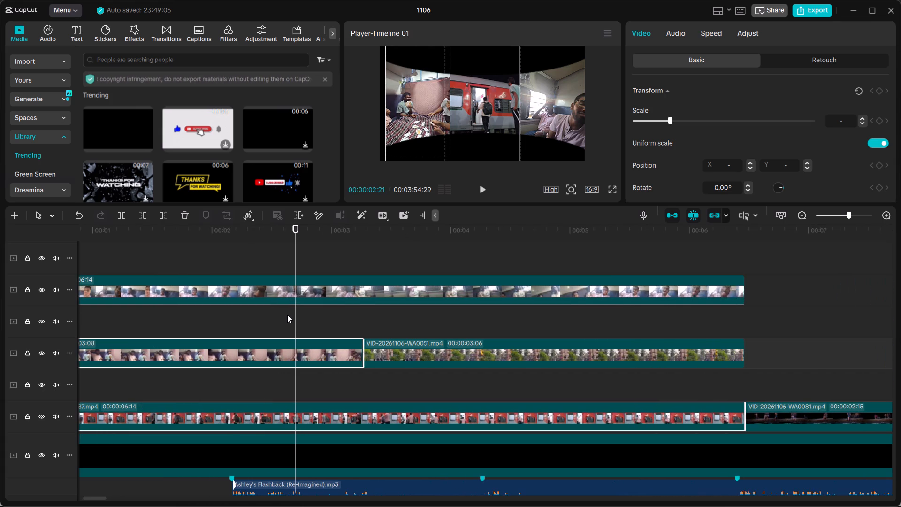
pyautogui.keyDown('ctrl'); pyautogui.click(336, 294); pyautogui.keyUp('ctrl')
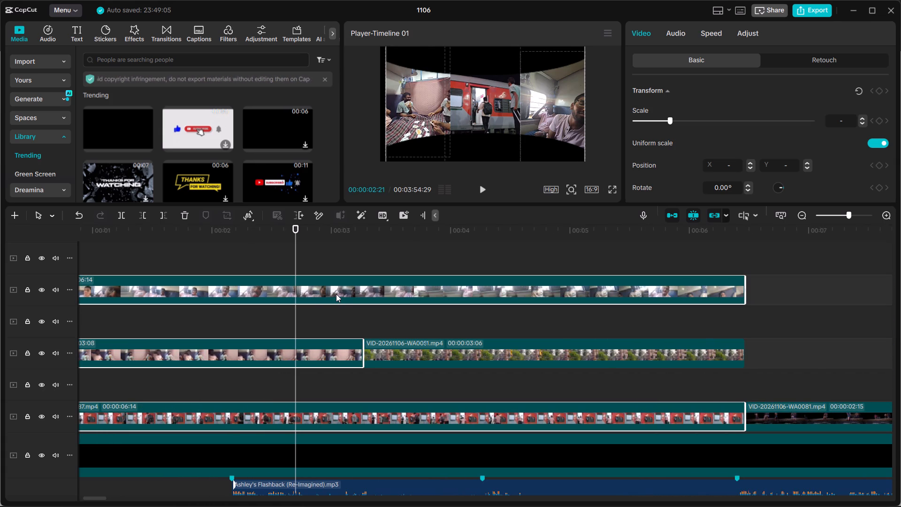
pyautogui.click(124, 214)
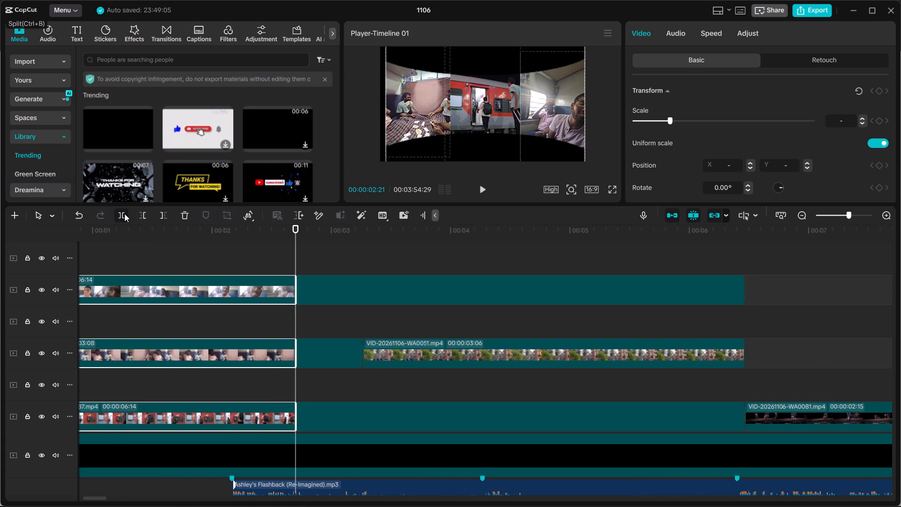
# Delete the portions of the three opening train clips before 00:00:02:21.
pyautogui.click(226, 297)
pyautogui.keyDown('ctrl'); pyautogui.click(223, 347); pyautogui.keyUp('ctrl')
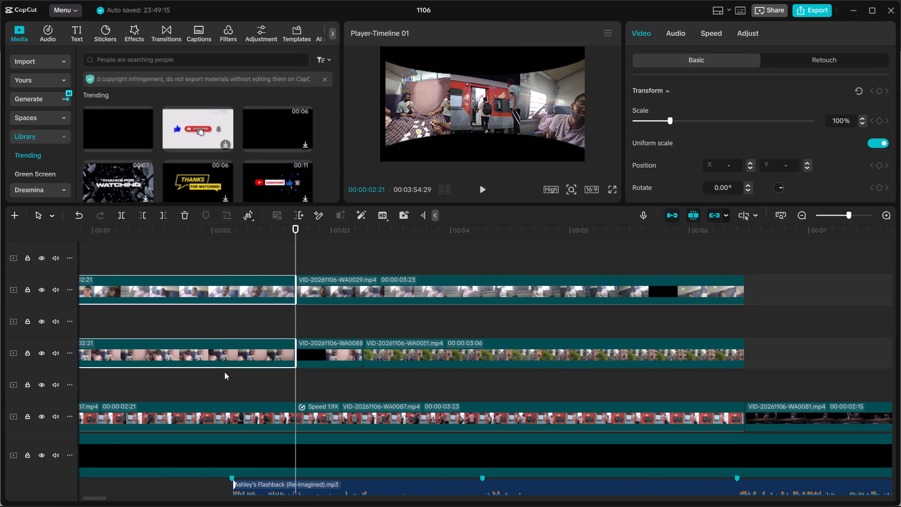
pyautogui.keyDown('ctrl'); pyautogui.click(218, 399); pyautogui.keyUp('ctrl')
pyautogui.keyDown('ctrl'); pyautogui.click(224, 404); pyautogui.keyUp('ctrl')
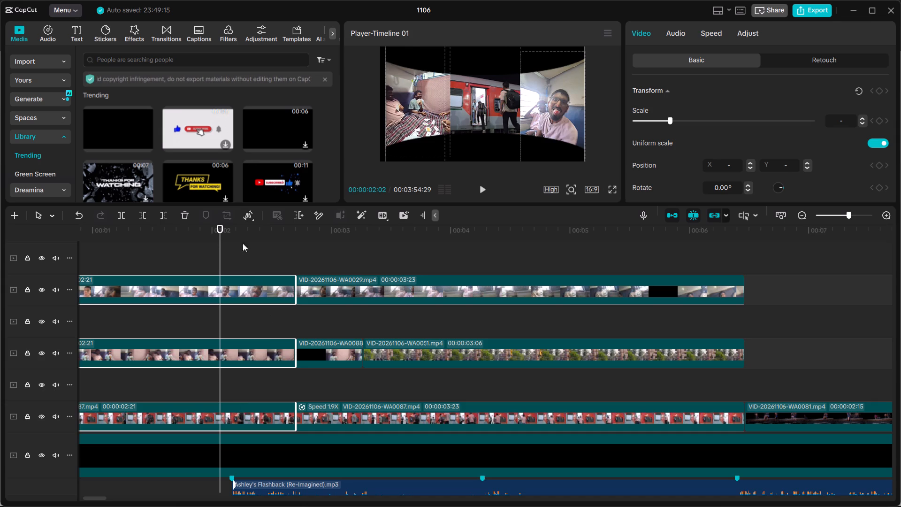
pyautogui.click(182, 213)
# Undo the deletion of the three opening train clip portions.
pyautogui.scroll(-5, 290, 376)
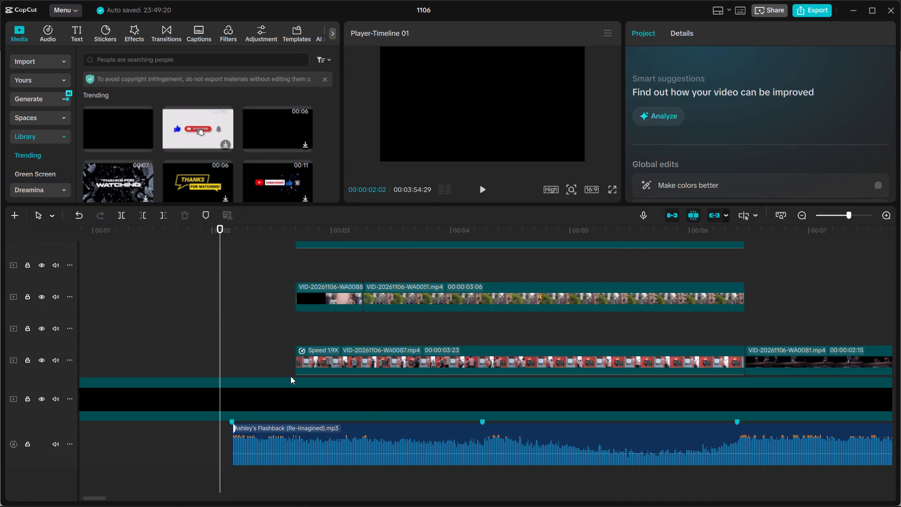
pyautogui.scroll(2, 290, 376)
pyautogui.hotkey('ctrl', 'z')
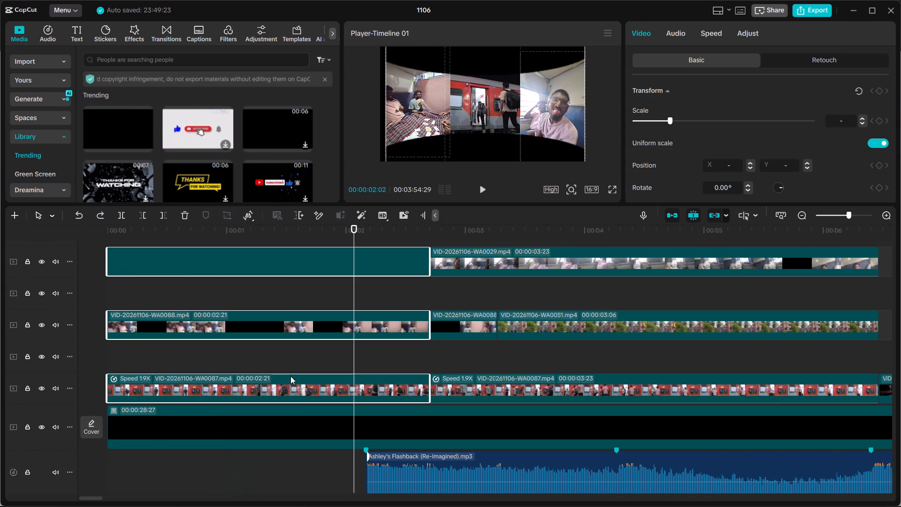
# Undo the 00:00:02:21 split, keeping the audio trim, and split the three opening train clips at the 00:00:02:05 beat marker instead.
pyautogui.moveTo(357, 356); pyautogui.dragTo(362, 357)
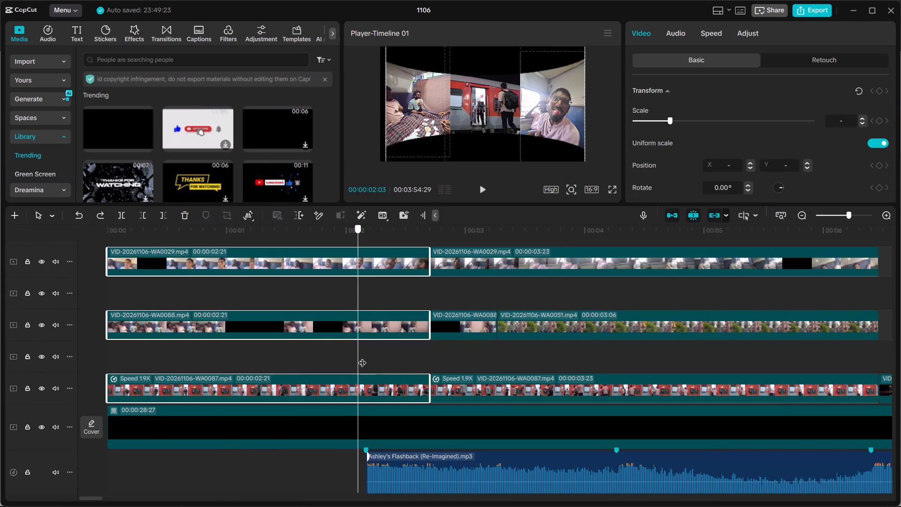
pyautogui.moveTo(362, 357); pyautogui.dragTo(369, 359)
pyautogui.hotkey('ctrl', 'z')
pyautogui.hotkey('ctrl', 'z')
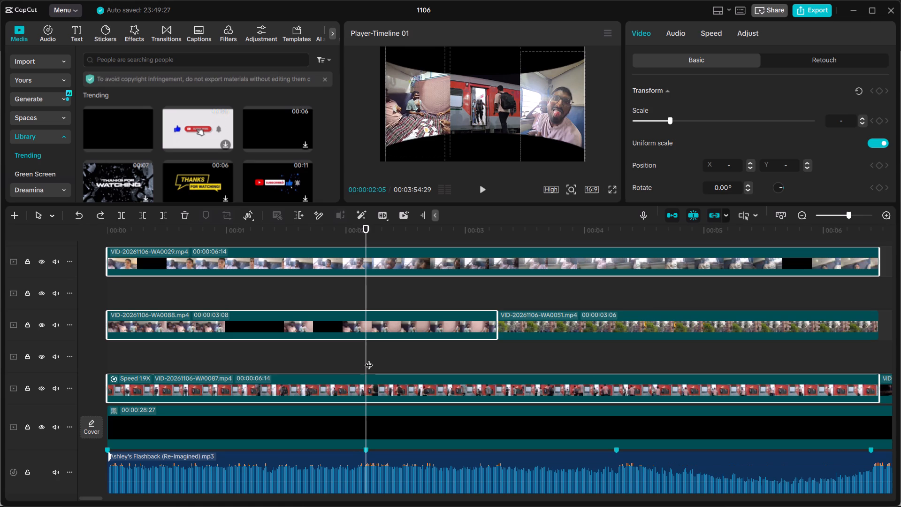
pyautogui.hotkey('ctrl', 'shift', 'z')
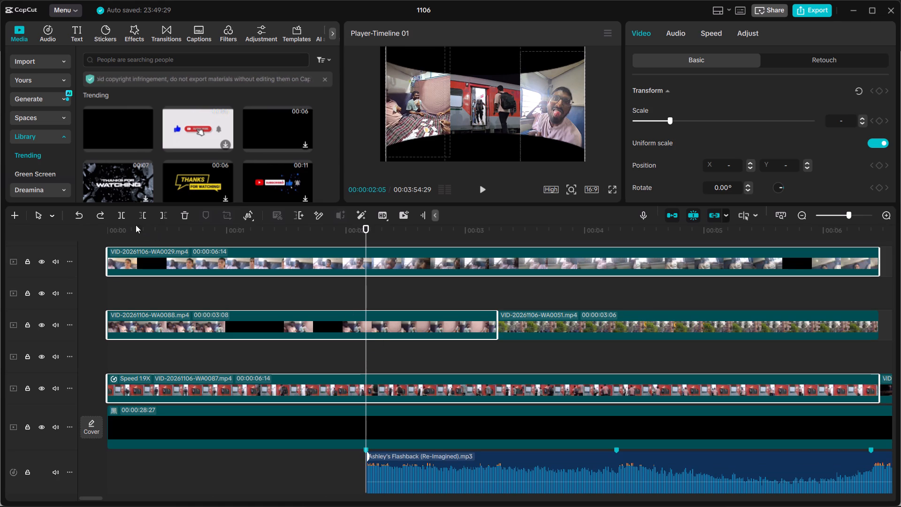
pyautogui.click(122, 216)
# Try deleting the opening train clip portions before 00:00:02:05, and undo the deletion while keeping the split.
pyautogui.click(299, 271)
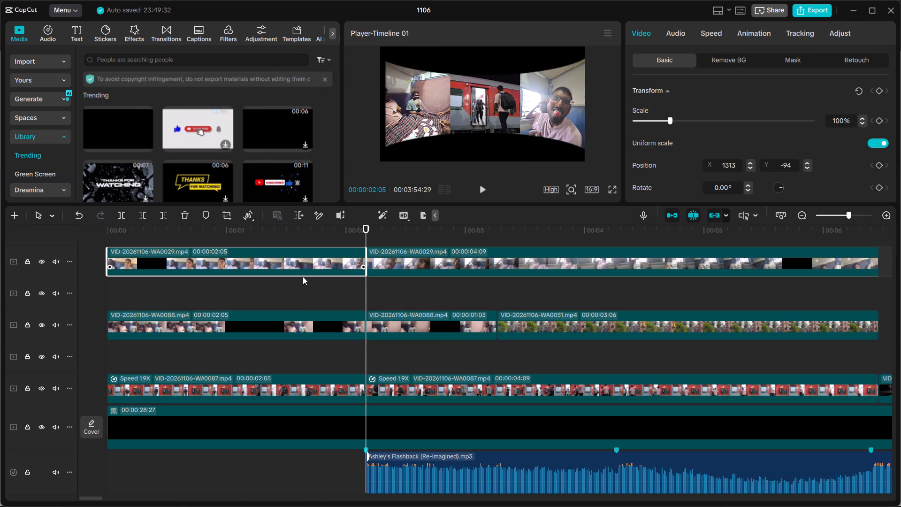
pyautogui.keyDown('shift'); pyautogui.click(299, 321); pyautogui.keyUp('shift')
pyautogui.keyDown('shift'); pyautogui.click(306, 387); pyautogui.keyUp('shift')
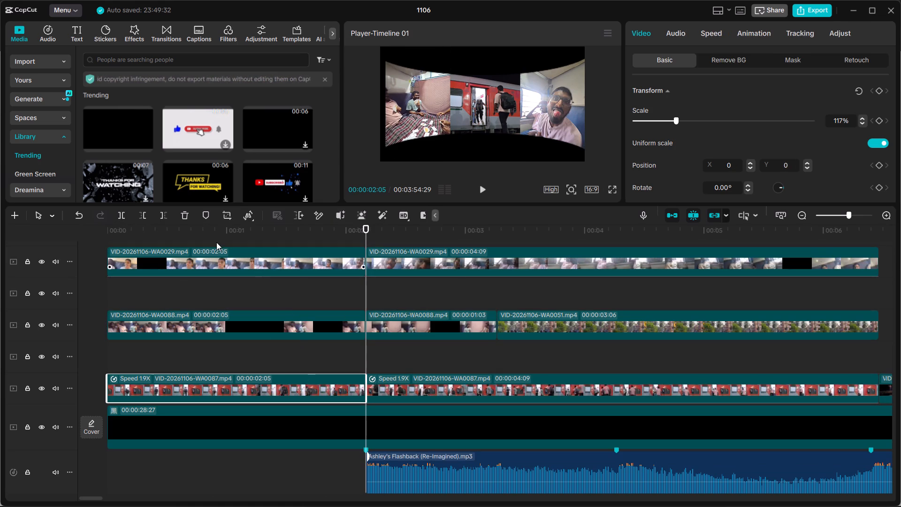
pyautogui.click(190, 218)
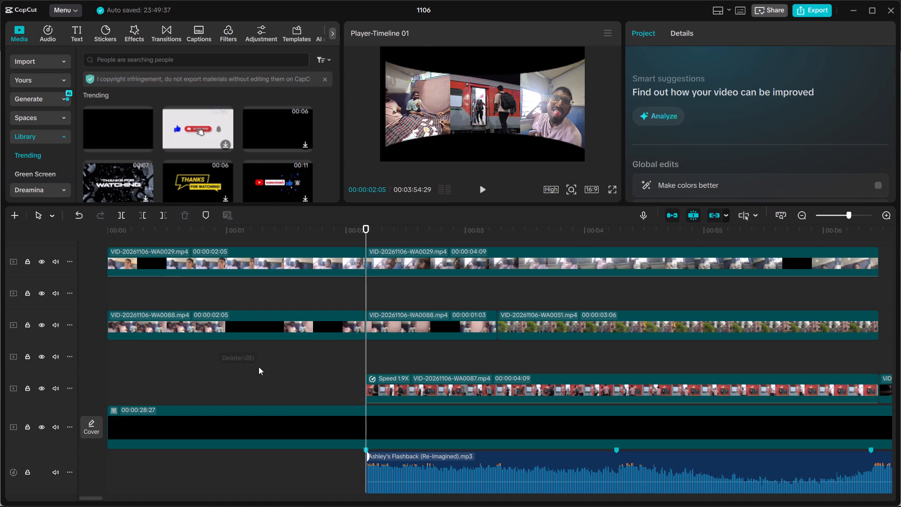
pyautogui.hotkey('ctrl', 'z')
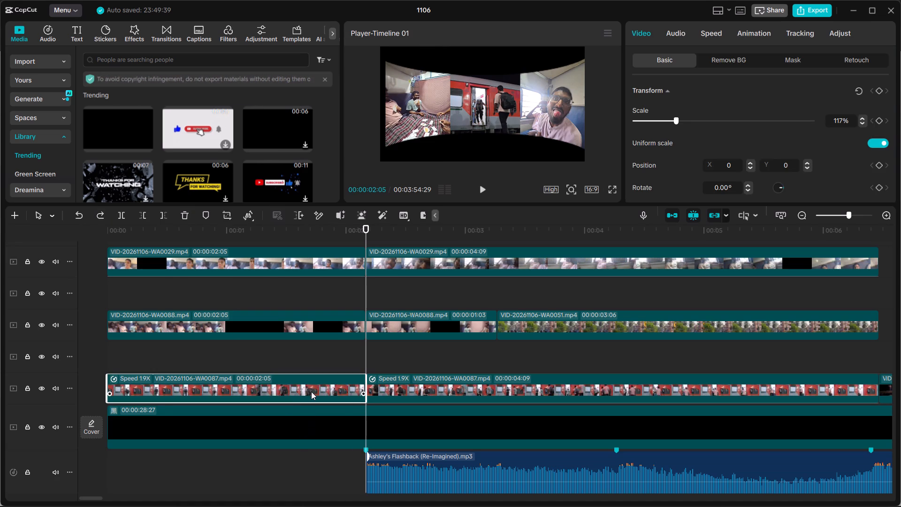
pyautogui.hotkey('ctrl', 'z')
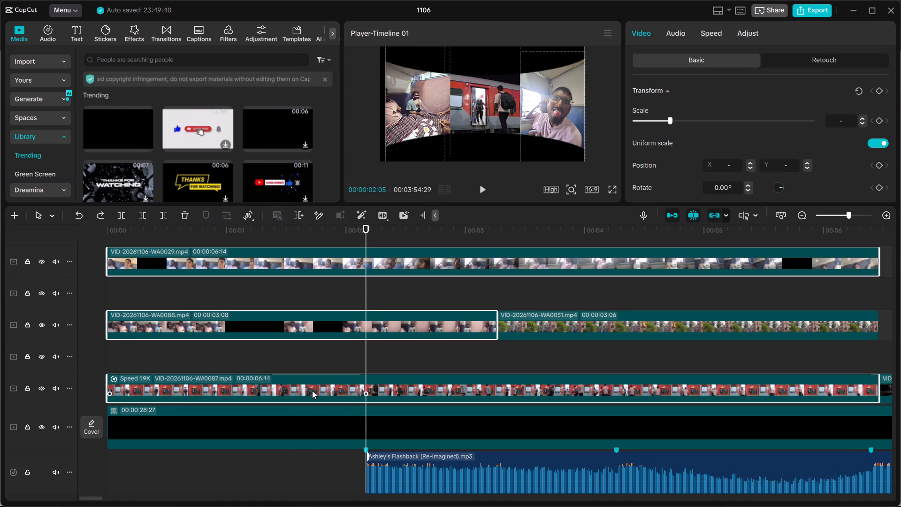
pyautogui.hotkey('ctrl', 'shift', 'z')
# Split the two upper black overlay clips and the main-track black background clip at 00:00:02:05.
pyautogui.click(313, 382)
pyautogui.keyDown('shift'); pyautogui.click(314, 327); pyautogui.keyUp('shift')
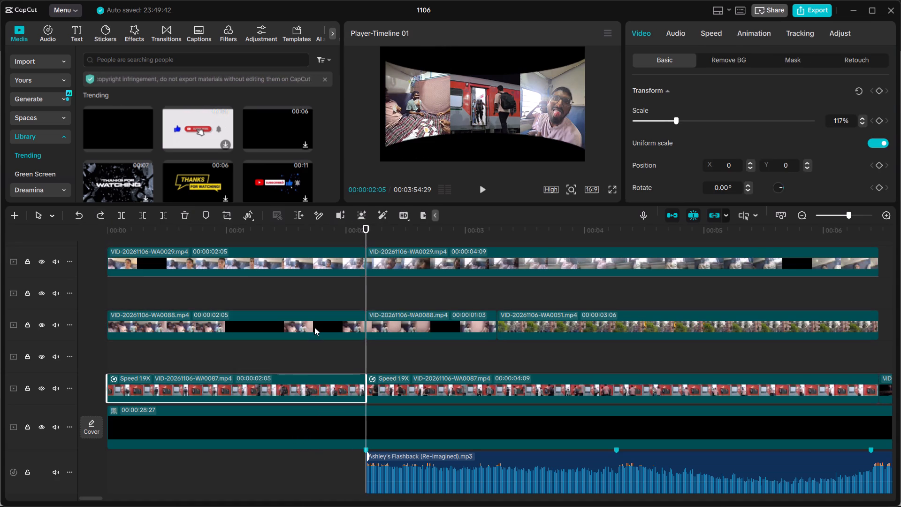
pyautogui.keyDown('ctrl'); pyautogui.click(295, 388); pyautogui.keyUp('ctrl')
pyautogui.keyDown('ctrl'); pyautogui.click(308, 260); pyautogui.keyUp('ctrl')
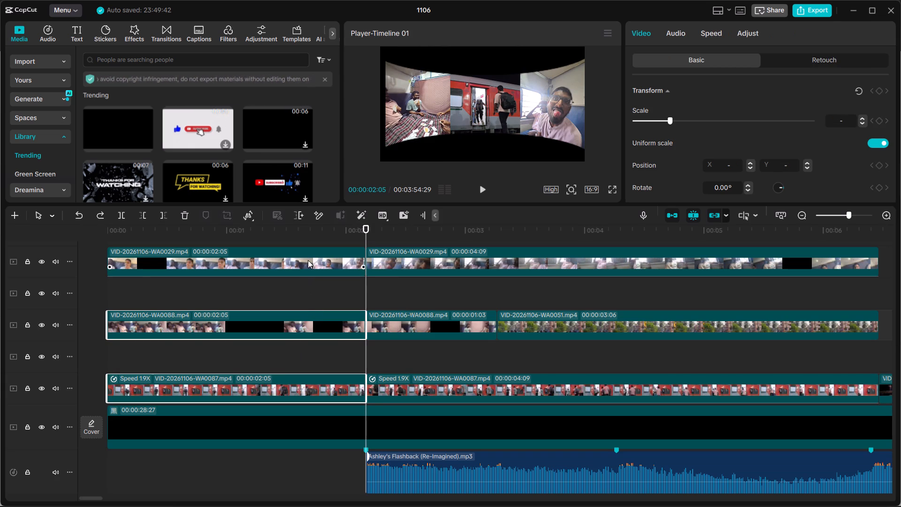
pyautogui.scroll(15, 308, 374)
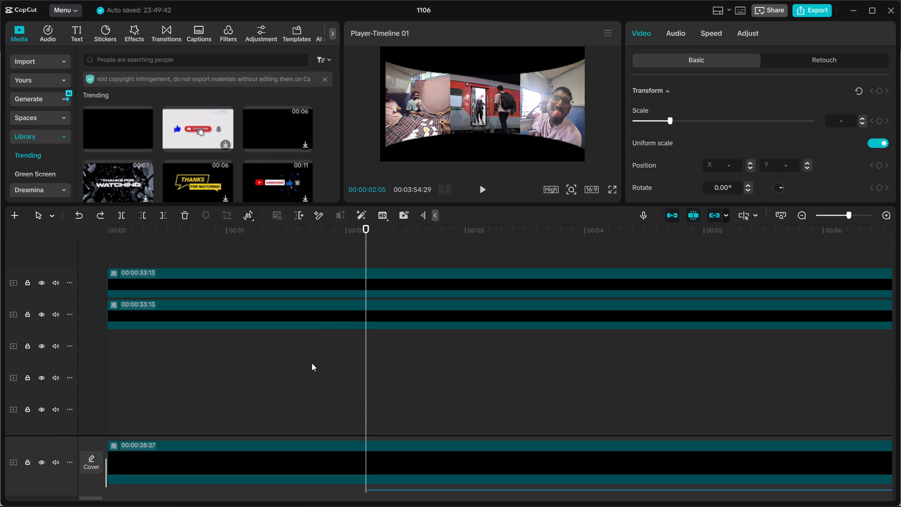
pyautogui.keyDown('ctrl'); pyautogui.scroll(-7, 333, 443); pyautogui.keyUp('ctrl')
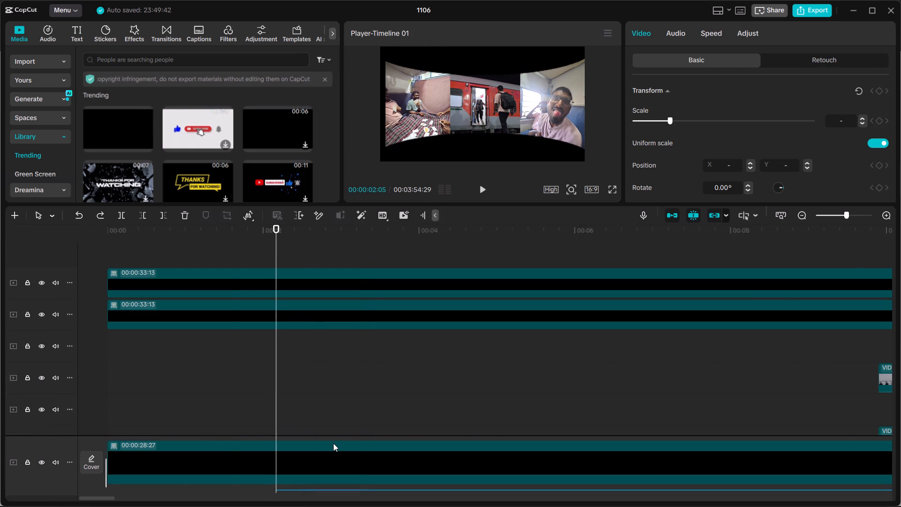
pyautogui.keyDown('ctrl'); pyautogui.scroll(-5, 333, 443); pyautogui.keyUp('ctrl')
pyautogui.scroll(-11, 333, 443)
pyautogui.scroll(1, 333, 443)
pyautogui.scroll(-4, 333, 443)
pyautogui.scroll(1, 333, 443)
pyautogui.scroll(-2, 333, 443)
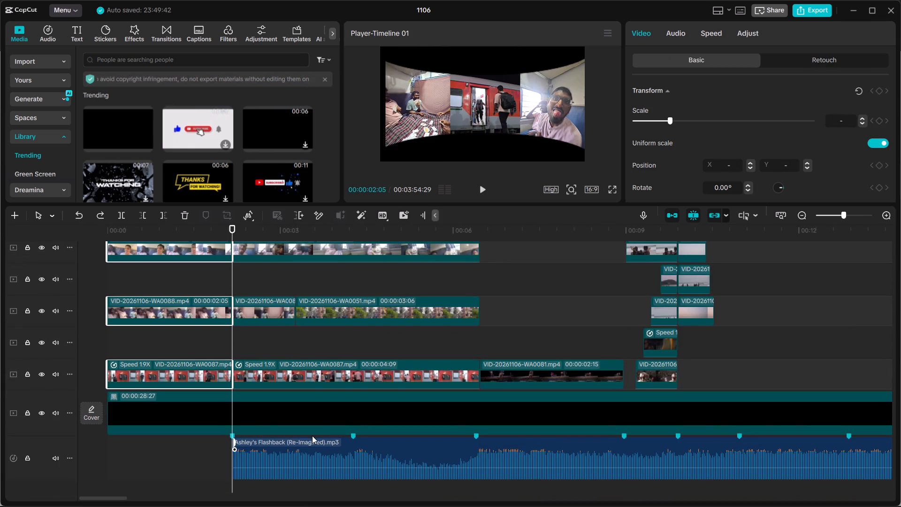
pyautogui.keyDown('ctrl'); pyautogui.click(219, 406); pyautogui.keyUp('ctrl')
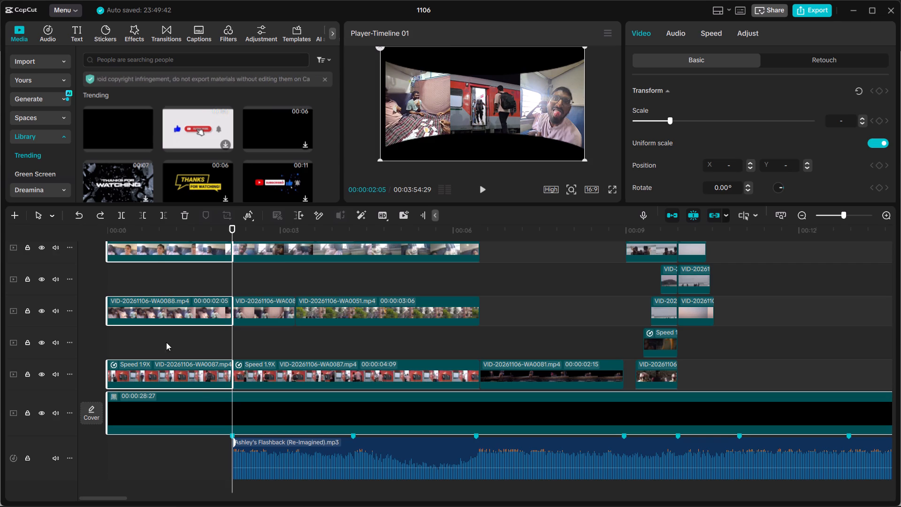
pyautogui.keyDown('ctrl'); pyautogui.scroll(8, 172, 364); pyautogui.keyUp('ctrl')
pyautogui.scroll(6, 230, 330)
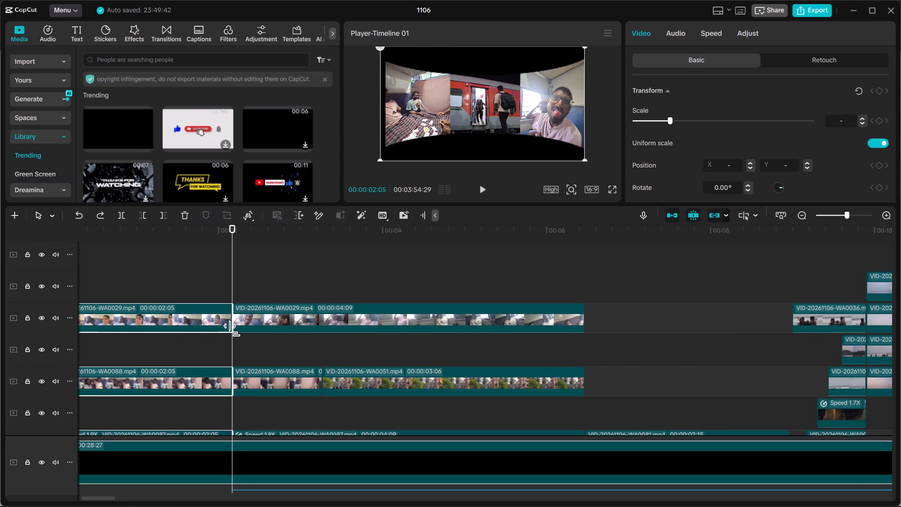
pyautogui.scroll(9, 234, 330)
pyautogui.keyDown('ctrl'); pyautogui.click(237, 298); pyautogui.keyUp('ctrl')
pyautogui.keyDown('ctrl'); pyautogui.click(252, 269); pyautogui.keyUp('ctrl')
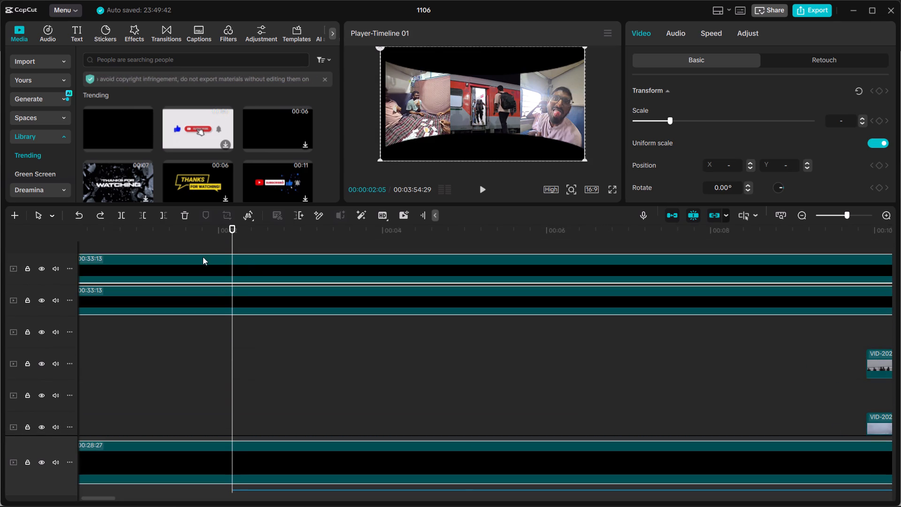
pyautogui.keyDown('ctrl'); pyautogui.click(125, 215); pyautogui.keyUp('ctrl')
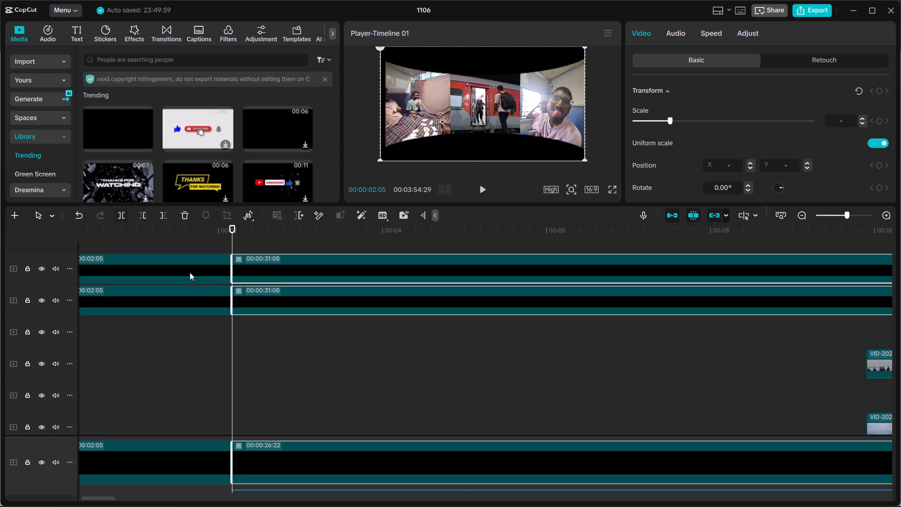
# Delete the portions before 00:00:02:05 of the three train clips, two black overlays and black background.
pyautogui.click(204, 275)
pyautogui.click(199, 315)
pyautogui.keyDown('ctrl'); pyautogui.click(209, 271); pyautogui.keyUp('ctrl')
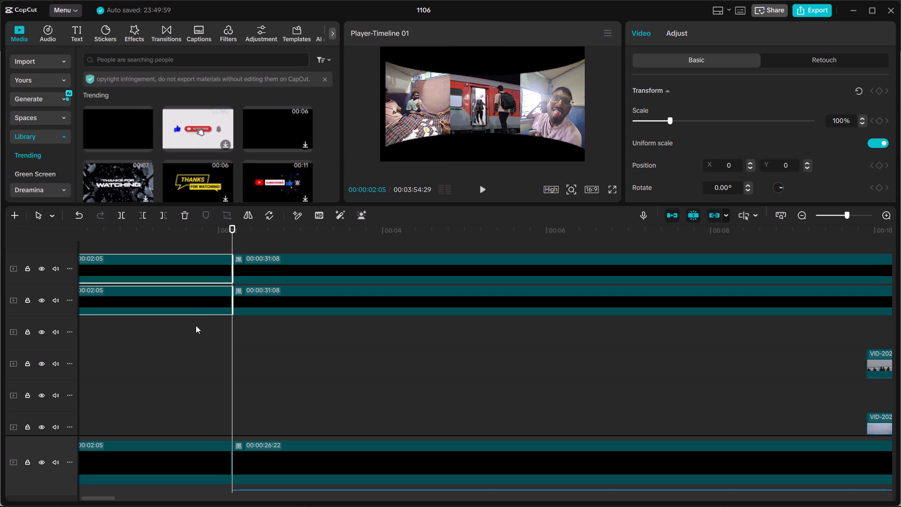
pyautogui.keyDown('ctrl'); pyautogui.scroll(-8, 191, 399); pyautogui.keyUp('ctrl')
pyautogui.scroll(-5, 188, 420)
pyautogui.keyDown('ctrl'); pyautogui.click(192, 395); pyautogui.keyUp('ctrl')
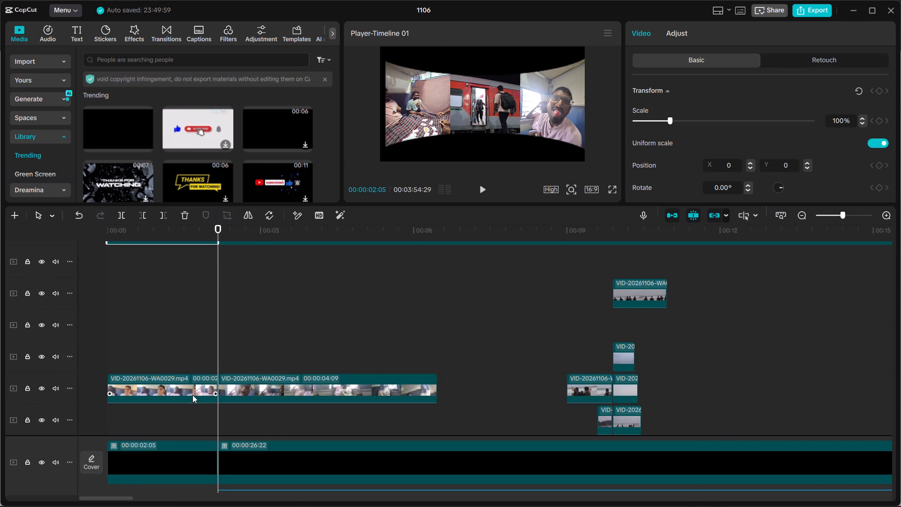
pyautogui.keyDown('ctrl'); pyautogui.scroll(-5, 192, 395); pyautogui.keyUp('ctrl')
pyautogui.scroll(-5, 192, 395)
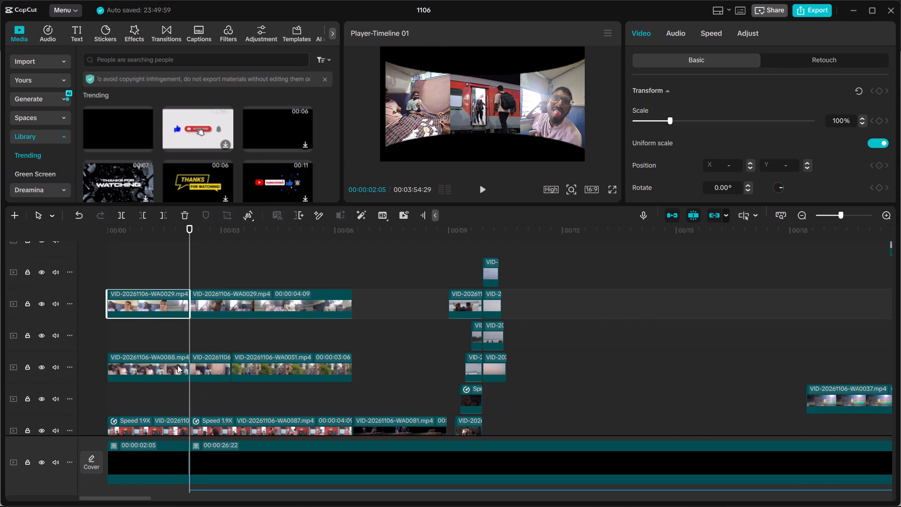
pyautogui.keyDown('ctrl'); pyautogui.click(175, 358); pyautogui.keyUp('ctrl')
pyautogui.keyDown('ctrl'); pyautogui.click(179, 422); pyautogui.keyUp('ctrl')
pyautogui.keyDown('ctrl'); pyautogui.scroll(-6, 183, 412); pyautogui.keyUp('ctrl')
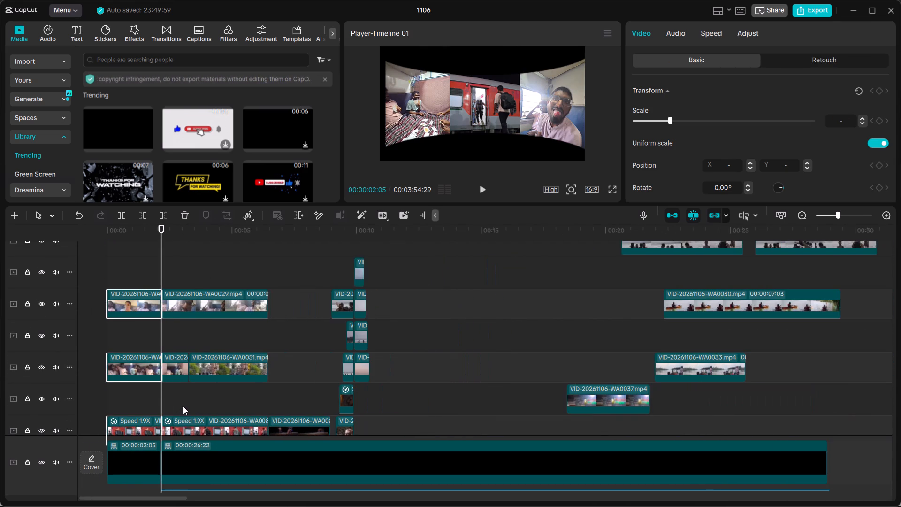
pyautogui.scroll(-5, 183, 406)
pyautogui.keyDown('ctrl'); pyautogui.click(144, 393); pyautogui.keyUp('ctrl')
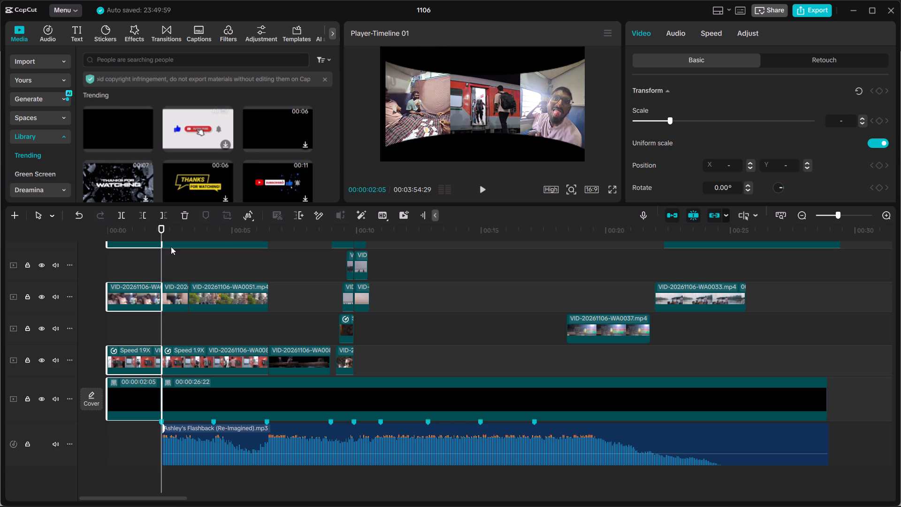
pyautogui.click(181, 216)
# Split the main-track black background clip again at 00:00:02:05 and delete the portion before the split.
pyautogui.scroll(2, 139, 386)
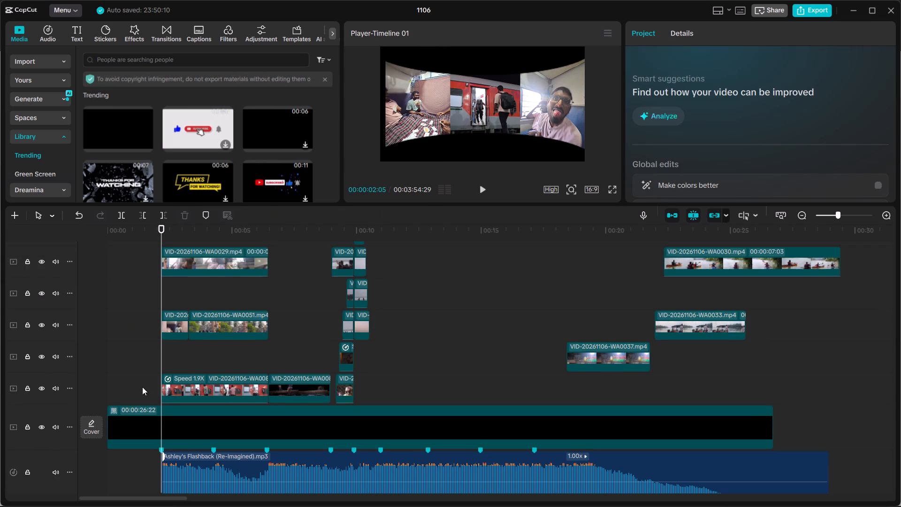
pyautogui.scroll(15, 145, 396)
pyautogui.scroll(-4, 141, 418)
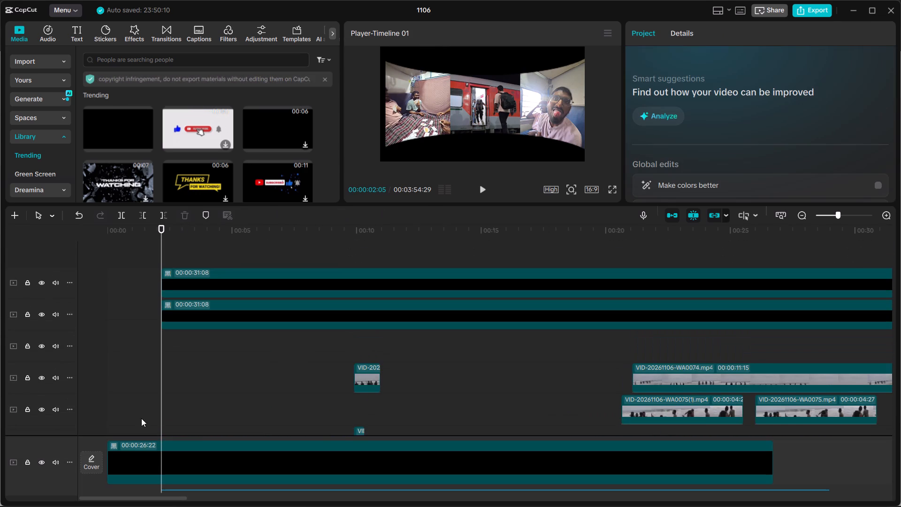
pyautogui.scroll(-1, 141, 418)
pyautogui.click(128, 463)
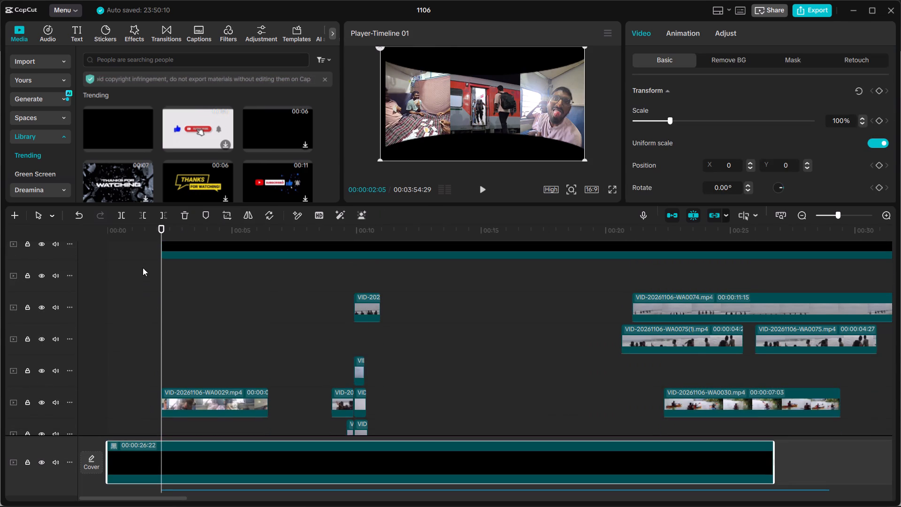
pyautogui.click(123, 214)
pyautogui.click(140, 458)
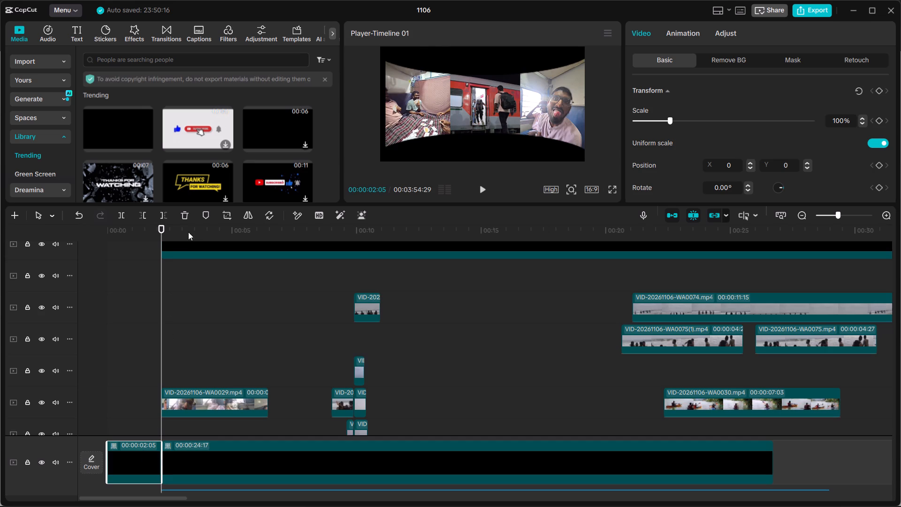
pyautogui.click(186, 216)
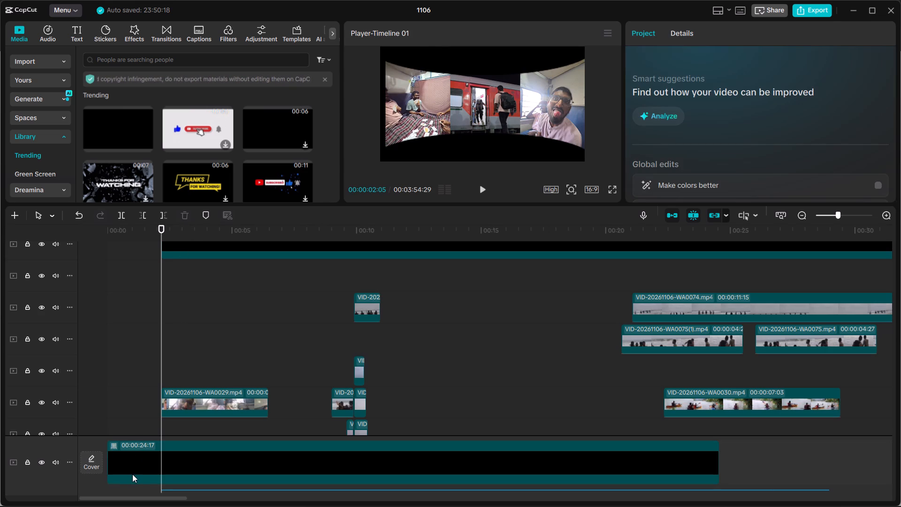
# Move the Ashley's Flashback (Re-Imagined).mp3 music clip to the start of the timeline.
pyautogui.scroll(-1, 139, 455)
pyautogui.scroll(7, 139, 455)
pyautogui.scroll(-10, 139, 455)
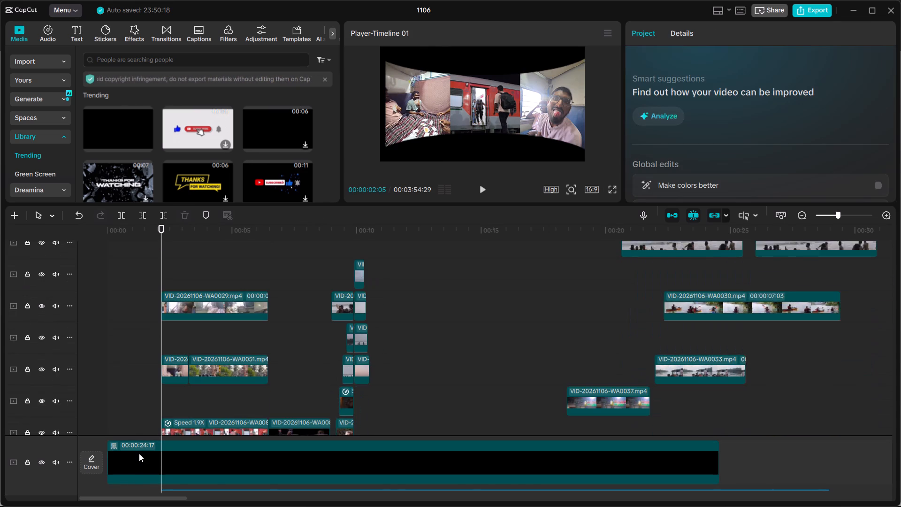
pyautogui.scroll(-4, 139, 453)
pyautogui.scroll(1, 139, 453)
pyautogui.scroll(-5, 139, 453)
pyautogui.click(220, 446)
pyautogui.moveTo(224, 444); pyautogui.dragTo(176, 441)
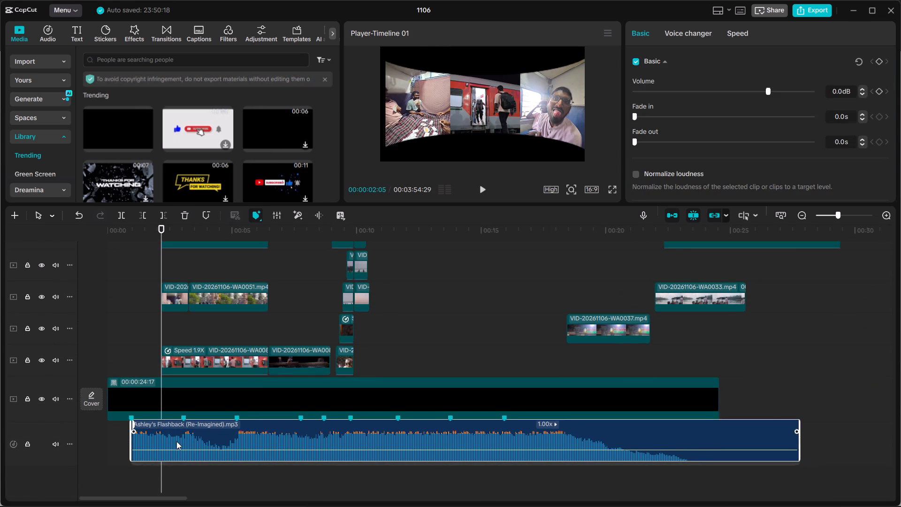
pyautogui.moveTo(176, 441); pyautogui.dragTo(161, 444)
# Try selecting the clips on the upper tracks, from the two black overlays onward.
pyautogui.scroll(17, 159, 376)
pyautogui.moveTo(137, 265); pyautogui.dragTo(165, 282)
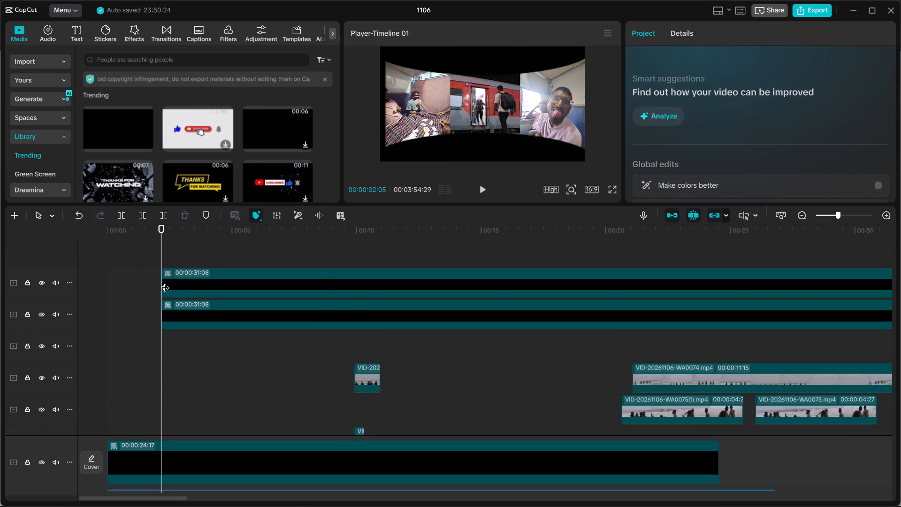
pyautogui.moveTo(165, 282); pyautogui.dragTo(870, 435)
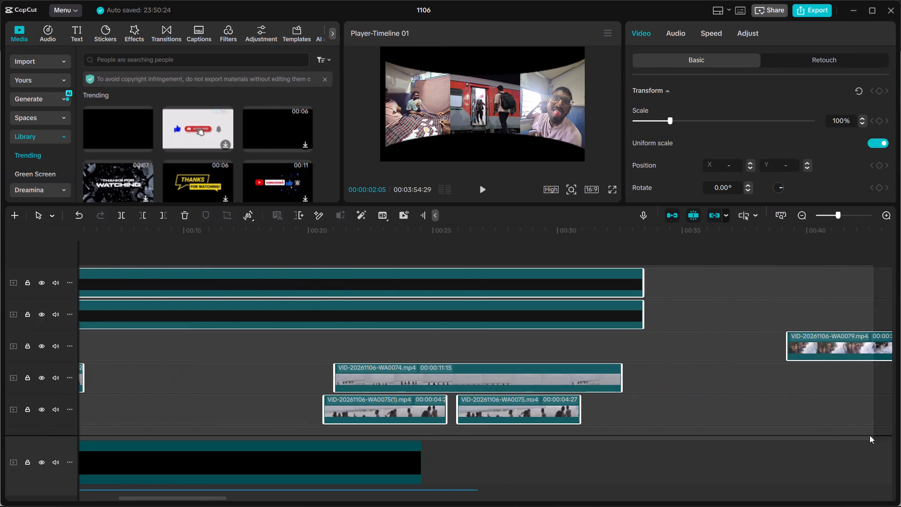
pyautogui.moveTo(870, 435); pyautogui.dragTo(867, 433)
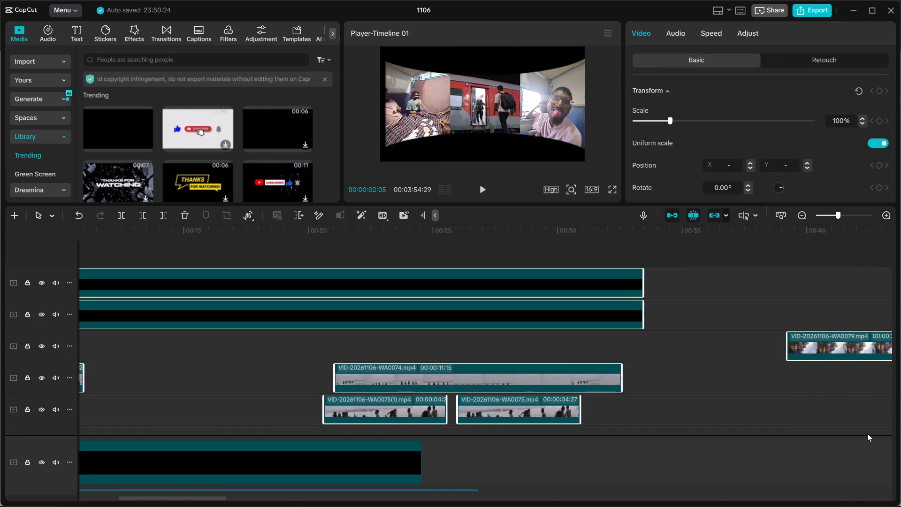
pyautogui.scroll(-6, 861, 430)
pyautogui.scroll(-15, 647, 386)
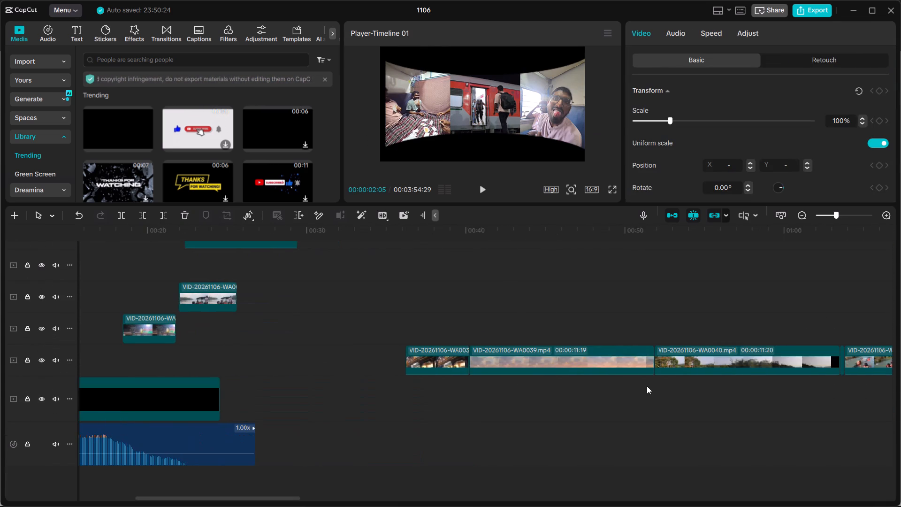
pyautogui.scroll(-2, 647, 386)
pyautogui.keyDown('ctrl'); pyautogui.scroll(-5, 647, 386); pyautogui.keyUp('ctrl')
# Enlarge the timeline area's height to show more of the stacked tracks.
pyautogui.moveTo(550, 202); pyautogui.dragTo(548, 194)
pyautogui.moveTo(551, 205); pyautogui.dragTo(590, 23)
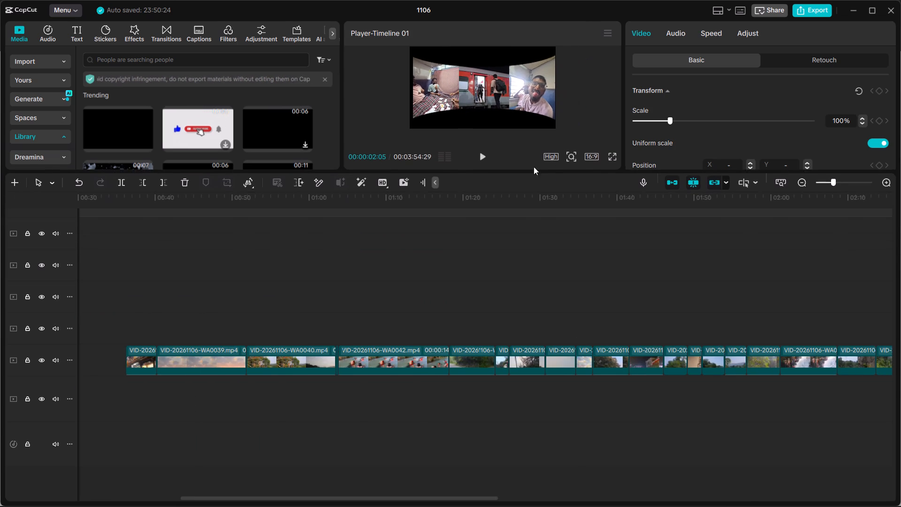
# Select the edited section's clips on all video tracks, including black overlays and background, leaving out the unused clip row and the music.
pyautogui.scroll(-5, 300, 399)
pyautogui.keyDown('ctrl'); pyautogui.scroll(-2, 300, 399); pyautogui.keyUp('ctrl')
pyautogui.keyDown('ctrl'); pyautogui.scroll(1, 300, 399); pyautogui.keyUp('ctrl')
pyautogui.keyDown('ctrl'); pyautogui.scroll(-16, 300, 399); pyautogui.keyUp('ctrl')
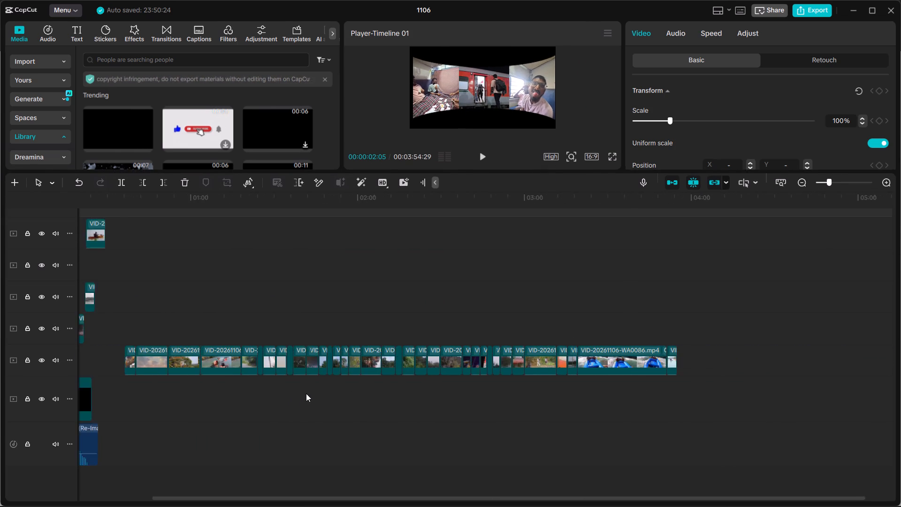
pyautogui.keyDown('ctrl'); pyautogui.scroll(-6, 306, 393); pyautogui.keyUp('ctrl')
pyautogui.moveTo(99, 214); pyautogui.dragTo(106, 215)
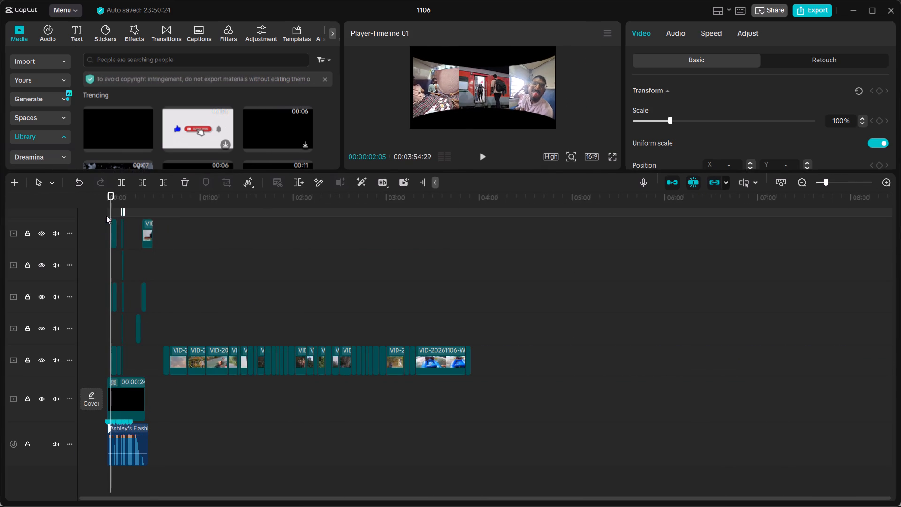
pyautogui.moveTo(106, 215); pyautogui.dragTo(147, 399)
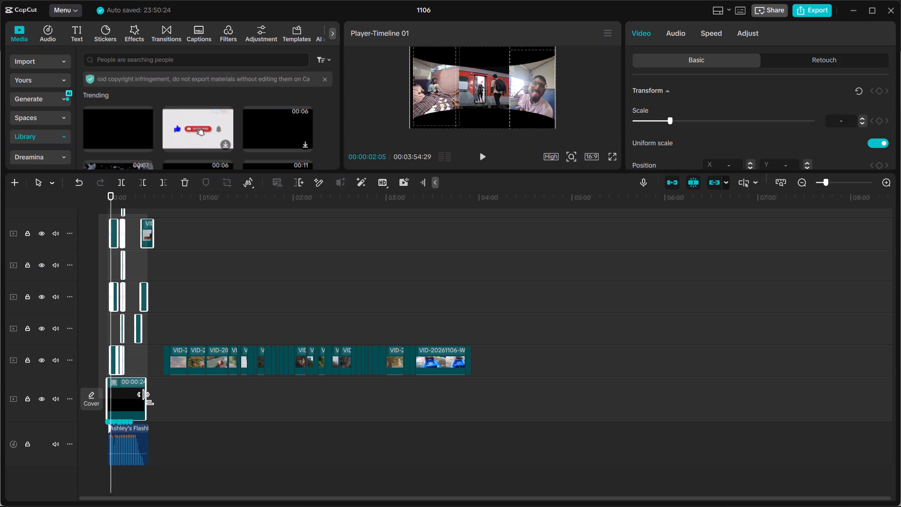
pyautogui.moveTo(147, 399); pyautogui.dragTo(152, 396)
pyautogui.scroll(12, 150, 393)
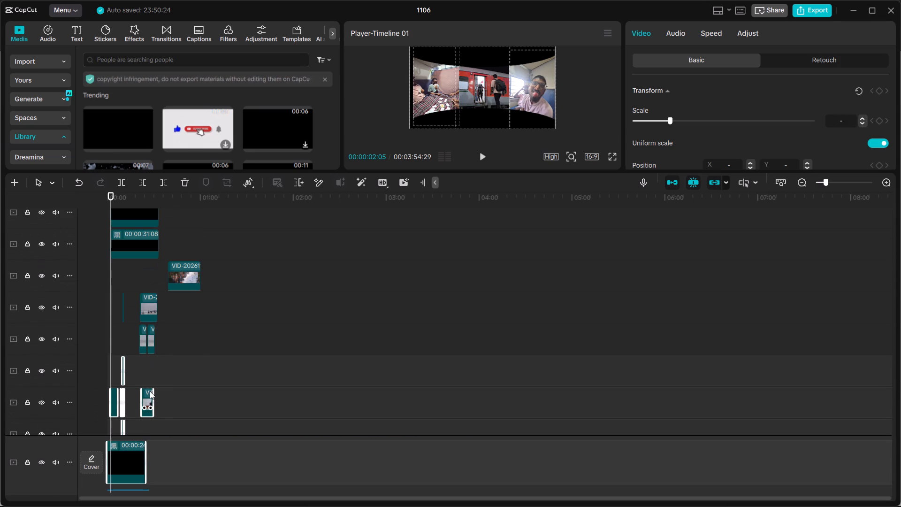
pyautogui.keyDown('ctrl'); pyautogui.moveTo(194, 341); pyautogui.dragTo(91, 195); pyautogui.keyUp('ctrl')
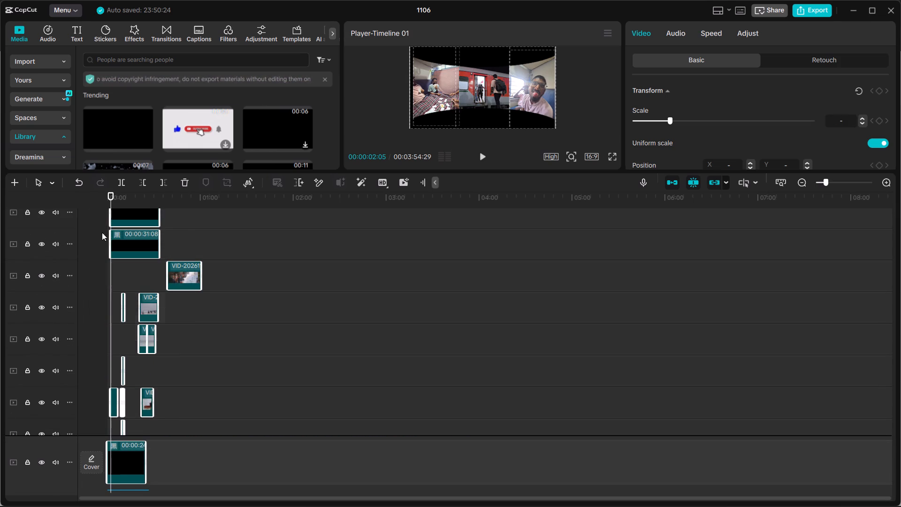
pyautogui.keyDown('ctrl'); pyautogui.scroll(5, 145, 316); pyautogui.keyUp('ctrl')
pyautogui.scroll(5, 146, 338)
pyautogui.scroll(-10, 155, 344)
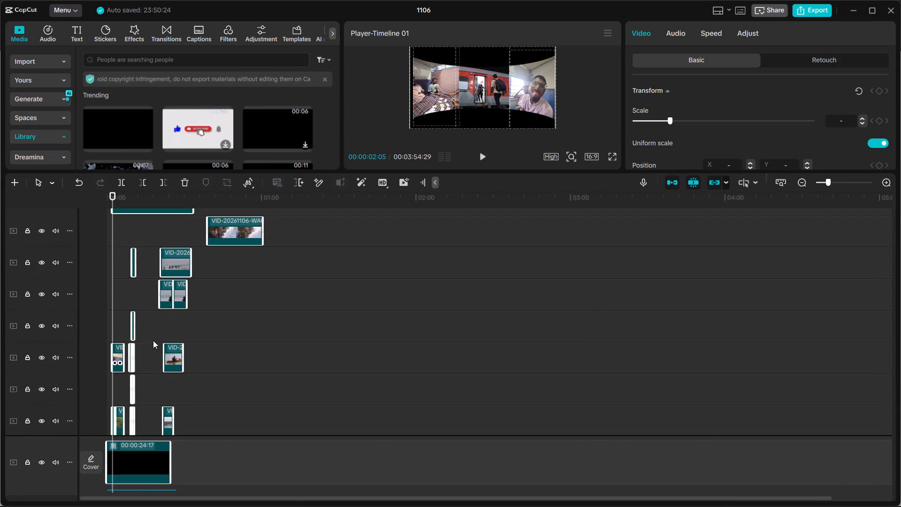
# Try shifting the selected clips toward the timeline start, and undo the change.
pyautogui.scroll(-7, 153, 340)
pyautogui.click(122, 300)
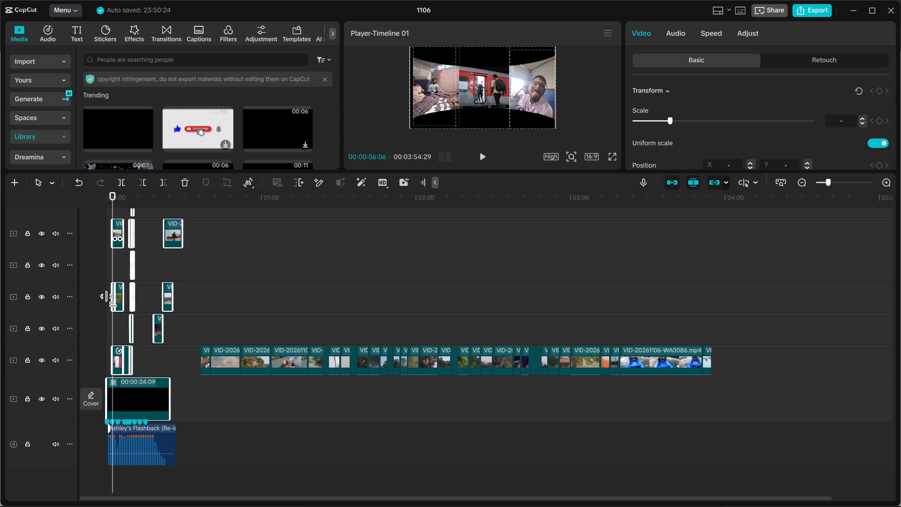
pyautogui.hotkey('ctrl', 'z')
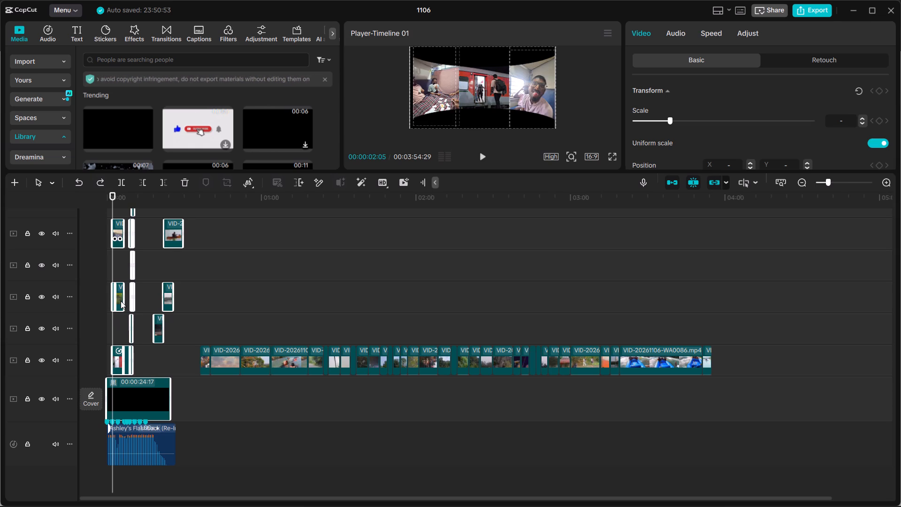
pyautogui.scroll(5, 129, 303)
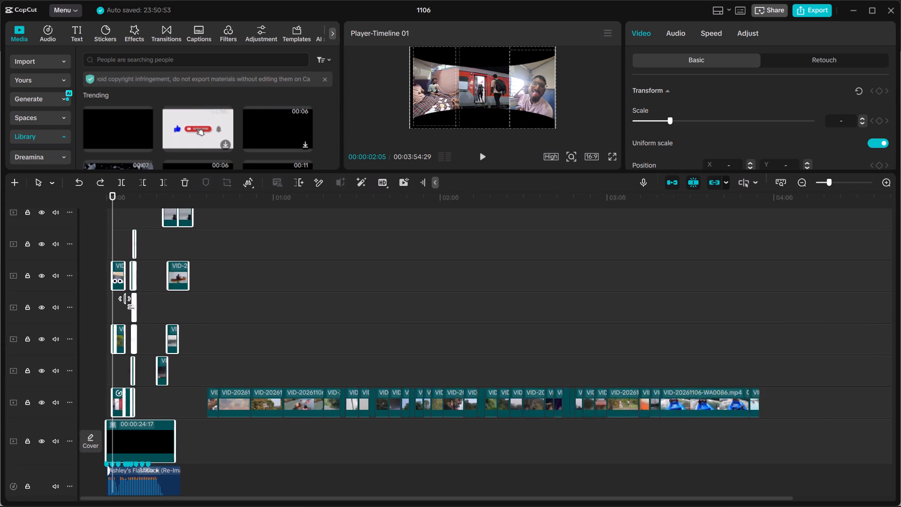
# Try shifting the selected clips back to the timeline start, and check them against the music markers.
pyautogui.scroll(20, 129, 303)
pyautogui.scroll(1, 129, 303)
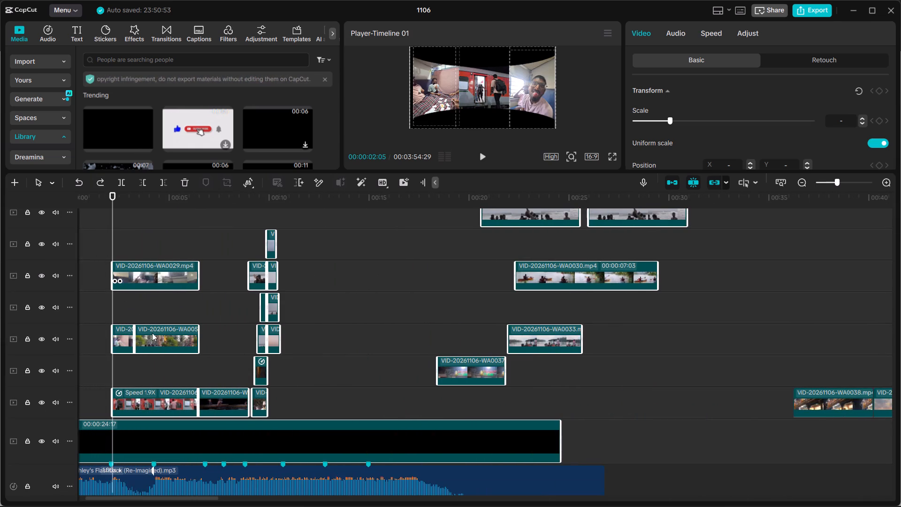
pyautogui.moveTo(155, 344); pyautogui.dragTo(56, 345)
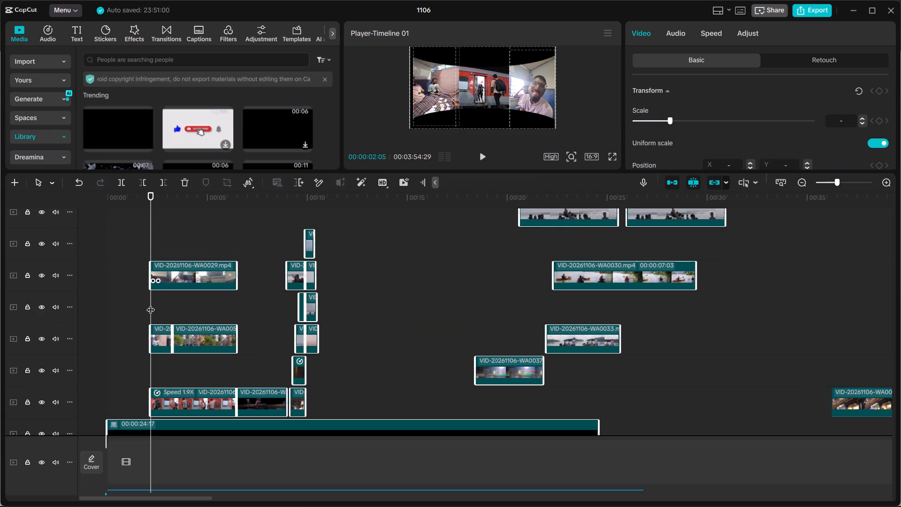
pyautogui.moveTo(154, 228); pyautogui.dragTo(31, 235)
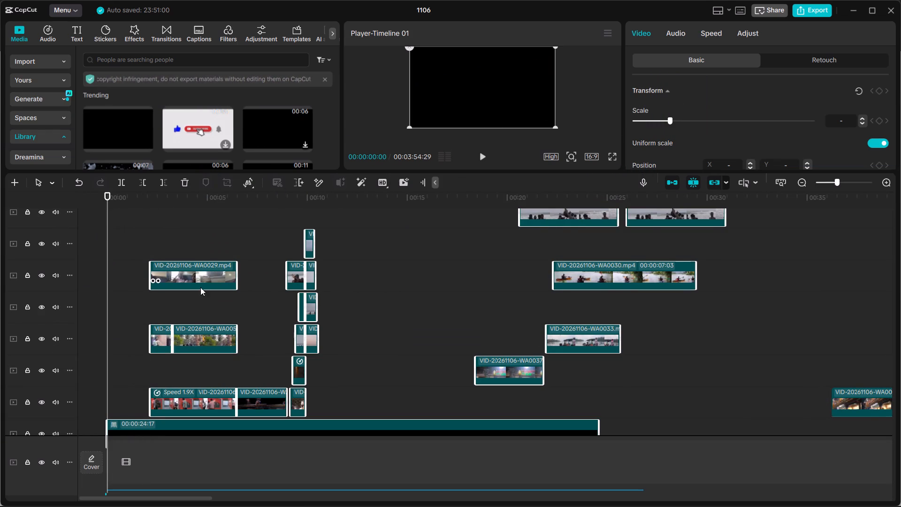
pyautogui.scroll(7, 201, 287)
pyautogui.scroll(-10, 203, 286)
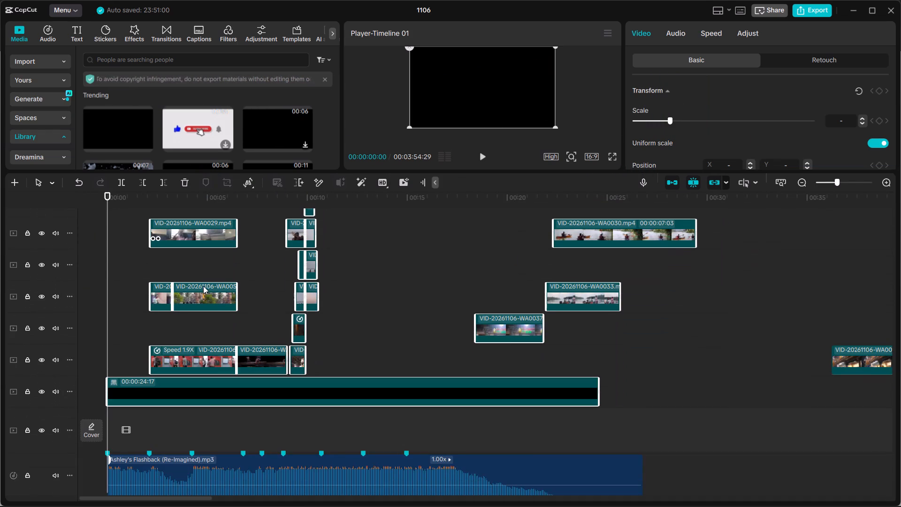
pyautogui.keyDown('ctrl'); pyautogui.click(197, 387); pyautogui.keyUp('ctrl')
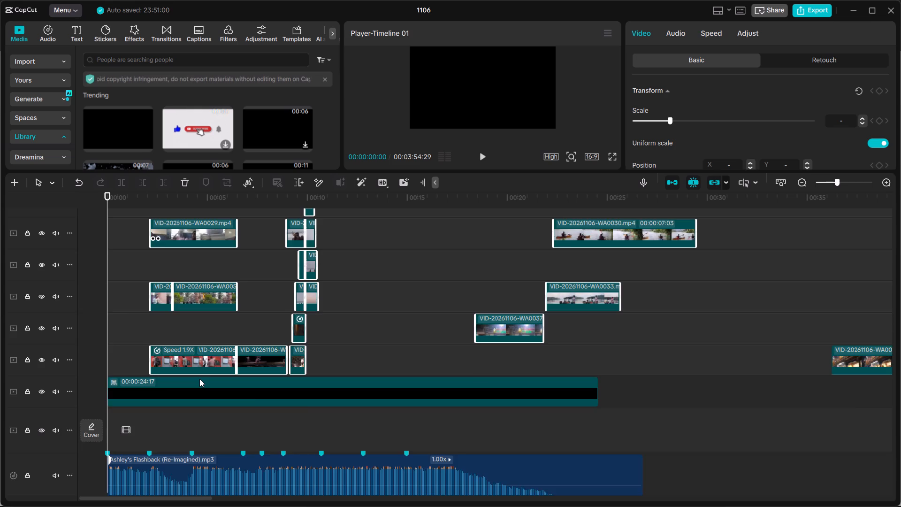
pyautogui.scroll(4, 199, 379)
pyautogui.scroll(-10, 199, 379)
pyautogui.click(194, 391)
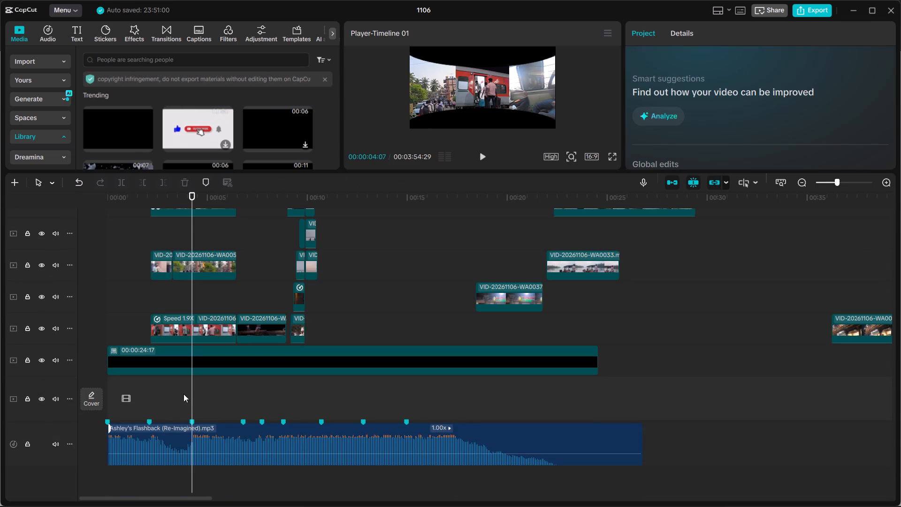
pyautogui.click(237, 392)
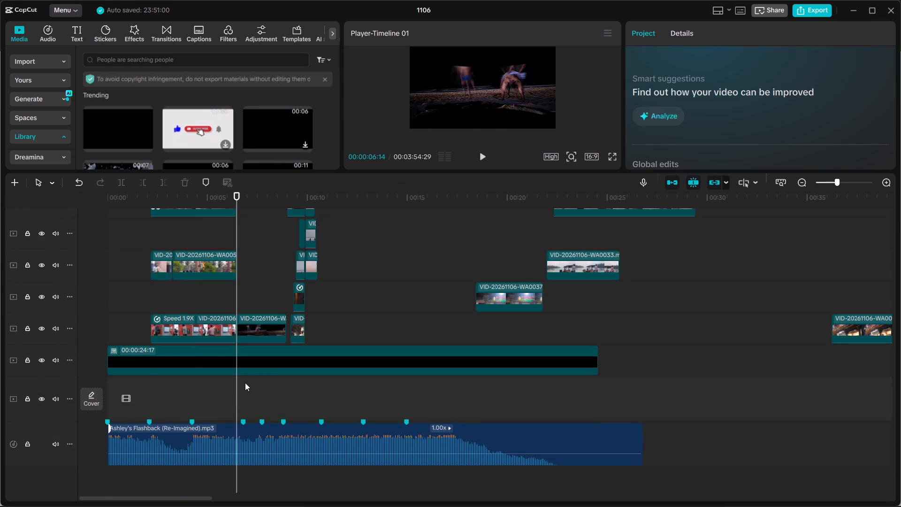
# Undo the opening cuts and clip shifts back to the uncut 28:27 background and opening clips starting at zero, keeping the short beach clips' trims.
pyautogui.hotkey('ctrl', 'z')
pyautogui.hotkey('ctrl', 'shift', 'z')
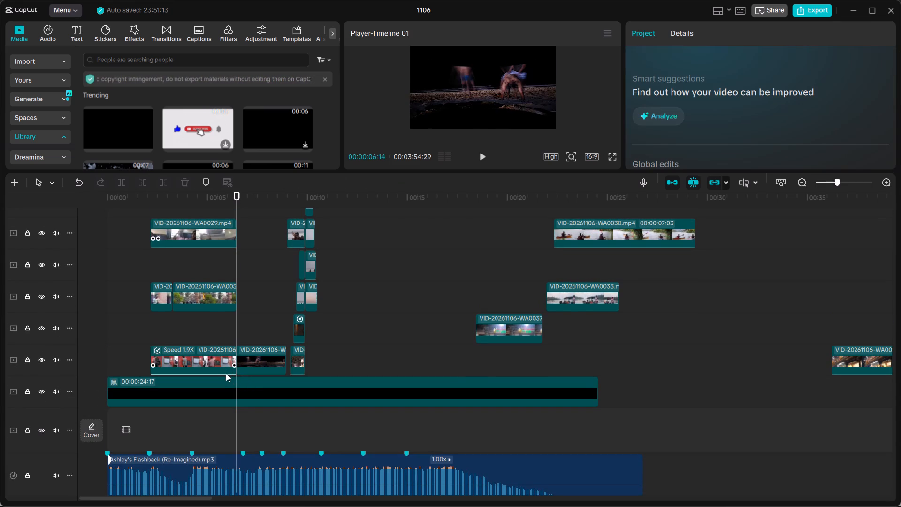
pyautogui.hotkey('ctrl', 'shift', 'z')
pyautogui.hotkey('ctrl', 'z')
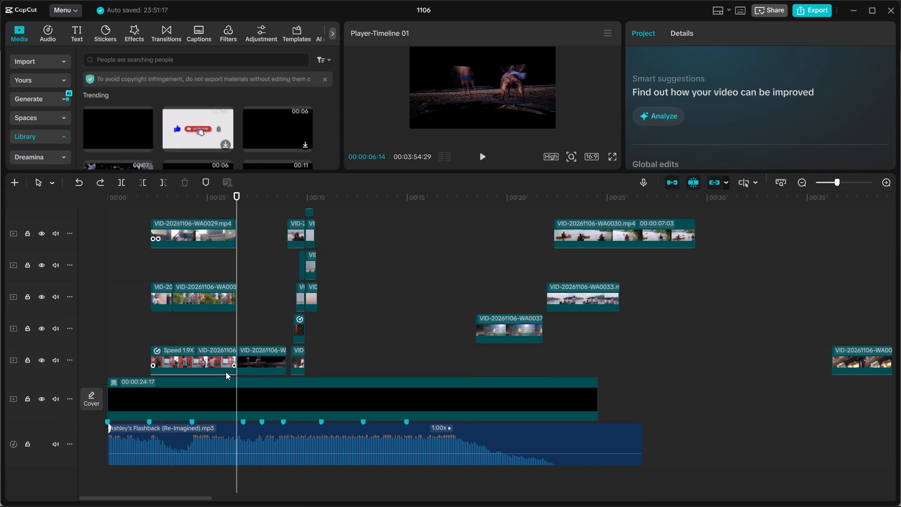
pyautogui.hotkey('ctrl', 'z')
pyautogui.hotkey('ctrl', 'z')
pyautogui.hotkey('ctrl', 'z')
pyautogui.hotkey('ctrl', 'z')
pyautogui.hotkey('ctrl', 'z')
pyautogui.hotkey('ctrl', 'z')
pyautogui.hotkey('ctrl', 'z')
pyautogui.hotkey('ctrl', 'z')
pyautogui.hotkey('ctrl', 'z')
pyautogui.hotkey('ctrl', 'z')
pyautogui.hotkey('ctrl', 'z')
pyautogui.hotkey('ctrl', 'z')
pyautogui.hotkey('ctrl', 'z')
pyautogui.hotkey('ctrl', 'z')
pyautogui.hotkey('ctrl', 'z')
pyautogui.hotkey('ctrl', 'z')
pyautogui.hotkey('ctrl', 'z')
pyautogui.hotkey('ctrl', 'z')
pyautogui.hotkey('ctrl', 'z')
pyautogui.hotkey('ctrl', 'z')
pyautogui.hotkey('ctrl', 'z')
pyautogui.hotkey('ctrl', 'z')
pyautogui.hotkey('ctrl', 'z')
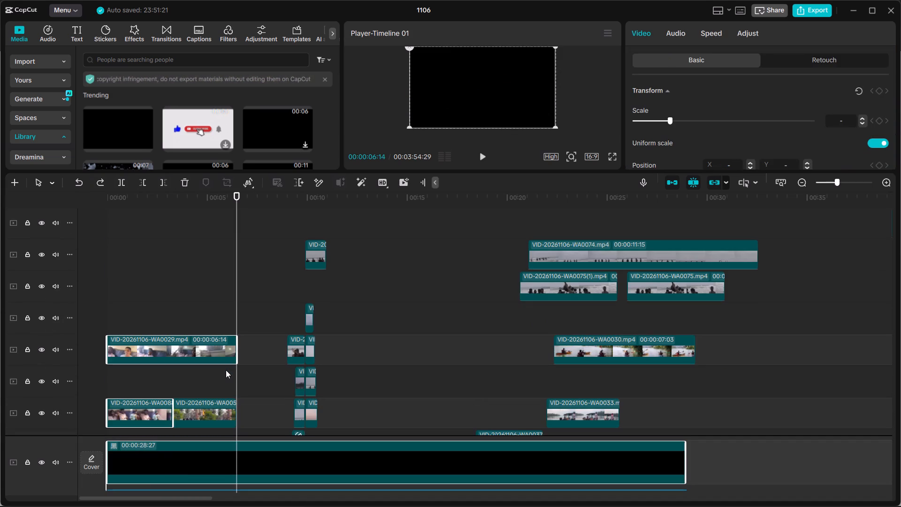
pyautogui.hotkey('ctrl', 'z')
pyautogui.hotkey('ctrl', 'z')
pyautogui.hotkey('ctrl', 'z')
pyautogui.hotkey('ctrl', 'z')
pyautogui.hotkey('ctrl', 'z')
pyautogui.hotkey('ctrl', 'z')
pyautogui.hotkey('ctrl', 'z')
pyautogui.hotkey('ctrl', 'z')
pyautogui.hotkey('ctrl', 'z')
pyautogui.hotkey('ctrl', 'shift', 'z')
pyautogui.hotkey('ctrl', 'shift', 'z')
pyautogui.hotkey('ctrl', 'shift', 'z')
pyautogui.hotkey('ctrl', 'shift', 'z')
pyautogui.hotkey('ctrl', 'shift', 'z')
pyautogui.hotkey('ctrl', 'shift', 'z')
pyautogui.hotkey('ctrl', 'shift', 'z')
pyautogui.hotkey('ctrl', 'shift', 'z')
pyautogui.hotkey('ctrl', 'shift', 'z')
pyautogui.hotkey('ctrl', 'shift', 'z')
pyautogui.hotkey('ctrl', 'shift', 'z')
pyautogui.hotkey('ctrl', 'shift', 'z')
pyautogui.hotkey('ctrl', 'shift', 'z')
pyautogui.hotkey('ctrl', 'shift', 'z')
pyautogui.hotkey('ctrl', 'shift', 'z')
pyautogui.hotkey('ctrl', 'shift', 'z')
pyautogui.hotkey('ctrl', 'shift', 'z')
pyautogui.hotkey('ctrl', 'shift', 'z')
pyautogui.hotkey('ctrl', 'shift', 'z')
pyautogui.hotkey('ctrl', 'shift', 'z')
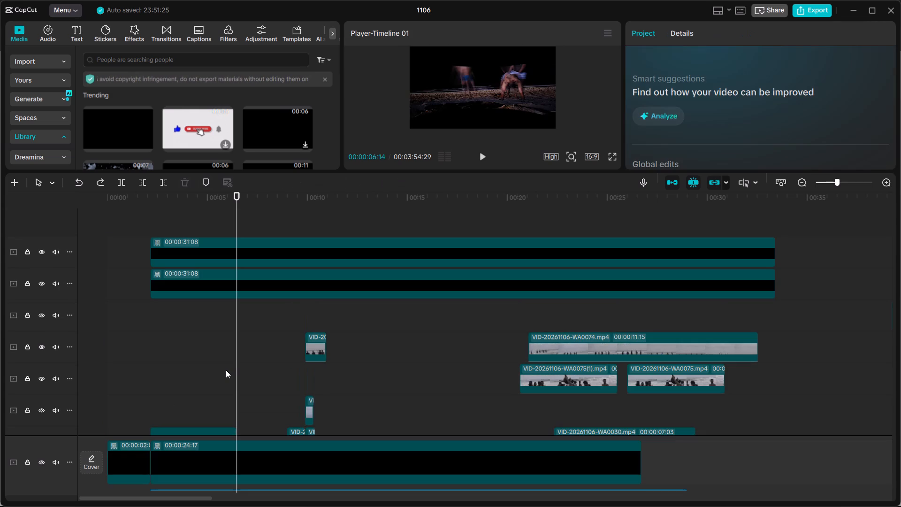
pyautogui.hotkey('ctrl', 'z')
pyautogui.hotkey('ctrl', 'z')
pyautogui.hotkey('ctrl', 'z')
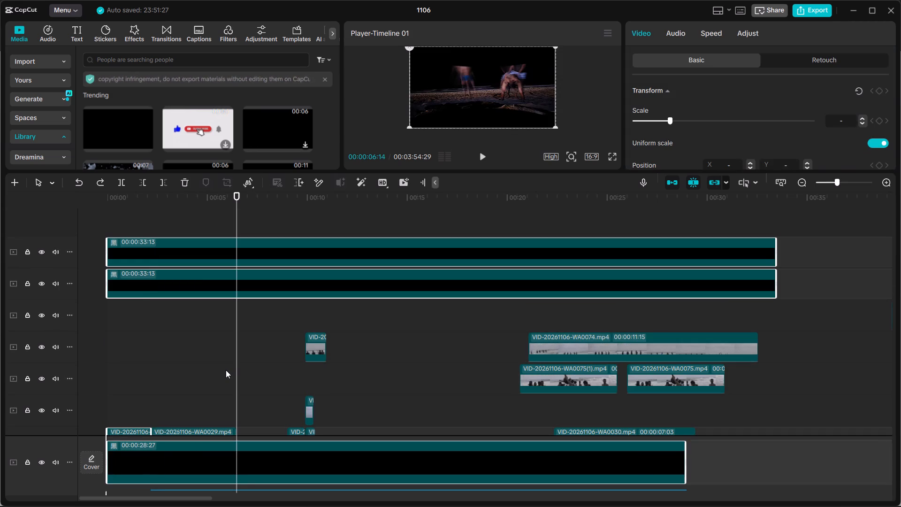
pyautogui.hotkey('ctrl', 'z')
pyautogui.hotkey('ctrl', 'z')
pyautogui.hotkey('ctrl', 'z')
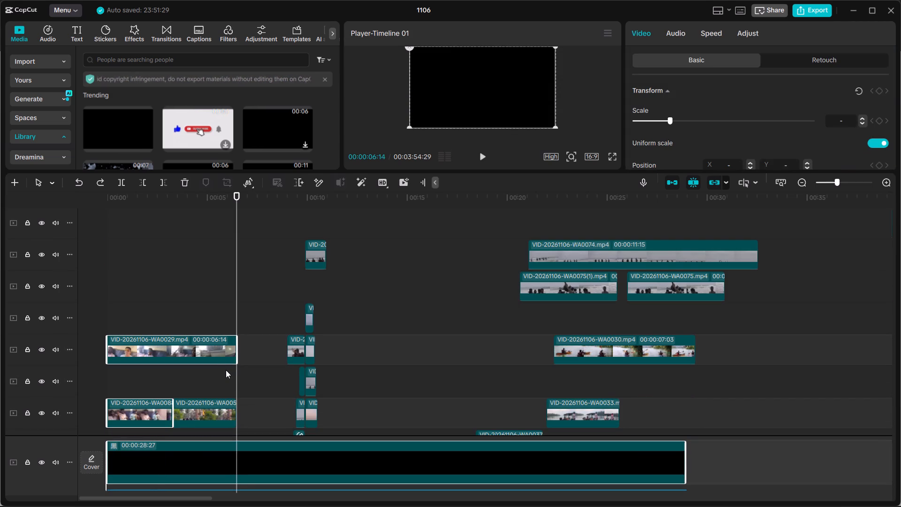
pyautogui.hotkey('ctrl', 'z')
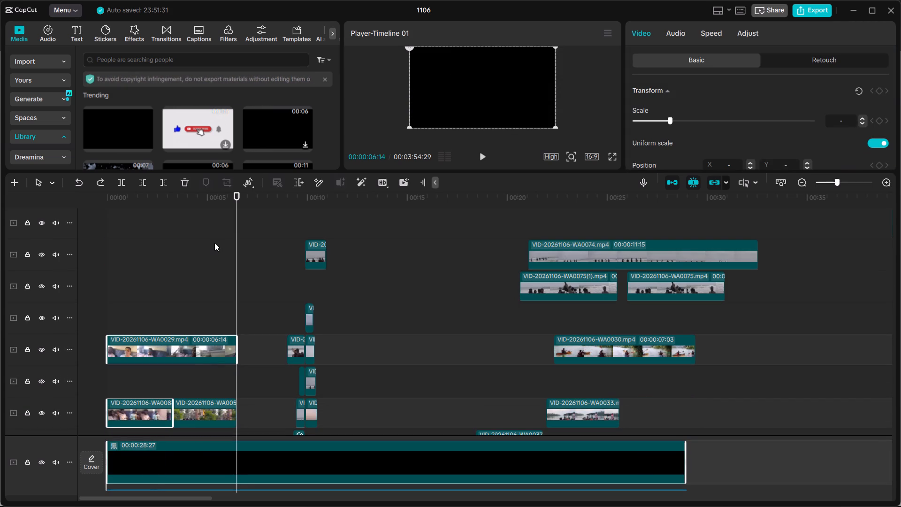
pyautogui.hotkey('ctrl', 'z')
pyautogui.hotkey('ctrl', 'z')
pyautogui.hotkey('ctrl', 'z')
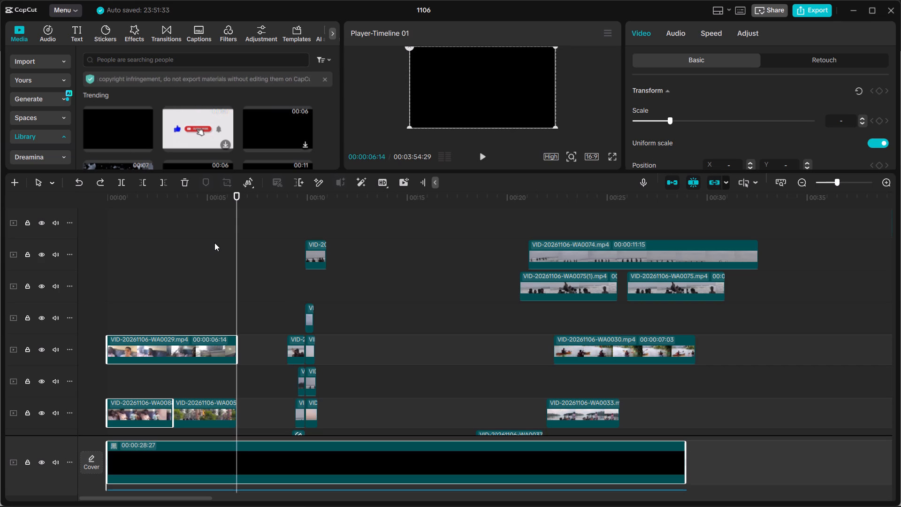
pyautogui.hotkey('ctrl', 'shift', 'z')
pyautogui.hotkey('ctrl', 'shift', 'z')
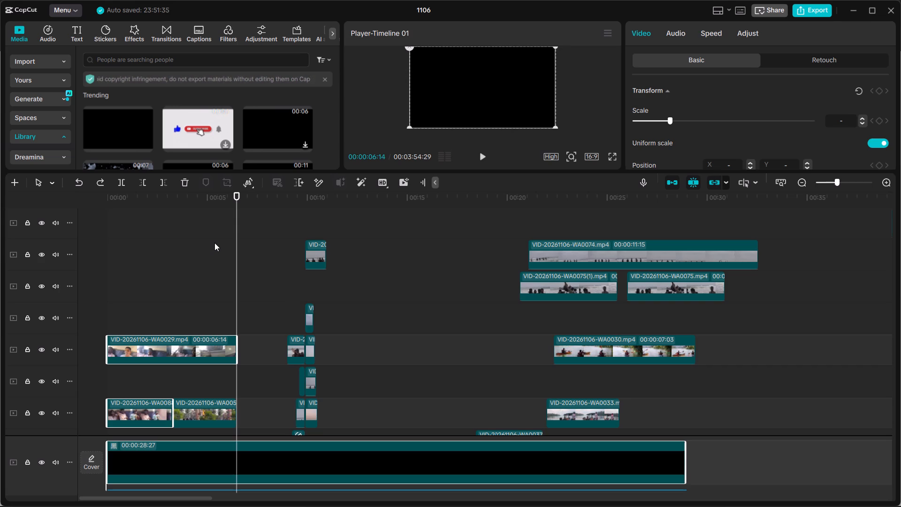
pyautogui.hotkey('ctrl', 'shift', 'z')
pyautogui.hotkey('ctrl', 'shift', 'z')
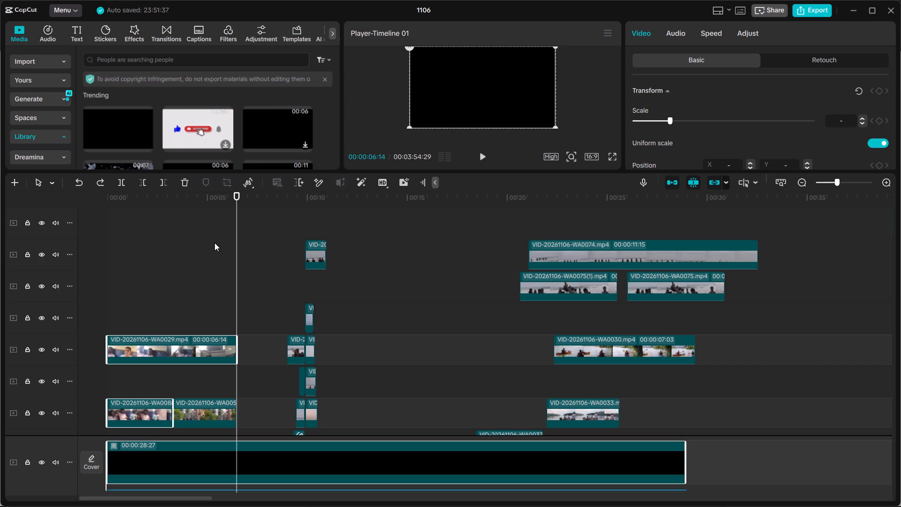
# Spot-check the restored clips against the music markers, and return the playhead to about 00:00:03:08.
pyautogui.click(481, 156)
pyautogui.click(480, 156)
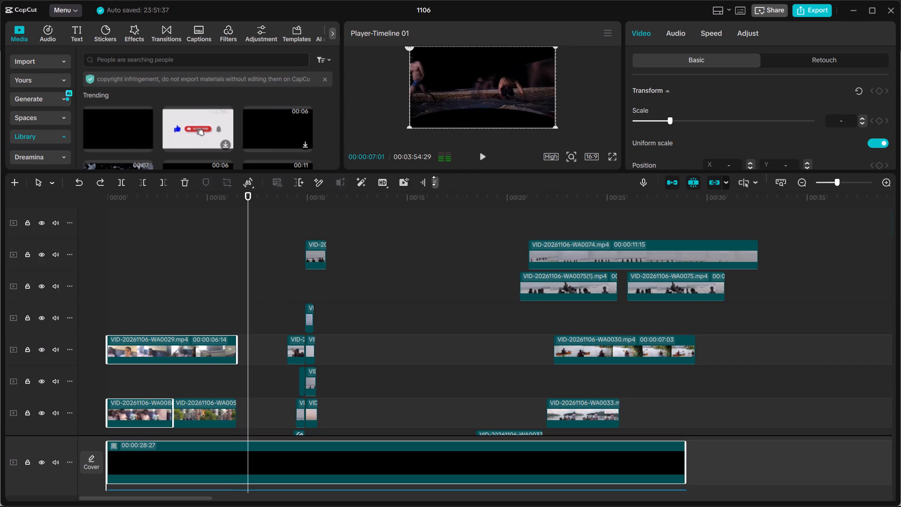
pyautogui.scroll(1, 154, 411)
pyautogui.scroll(-6, 161, 398)
pyautogui.scroll(-5, 236, 371)
pyautogui.click(260, 361)
pyautogui.scroll(2, 242, 362)
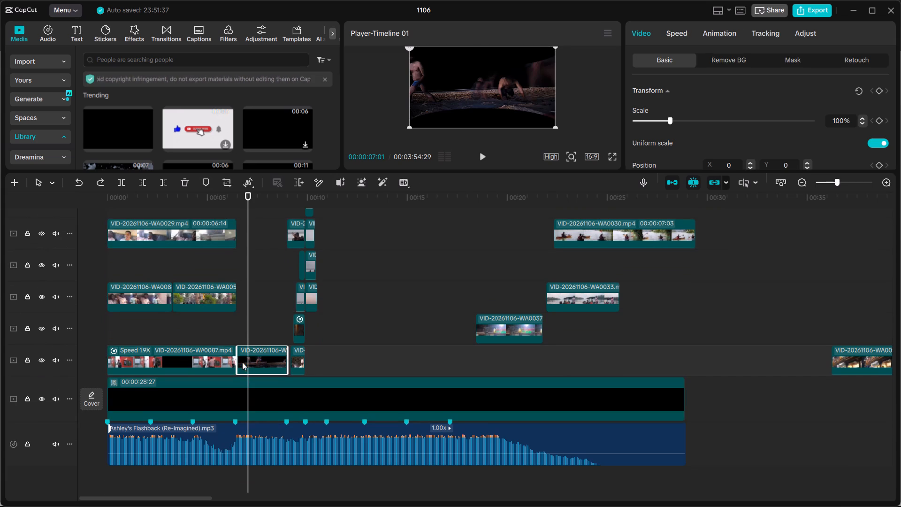
pyautogui.scroll(2, 242, 362)
pyautogui.moveTo(218, 197); pyautogui.dragTo(170, 210)
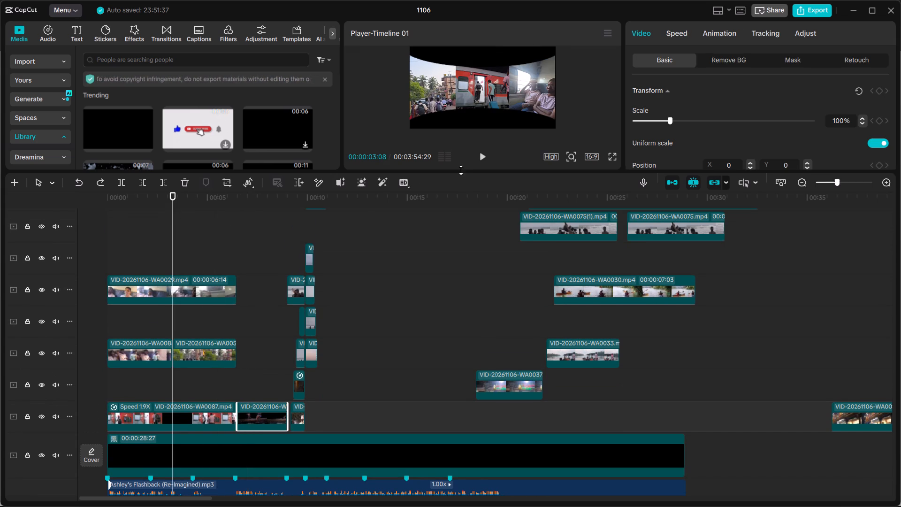
# Enlarge the preview area by reducing the timeline area's height.
pyautogui.moveTo(461, 170); pyautogui.dragTo(462, 238)
pyautogui.moveTo(469, 176); pyautogui.dragTo(467, 192)
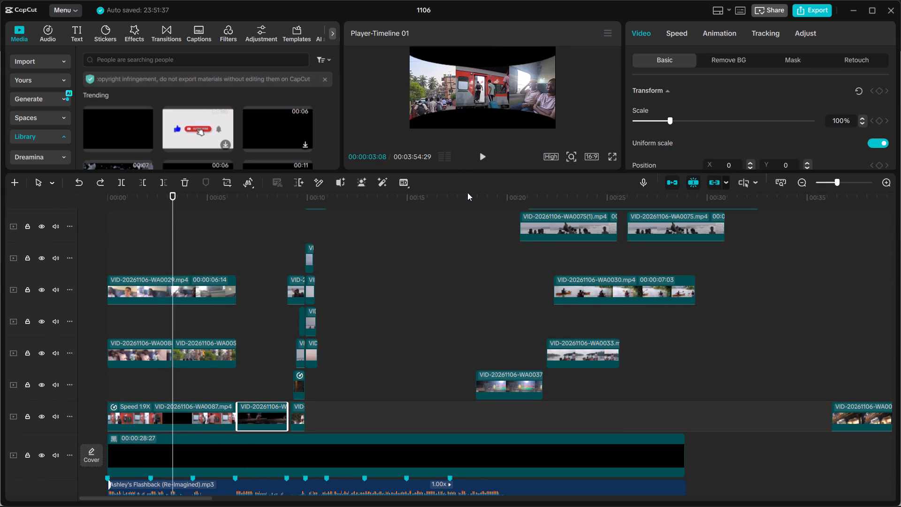
pyautogui.moveTo(467, 192); pyautogui.dragTo(467, 203)
pyautogui.moveTo(467, 170); pyautogui.dragTo(467, 230)
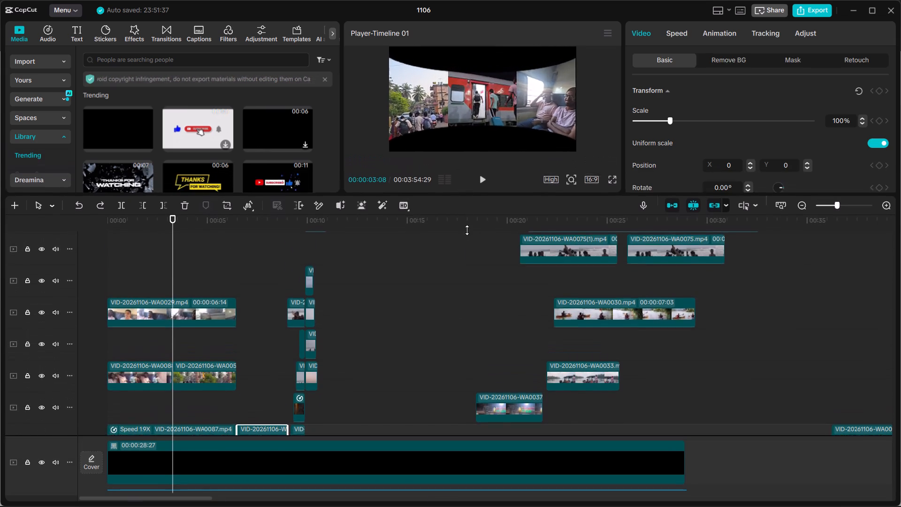
pyautogui.moveTo(467, 230); pyautogui.dragTo(469, 238)
# Play the sequence twice from about three seconds to just past eleven seconds to check the cuts against the music.
pyautogui.click(481, 222)
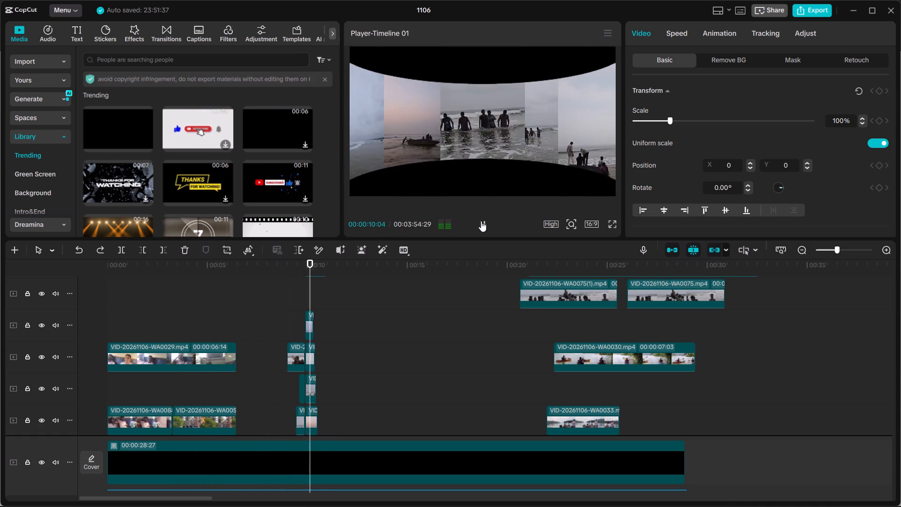
pyautogui.click(481, 221)
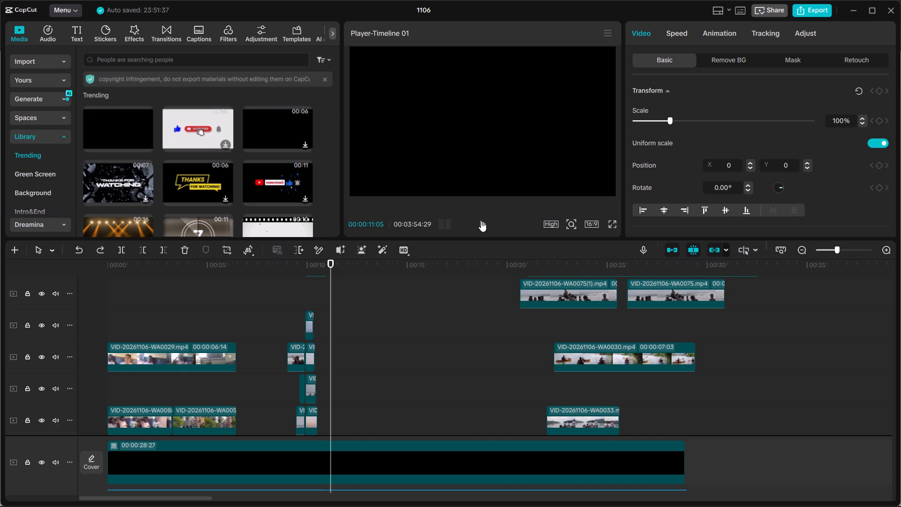
pyautogui.moveTo(266, 263); pyautogui.dragTo(186, 262)
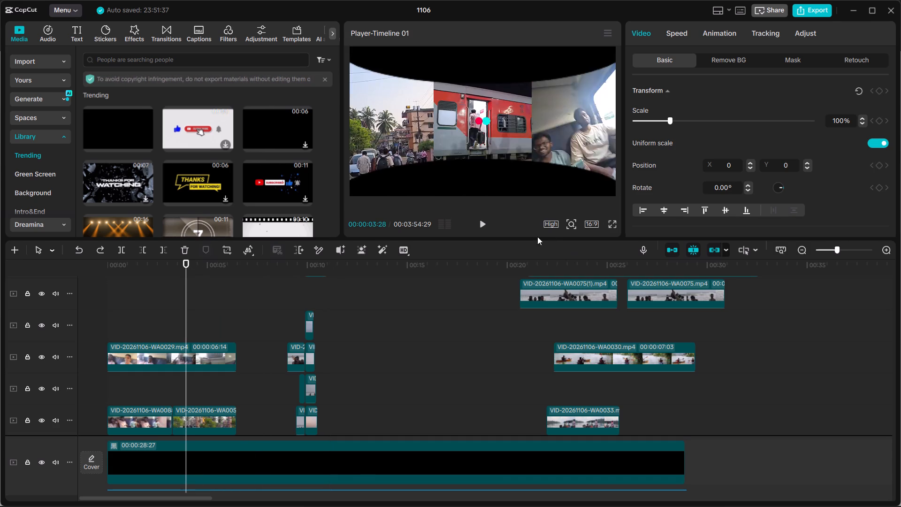
pyautogui.click(476, 227)
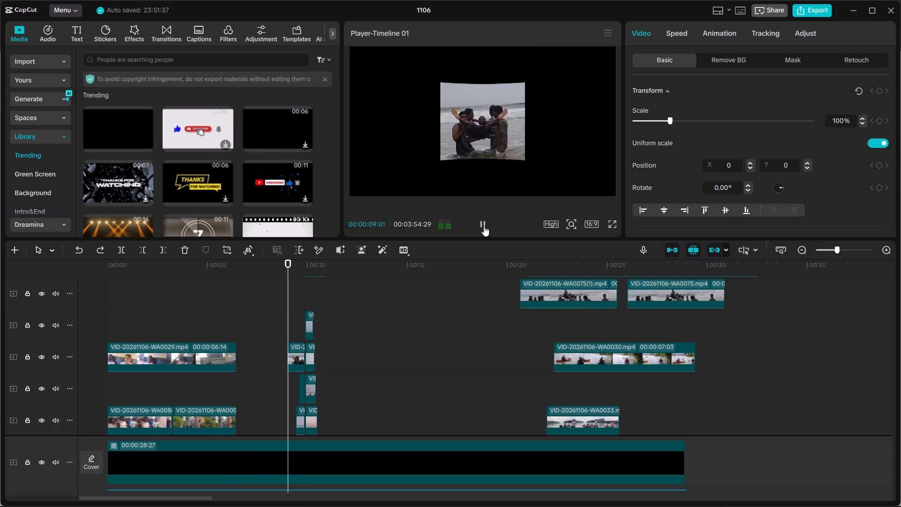
pyautogui.click(484, 226)
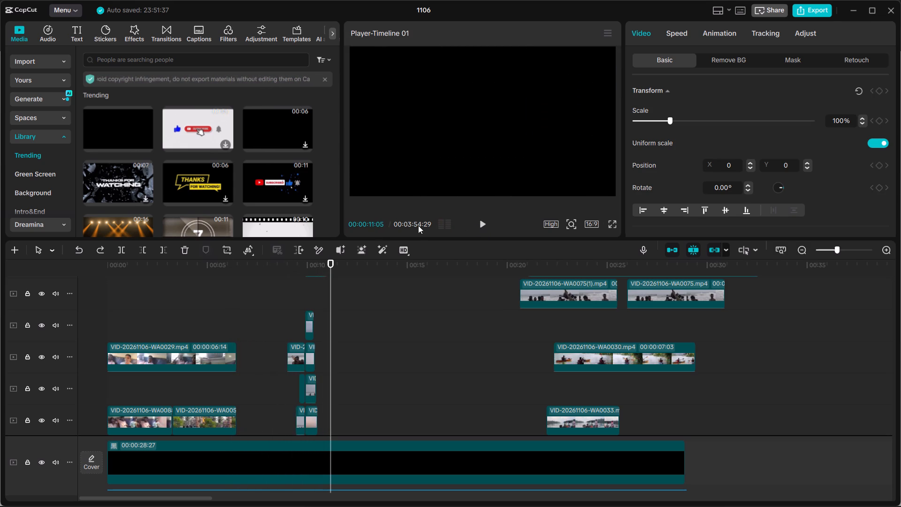
# Replay the change from the night beach clip to the five-panel beach collage, around nine to eleven seconds, to check its beat timing.
pyautogui.keyDown('ctrl'); pyautogui.scroll(15, 267, 291); pyautogui.keyUp('ctrl')
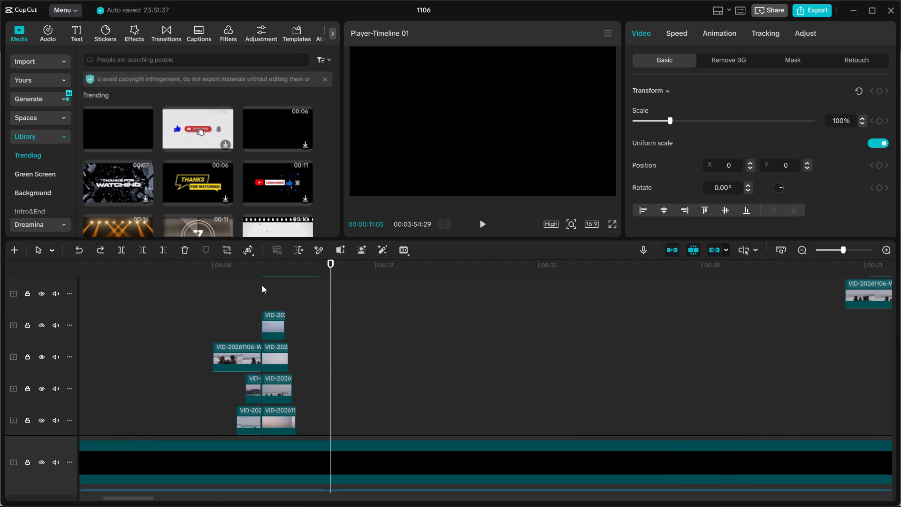
pyautogui.scroll(3, 153, 320)
pyautogui.scroll(-12, 144, 308)
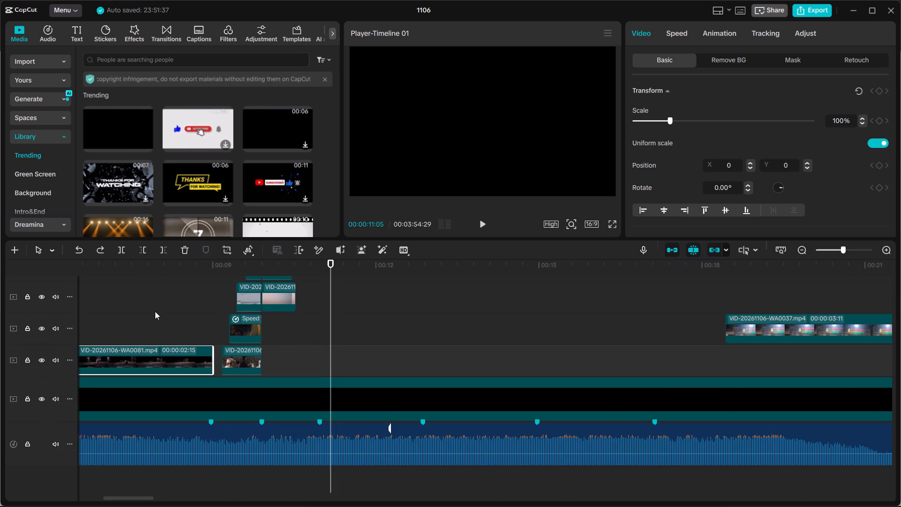
pyautogui.click(207, 266)
pyautogui.click(473, 225)
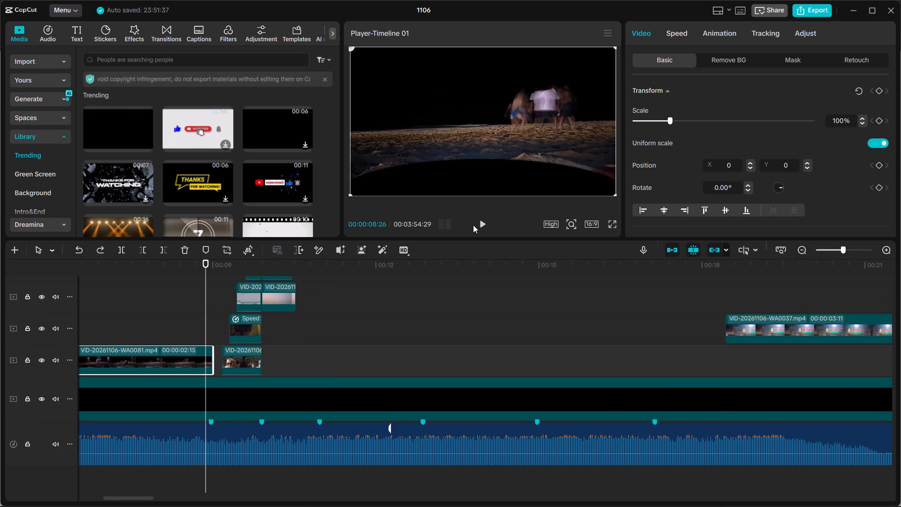
pyautogui.click(473, 224)
pyautogui.click(483, 223)
pyautogui.click(483, 223)
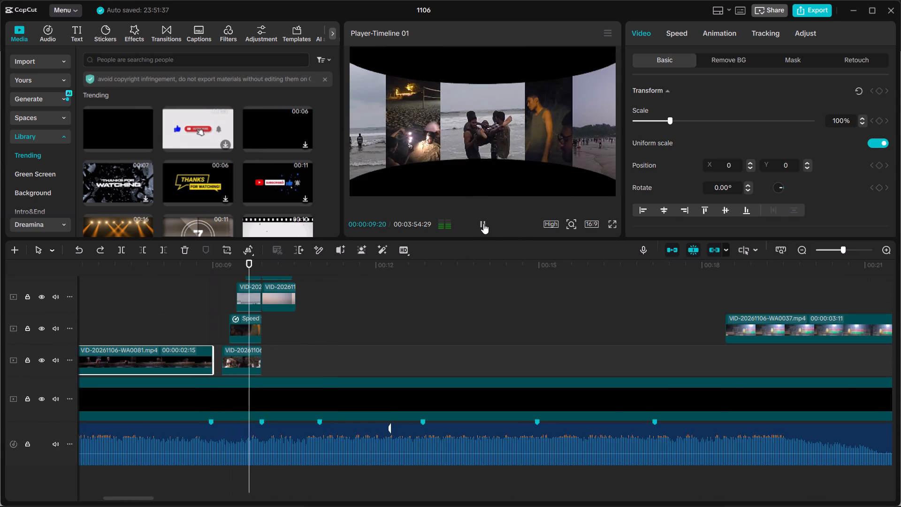
pyautogui.keyDown('ctrl'); pyautogui.scroll(13, 229, 405); pyautogui.keyUp('ctrl')
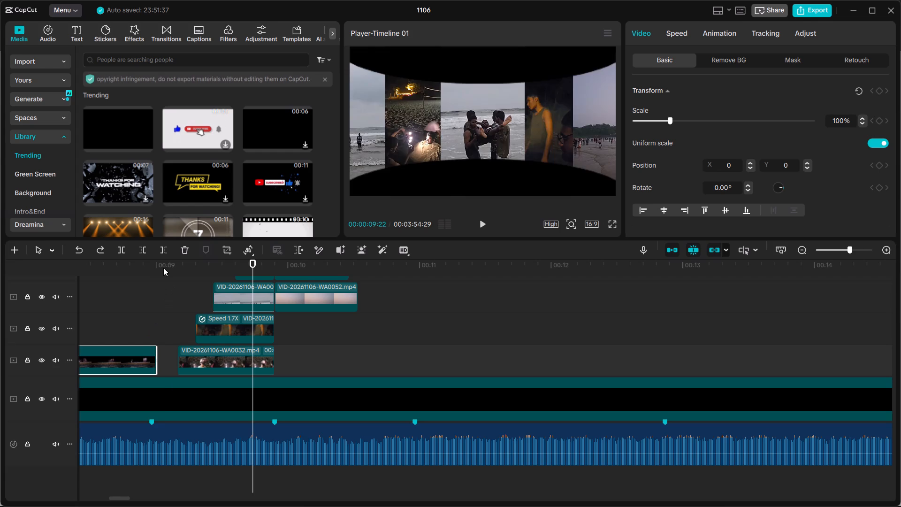
pyautogui.click(163, 266)
pyautogui.click(482, 226)
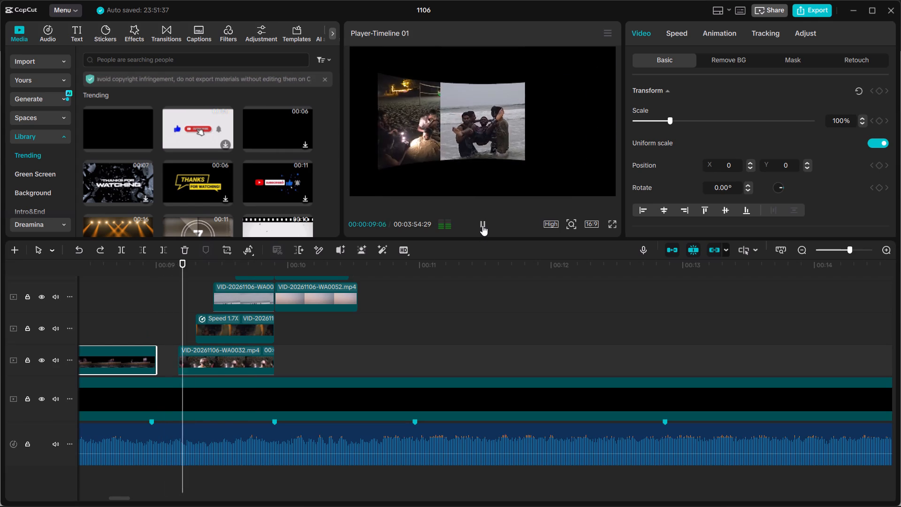
pyautogui.click(482, 225)
pyautogui.click(482, 231)
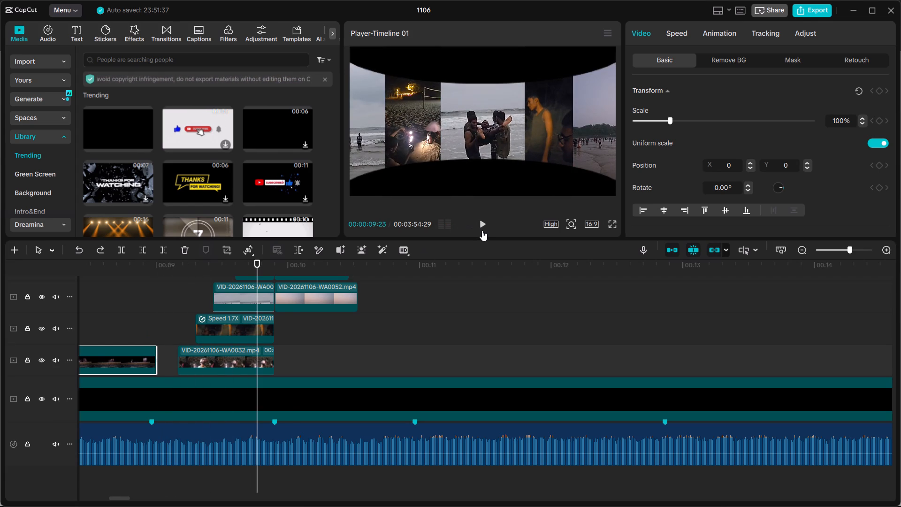
pyautogui.click(482, 226)
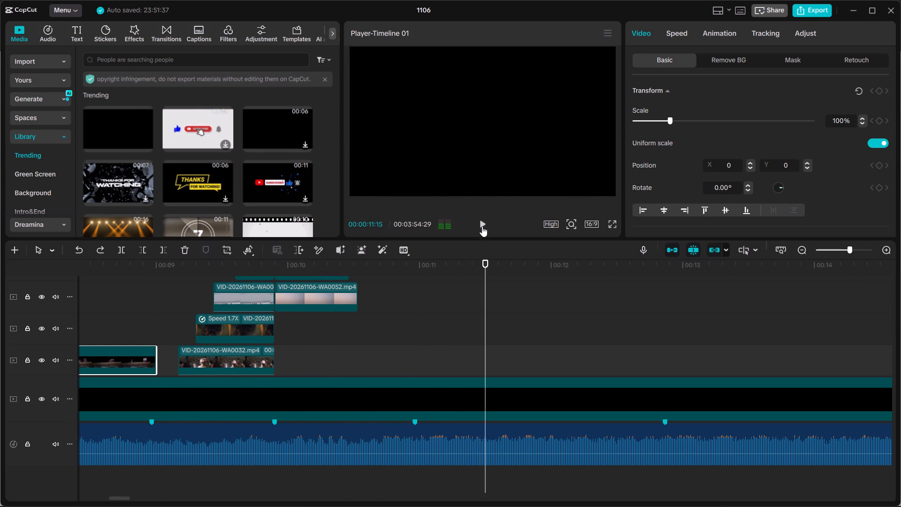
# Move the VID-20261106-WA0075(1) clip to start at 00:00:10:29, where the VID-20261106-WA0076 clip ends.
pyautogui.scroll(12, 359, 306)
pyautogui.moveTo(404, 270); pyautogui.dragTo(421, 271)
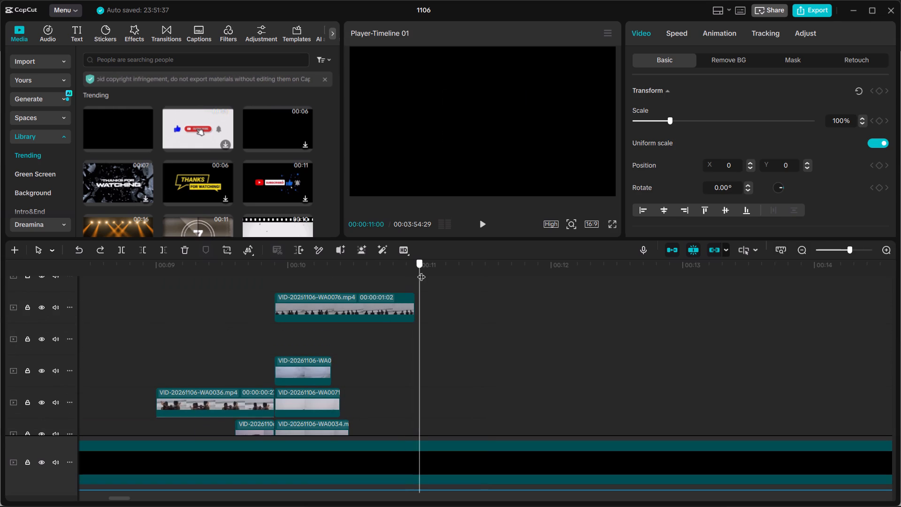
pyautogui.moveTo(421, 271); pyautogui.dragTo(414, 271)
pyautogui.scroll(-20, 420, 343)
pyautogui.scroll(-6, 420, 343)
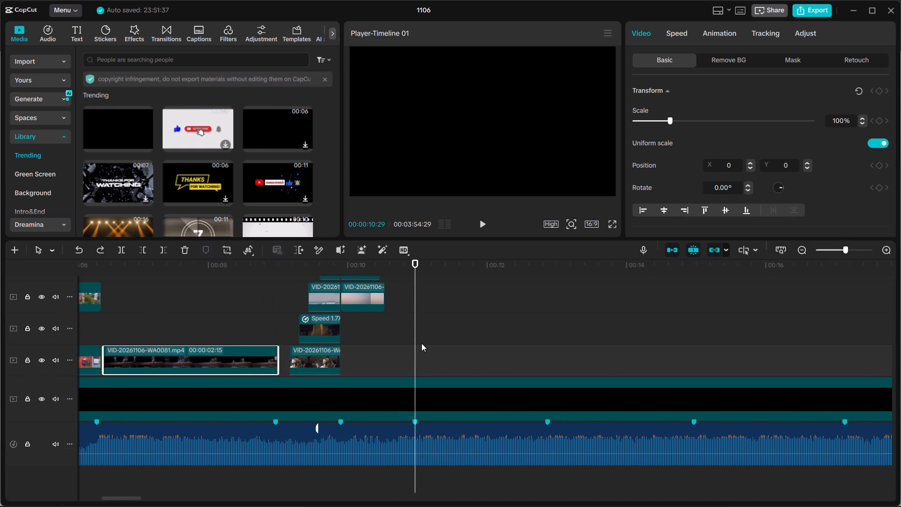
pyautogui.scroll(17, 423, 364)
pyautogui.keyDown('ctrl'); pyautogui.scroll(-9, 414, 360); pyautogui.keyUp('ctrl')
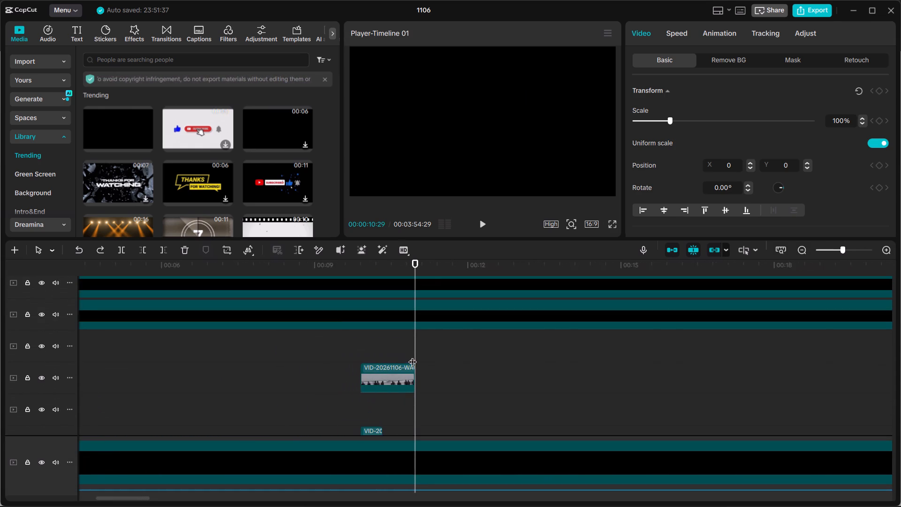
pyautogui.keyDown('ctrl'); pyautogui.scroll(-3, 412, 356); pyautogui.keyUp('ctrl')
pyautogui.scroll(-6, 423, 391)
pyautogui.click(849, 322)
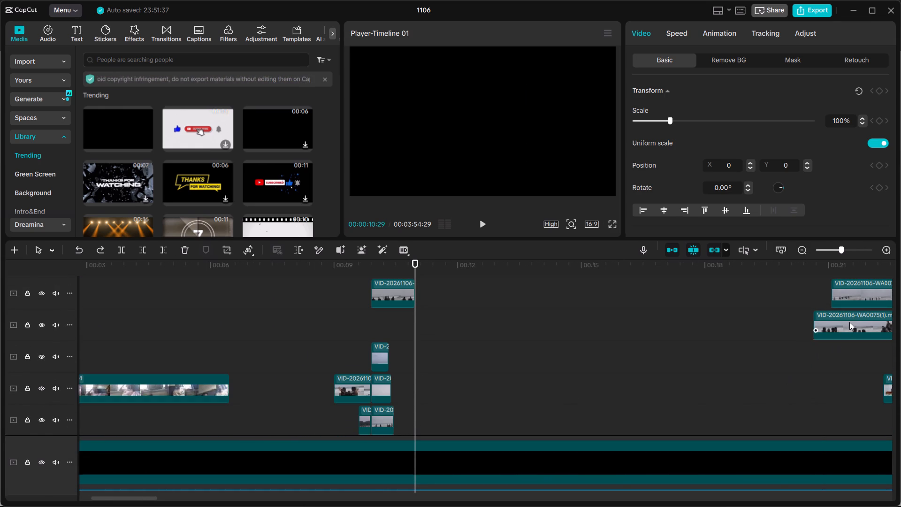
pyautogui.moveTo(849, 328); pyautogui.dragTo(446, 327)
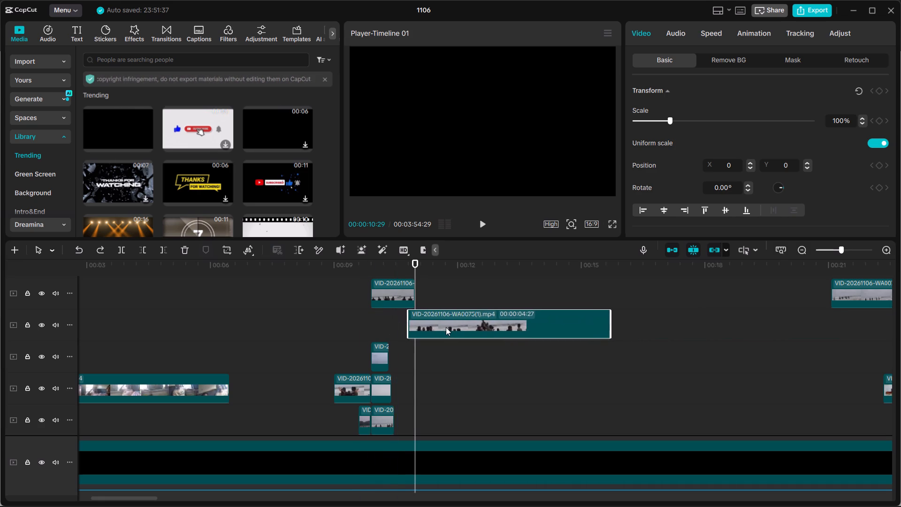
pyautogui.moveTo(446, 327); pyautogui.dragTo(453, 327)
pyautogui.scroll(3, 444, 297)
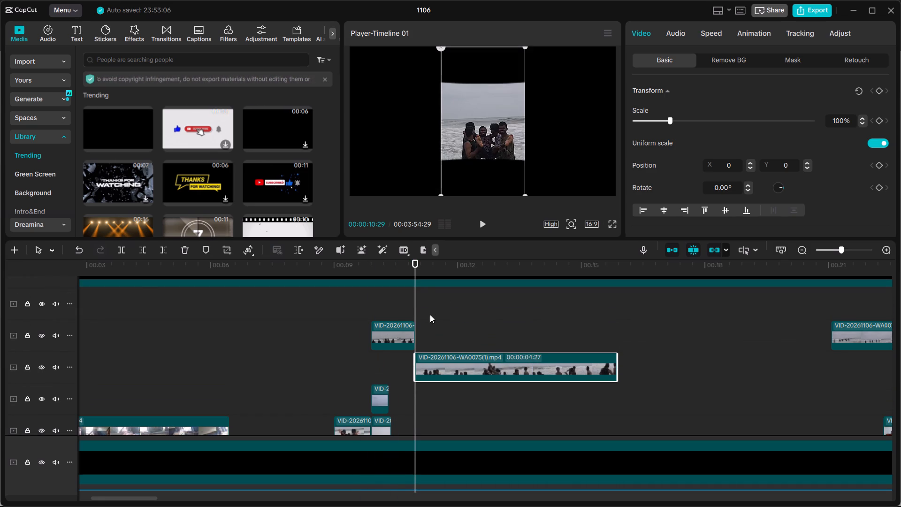
# Delete the VID-20261106-WA0075(1) clip.
pyautogui.click(188, 249)
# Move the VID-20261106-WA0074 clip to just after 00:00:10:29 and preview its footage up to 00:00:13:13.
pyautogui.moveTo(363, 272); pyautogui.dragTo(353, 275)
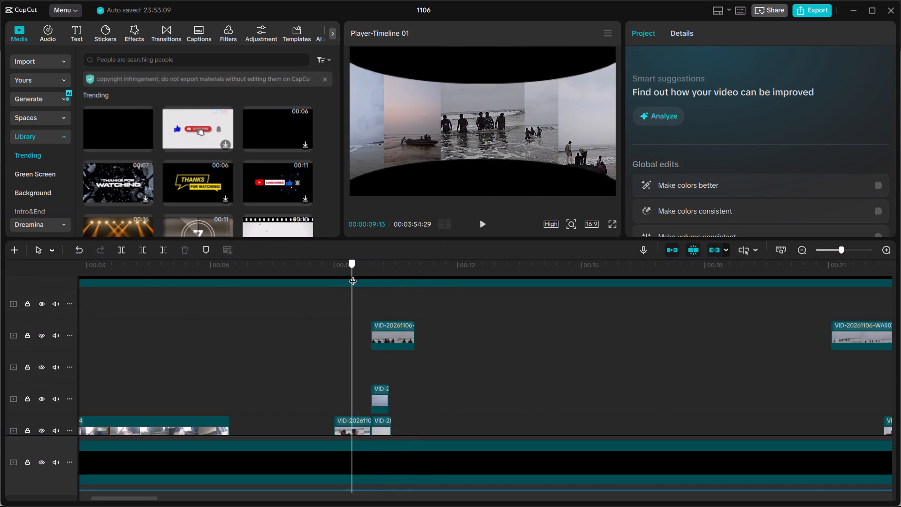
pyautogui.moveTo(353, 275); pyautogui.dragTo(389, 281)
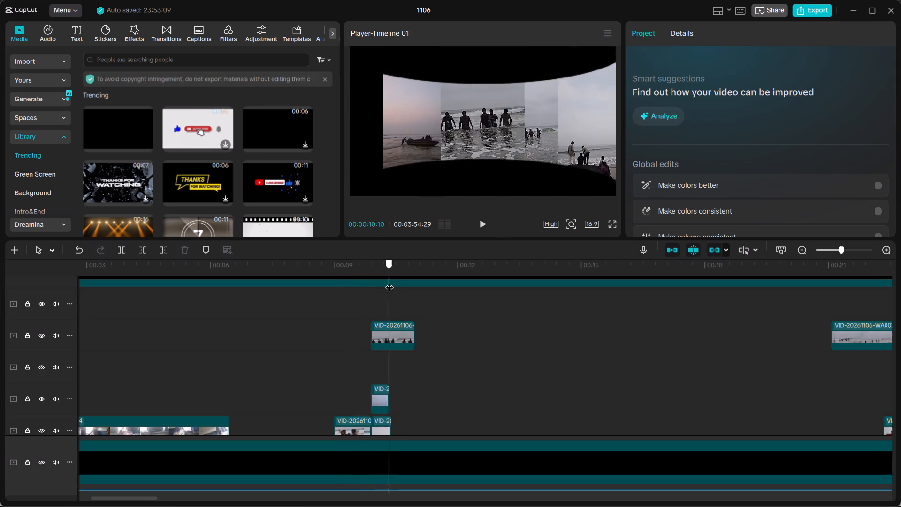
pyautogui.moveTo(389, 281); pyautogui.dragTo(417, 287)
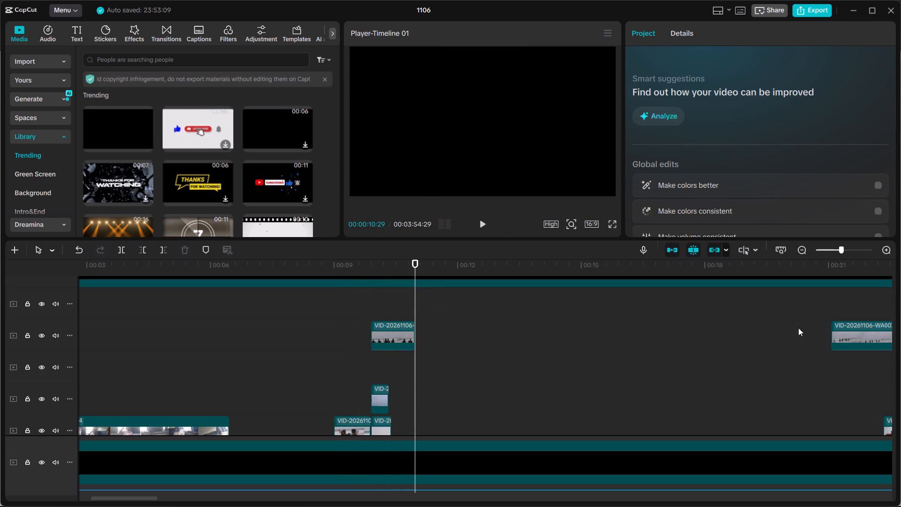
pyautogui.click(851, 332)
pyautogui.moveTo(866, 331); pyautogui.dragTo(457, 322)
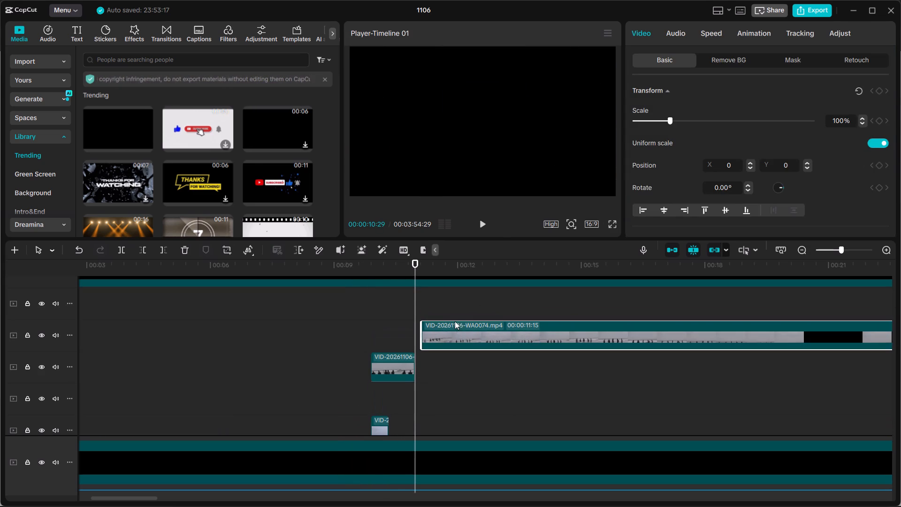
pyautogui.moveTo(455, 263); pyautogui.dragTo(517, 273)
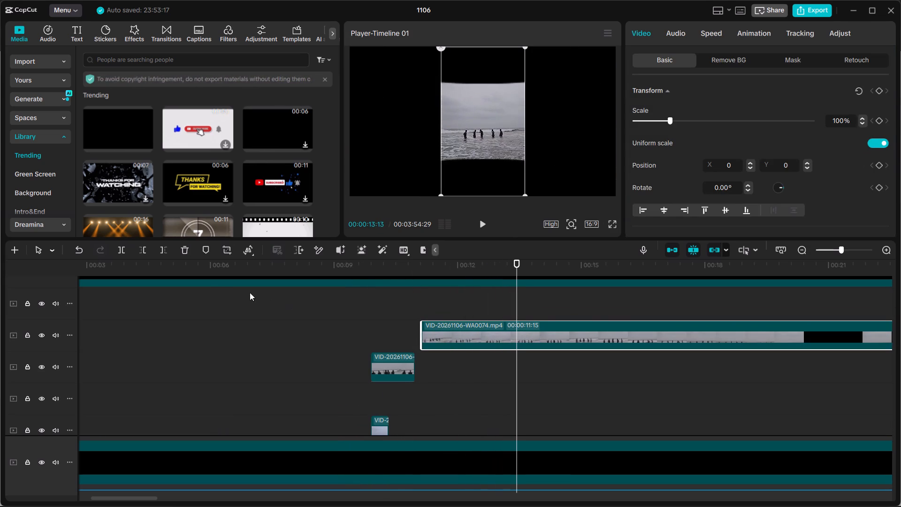
# Delete the VID-20261106-WA0074 clip.
pyautogui.click(188, 245)
# Place the VID-20261106-WA0075 beach clip directly after the VID-20261106-WA0076 clip on the same track and skim through its footage.
pyautogui.scroll(-7, 699, 317)
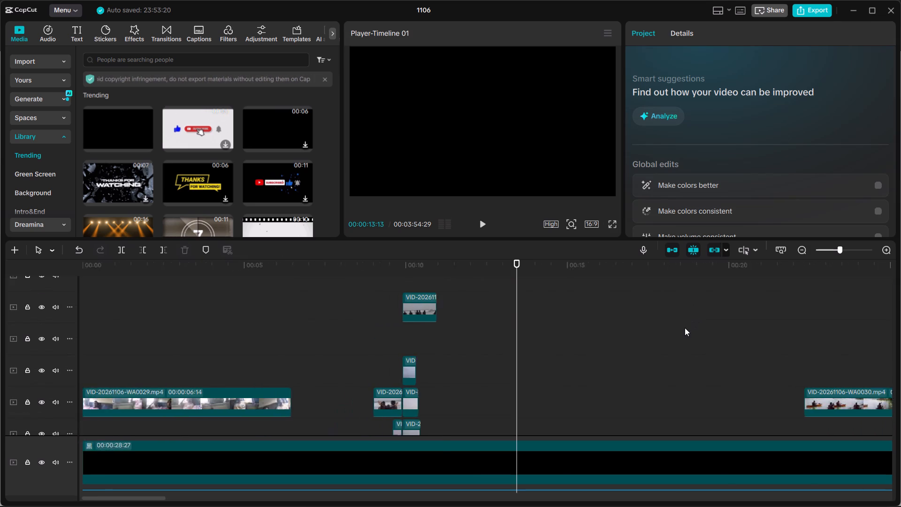
pyautogui.scroll(-6, 685, 328)
pyautogui.click(549, 392)
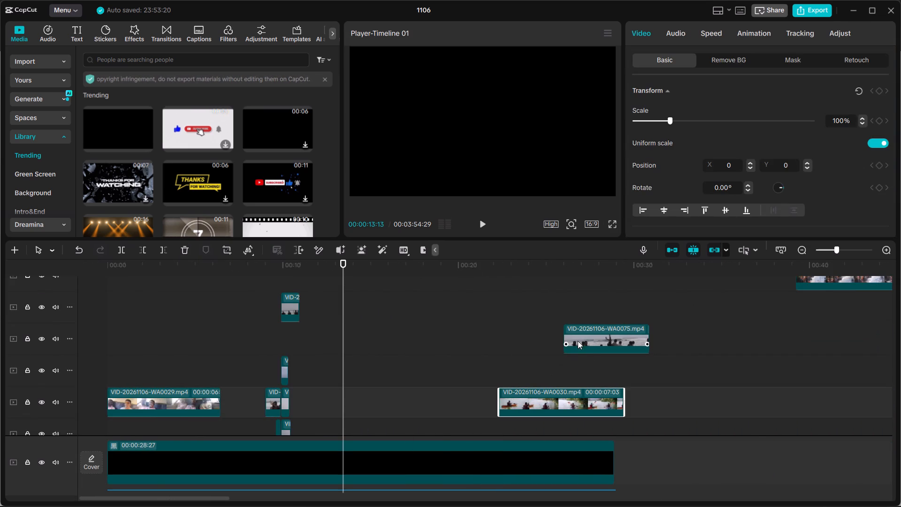
pyautogui.click(587, 336)
pyautogui.moveTo(591, 334); pyautogui.dragTo(330, 309)
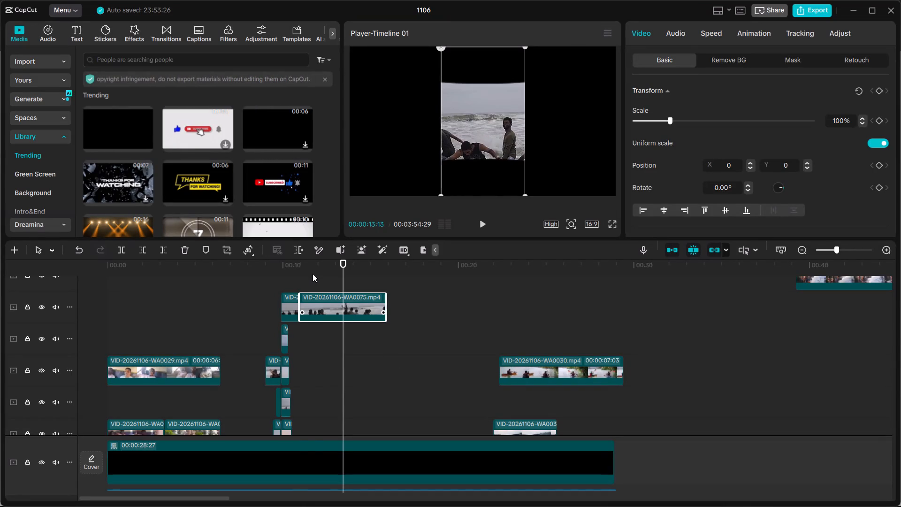
pyautogui.moveTo(311, 269); pyautogui.dragTo(371, 276)
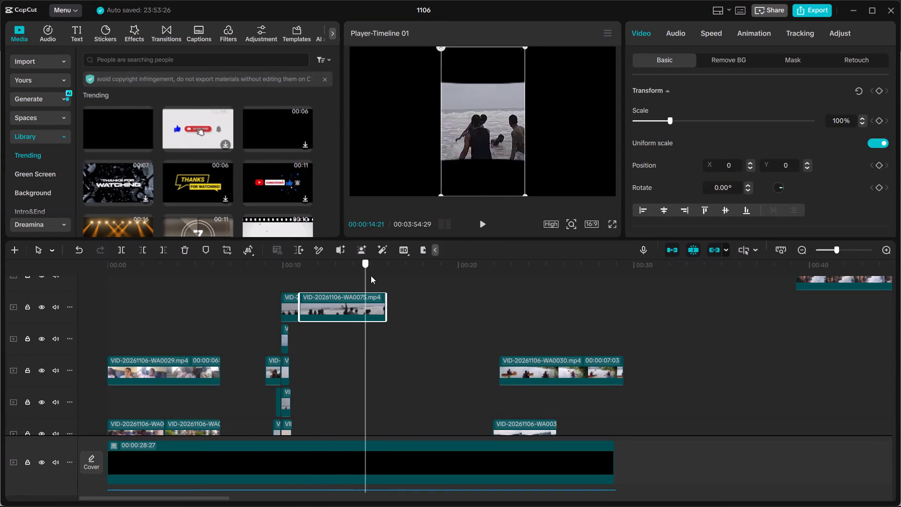
pyautogui.moveTo(371, 276); pyautogui.dragTo(409, 282)
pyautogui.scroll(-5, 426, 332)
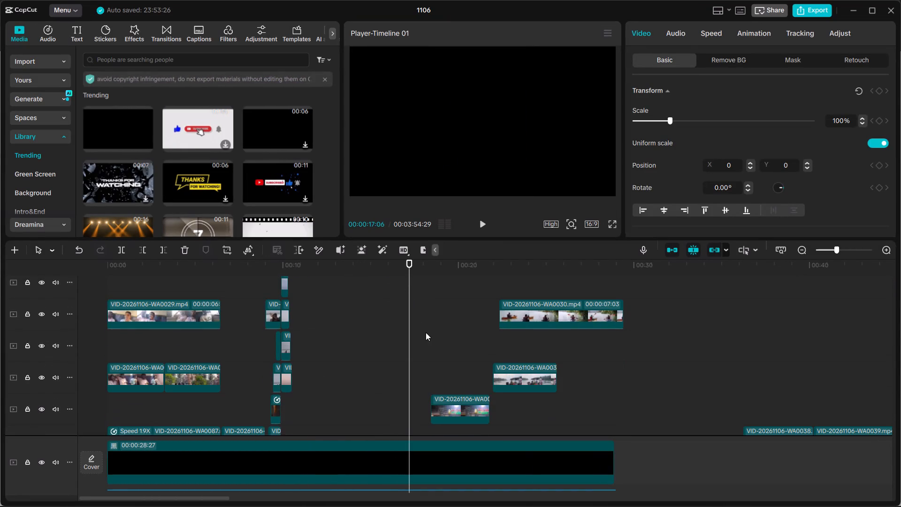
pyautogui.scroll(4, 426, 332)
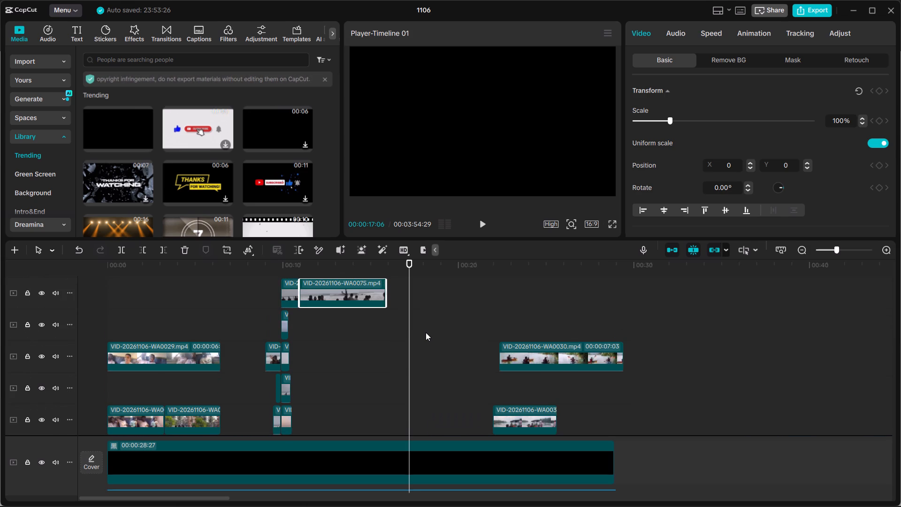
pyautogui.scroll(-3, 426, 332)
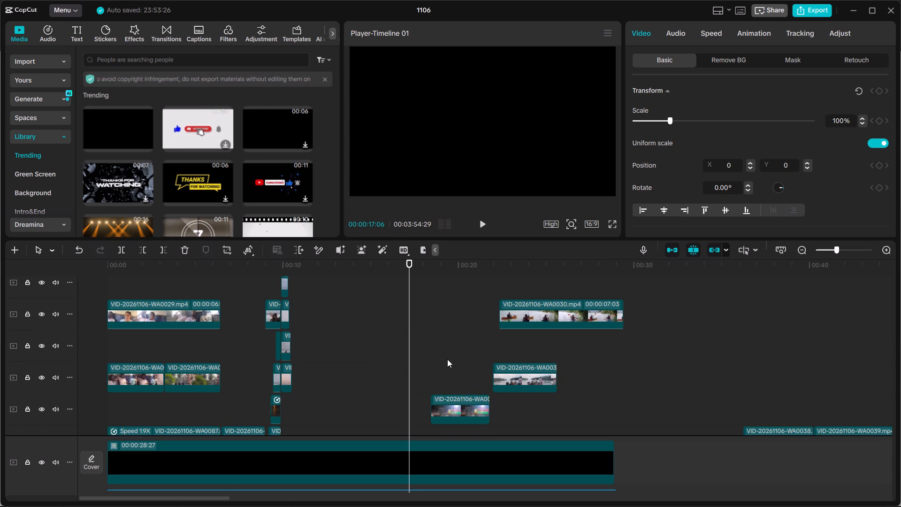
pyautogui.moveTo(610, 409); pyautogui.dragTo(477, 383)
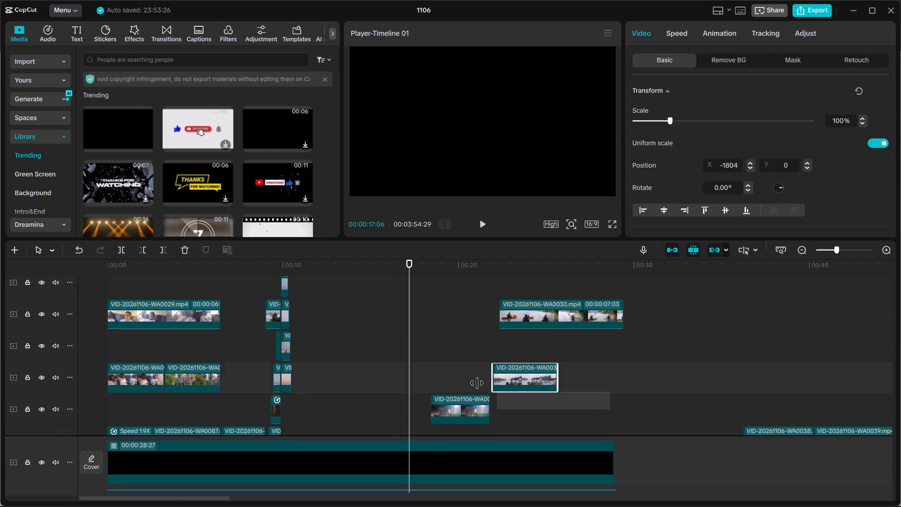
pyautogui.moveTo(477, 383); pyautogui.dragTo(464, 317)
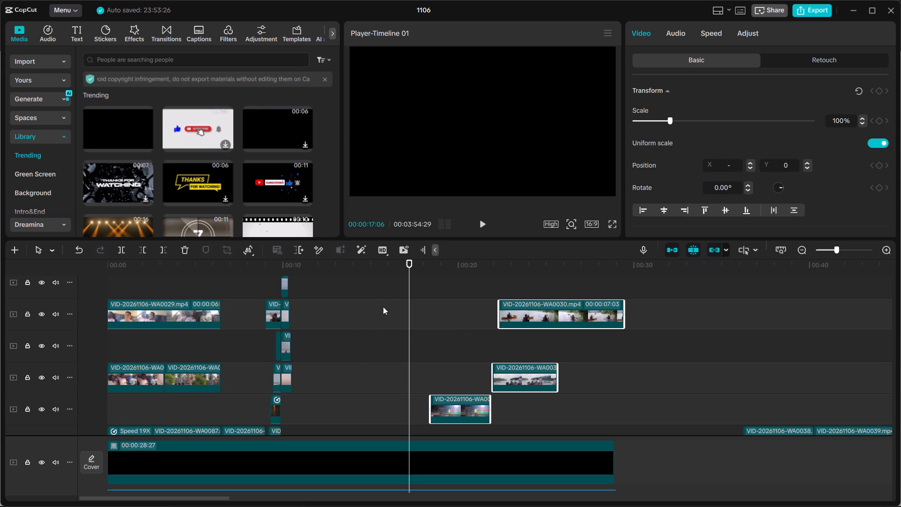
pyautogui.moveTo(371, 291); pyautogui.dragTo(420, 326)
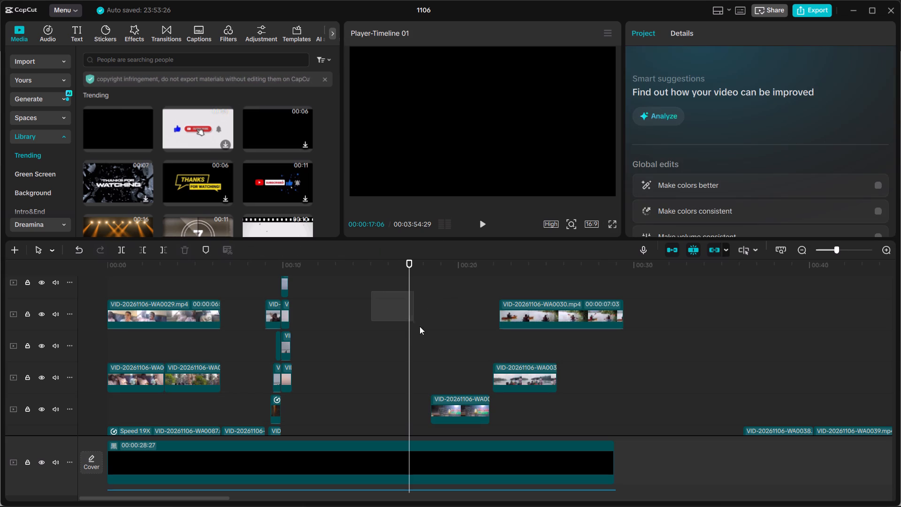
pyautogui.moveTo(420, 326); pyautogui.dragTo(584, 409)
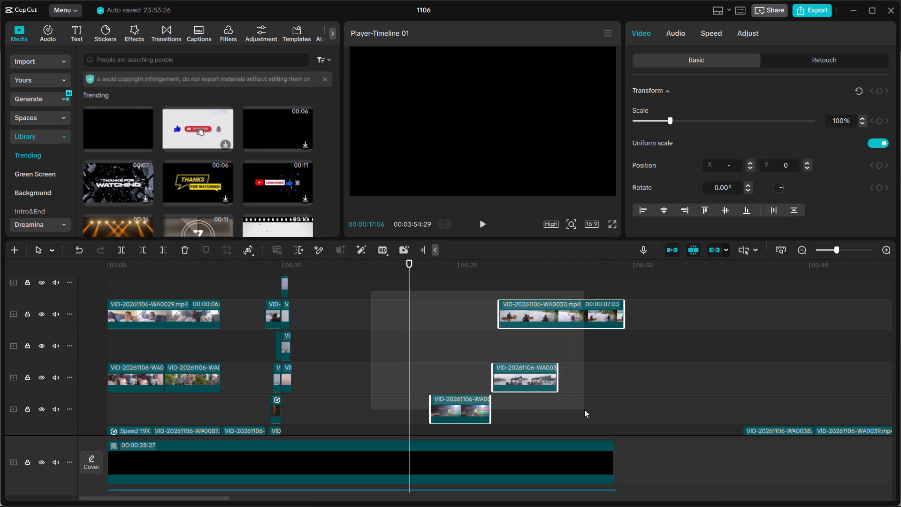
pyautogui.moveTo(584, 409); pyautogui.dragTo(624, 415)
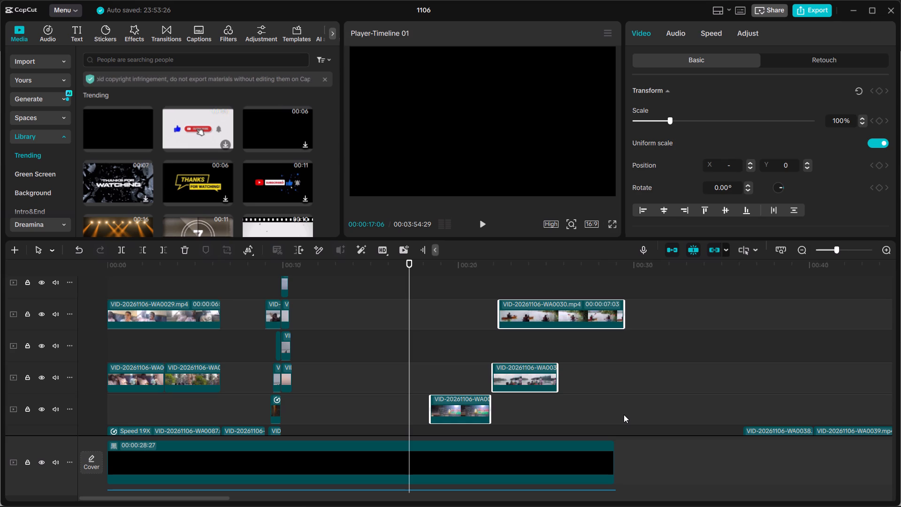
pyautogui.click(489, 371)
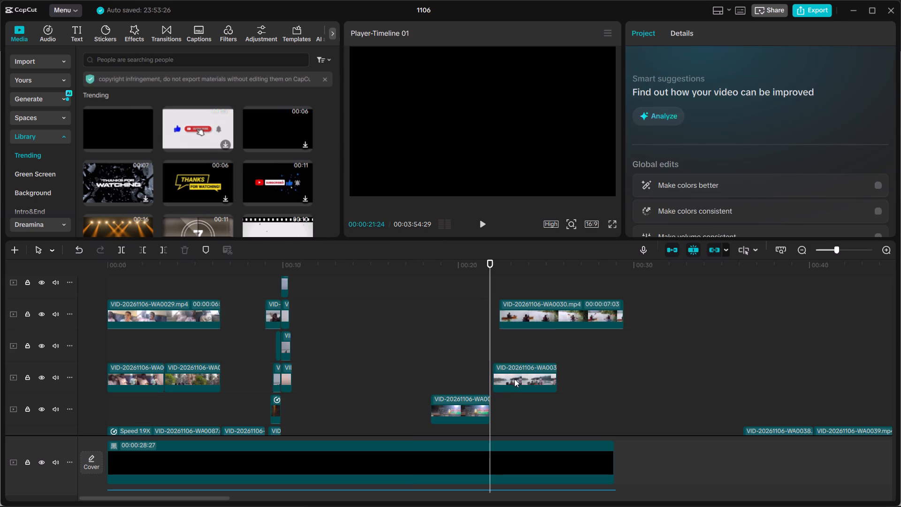
# Align the starts of the VID-20261106-WA0033 and VID-20261106-WA0030 clips with the VID-20261106-WA0037 clip, stacking all three on adjacent tracks.
pyautogui.click(514, 379)
pyautogui.moveTo(518, 378); pyautogui.dragTo(469, 378)
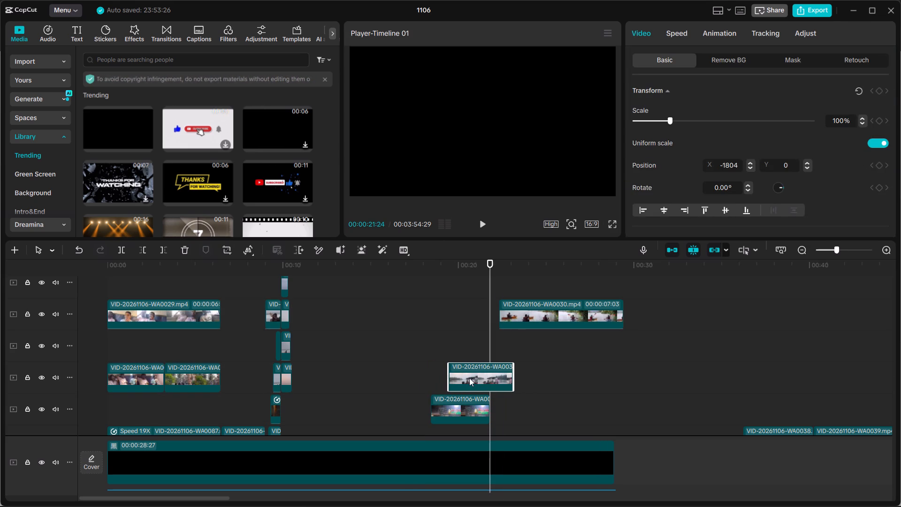
pyautogui.moveTo(469, 378); pyautogui.dragTo(459, 378)
pyautogui.click(554, 315)
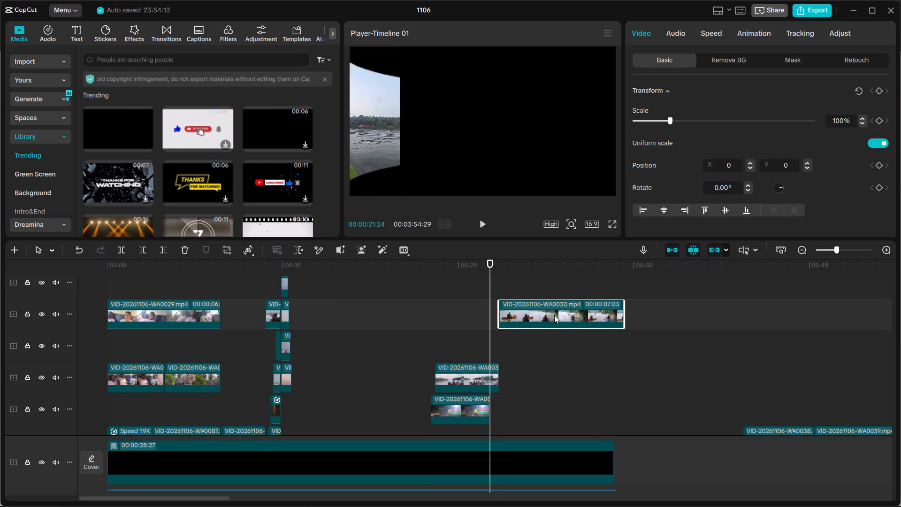
pyautogui.moveTo(554, 313); pyautogui.dragTo(491, 344)
pyautogui.click(467, 373)
pyautogui.moveTo(467, 373); pyautogui.dragTo(466, 375)
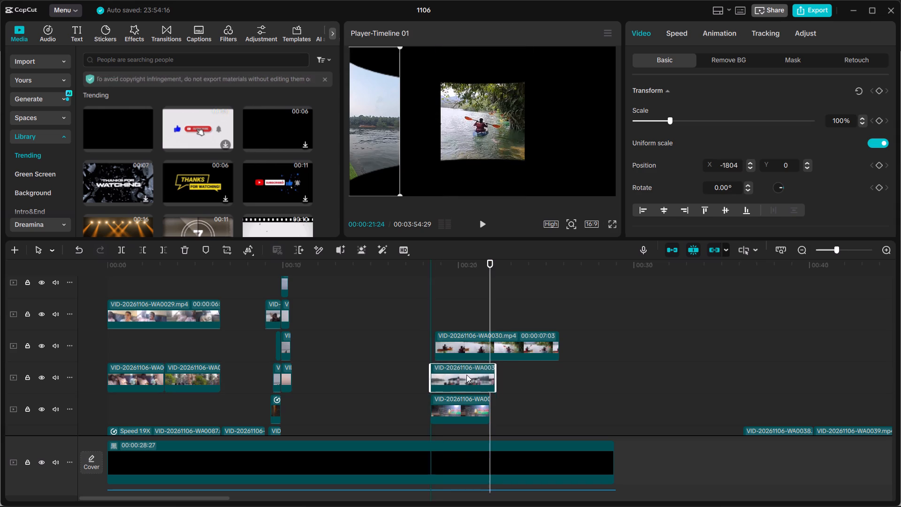
pyautogui.moveTo(466, 375); pyautogui.dragTo(465, 375)
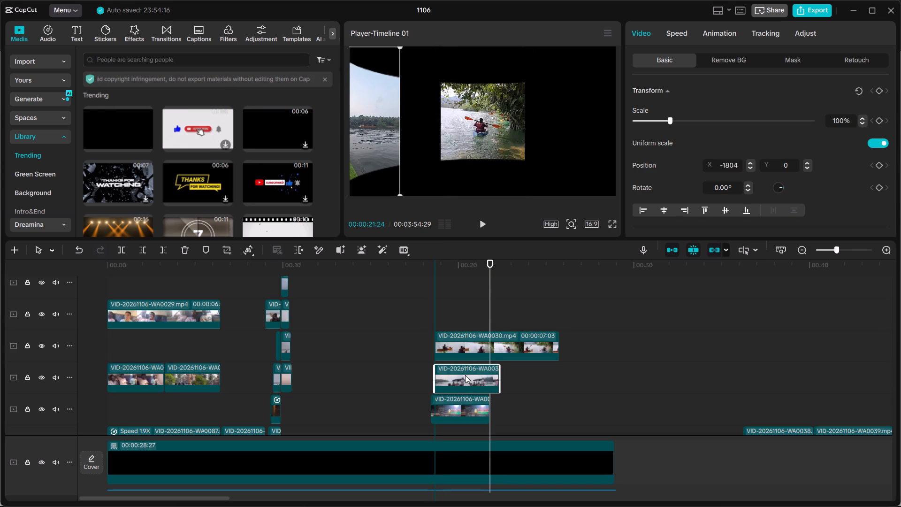
pyautogui.moveTo(465, 375); pyautogui.dragTo(465, 375)
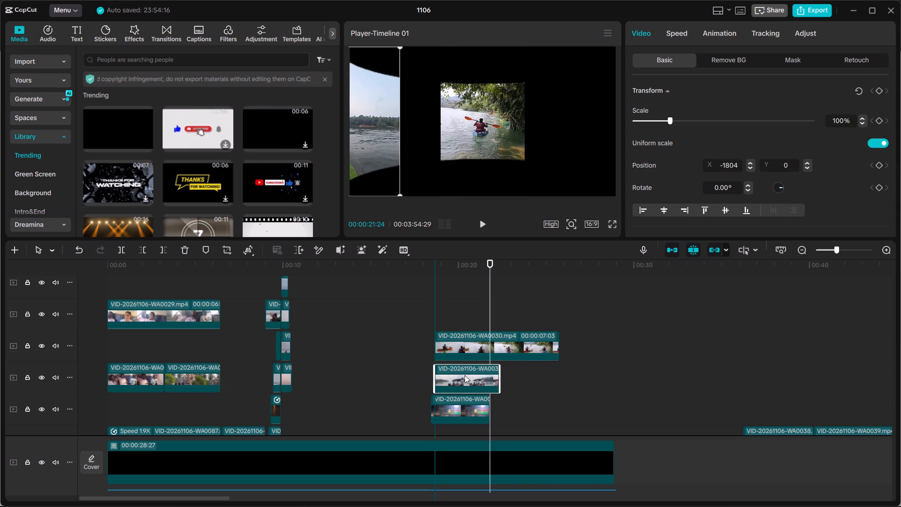
pyautogui.moveTo(465, 375); pyautogui.dragTo(463, 375)
pyautogui.doubleClick(468, 348)
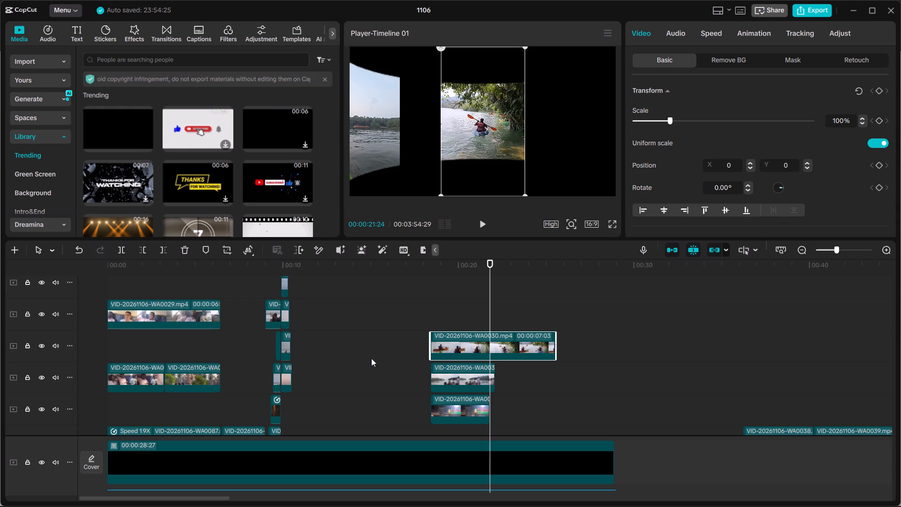
# Play from 00:00:07:22, and again from 00:00:09:29, to just past eleven seconds to check the change from the beach collage to the WA0075 clip.
pyautogui.moveTo(343, 268); pyautogui.dragTo(243, 272)
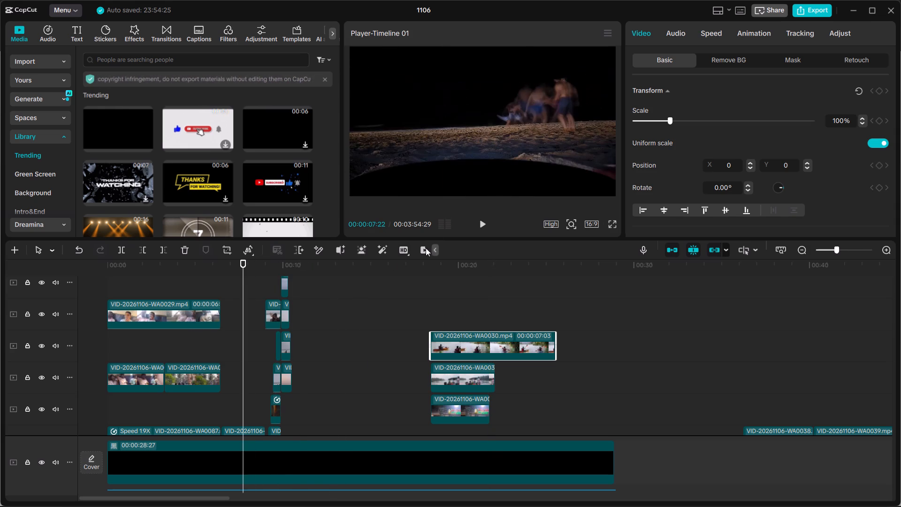
pyautogui.click(481, 224)
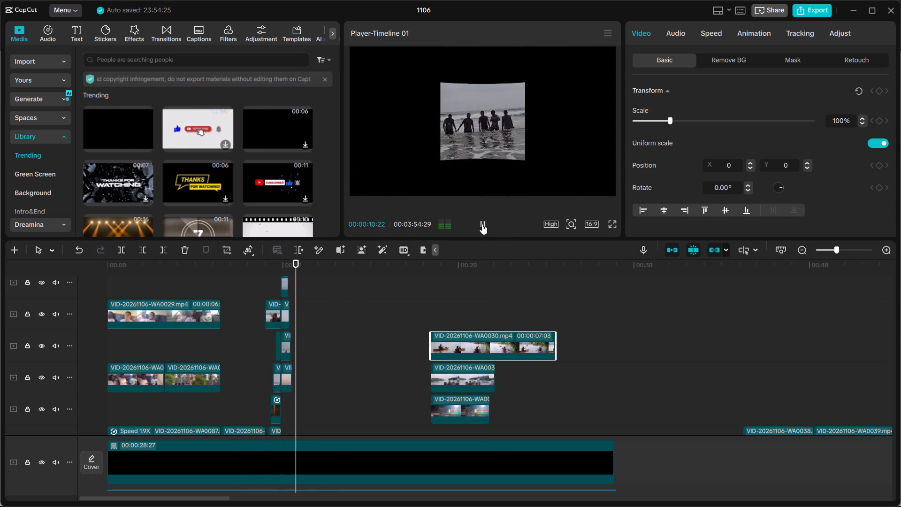
pyautogui.click(482, 224)
pyautogui.keyDown('ctrl'); pyautogui.scroll(11, 286, 358); pyautogui.keyUp('ctrl')
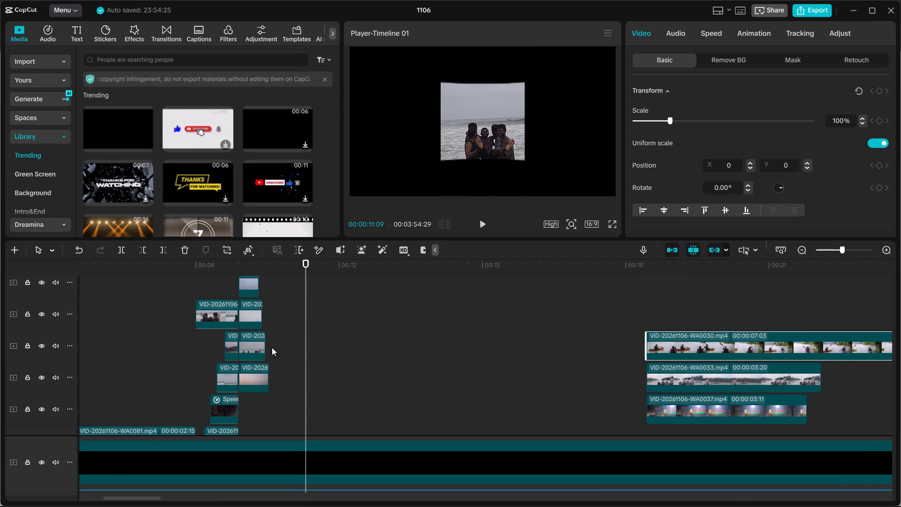
pyautogui.keyDown('ctrl'); pyautogui.scroll(4, 270, 347); pyautogui.keyUp('ctrl')
pyautogui.click(224, 266)
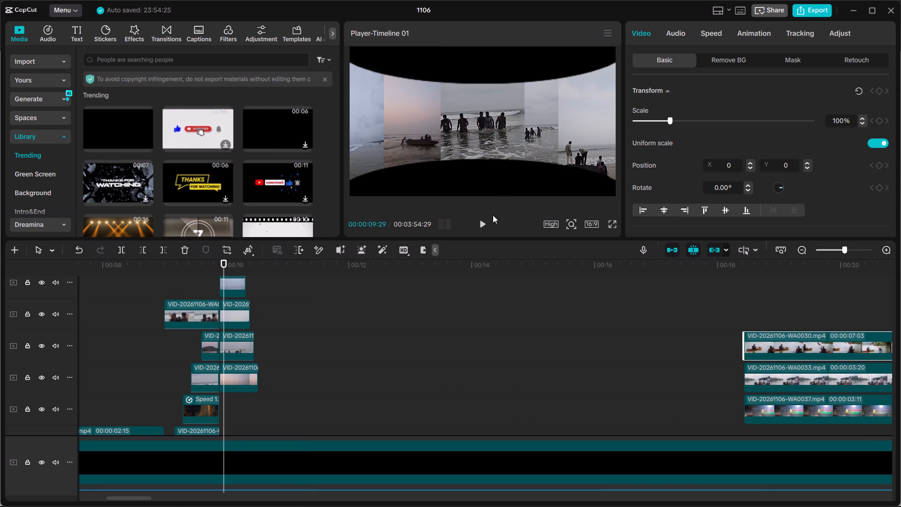
pyautogui.click(482, 219)
pyautogui.click(482, 224)
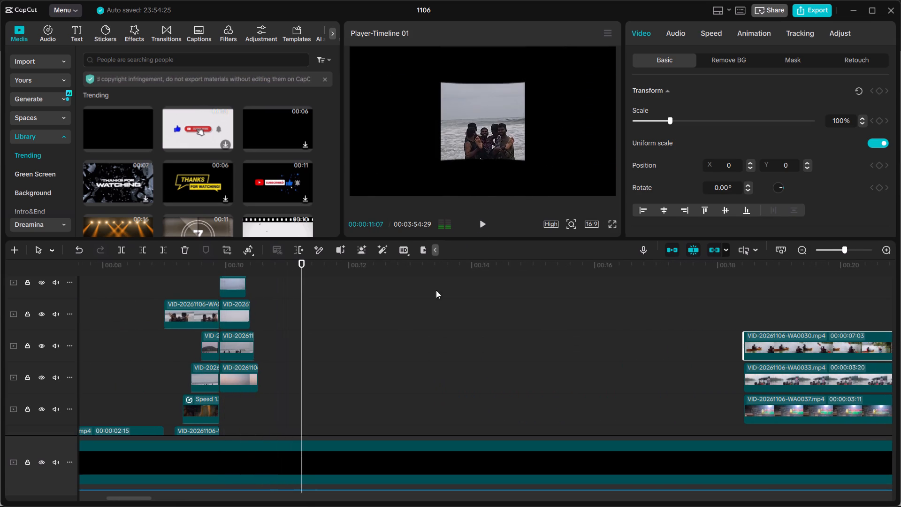
# Delete the VID-20261106-WA0075 beach clip that follows the VID-20261106-WA0076 clip.
pyautogui.scroll(5, 363, 367)
pyautogui.click(318, 325)
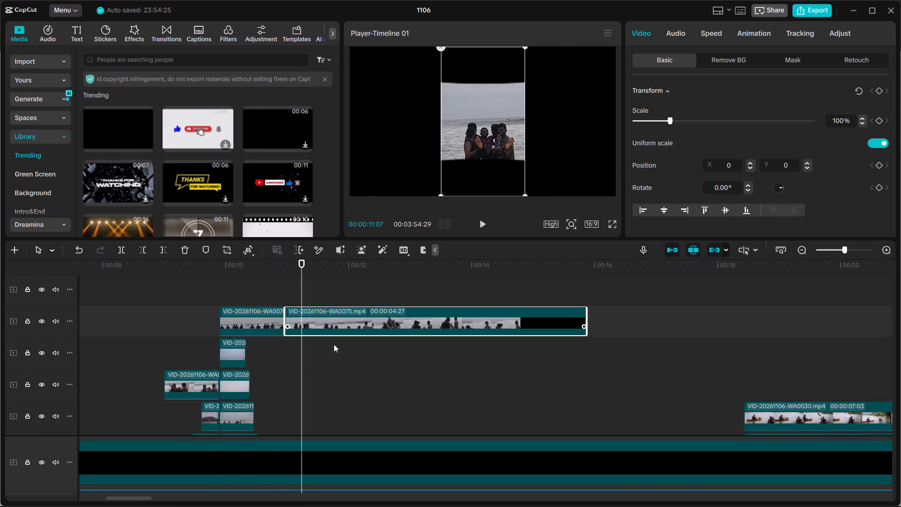
pyautogui.click(181, 250)
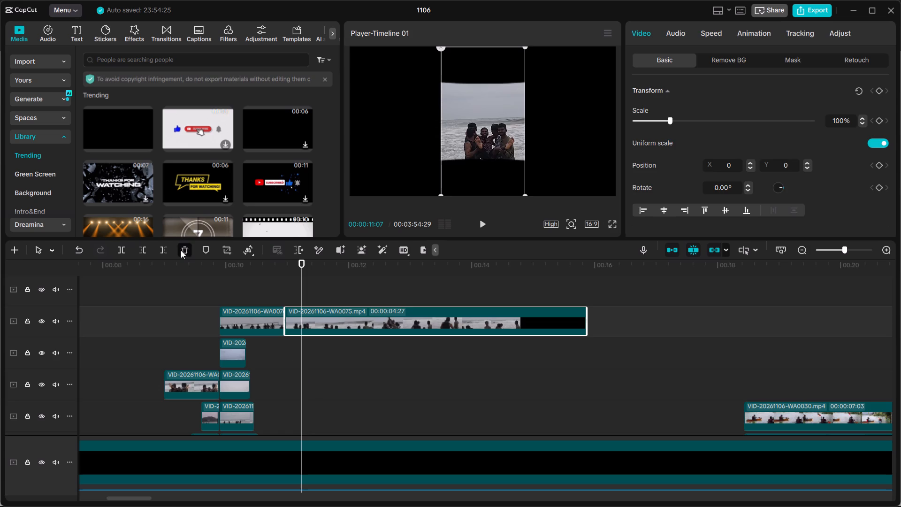
# Scrub across the end of the VID-20261106-WA0076 clip and leave the playhead at 00:00:11:03.
pyautogui.moveTo(274, 272); pyautogui.dragTo(276, 274)
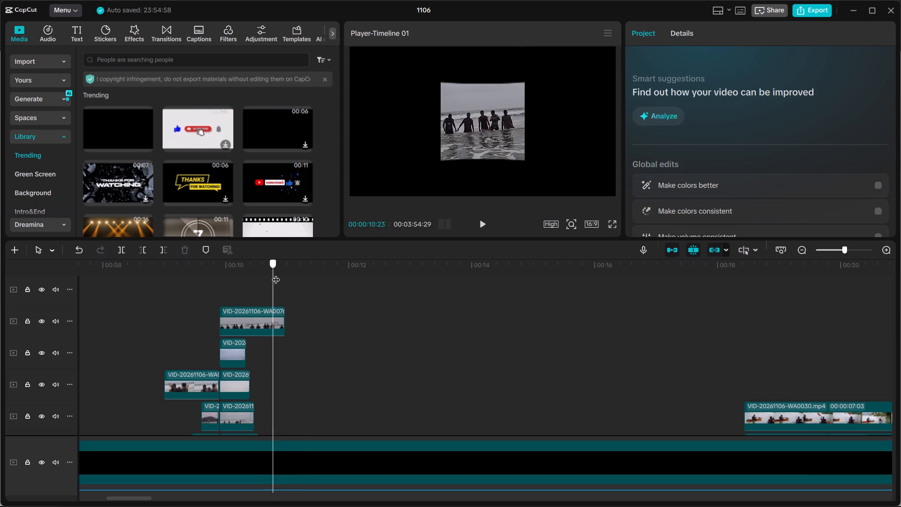
pyautogui.moveTo(276, 274); pyautogui.dragTo(294, 277)
# Select the VID-20261106-WA0030 boating clip and survey the whole timeline, examining the stacked boating clips and the unused clips further along.
pyautogui.click(836, 420)
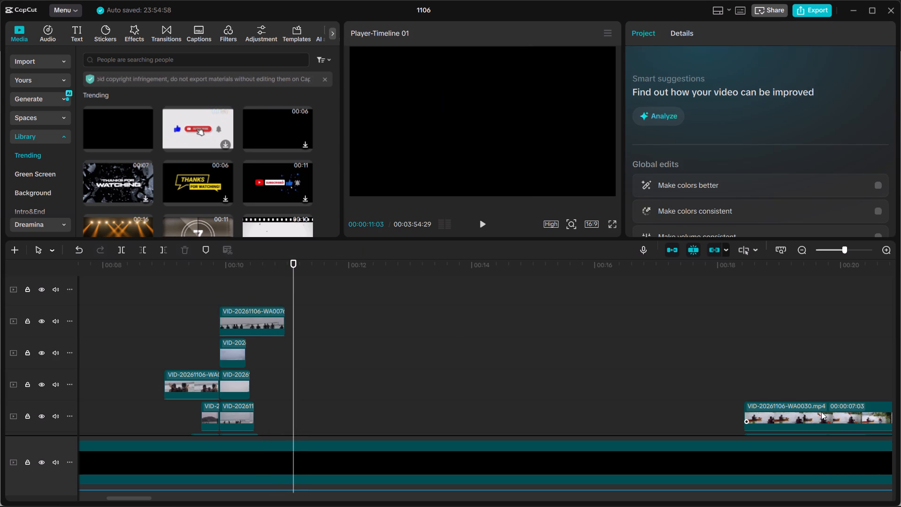
pyautogui.keyDown('ctrl'); pyautogui.scroll(-4, 715, 395); pyautogui.keyUp('ctrl')
pyautogui.keyDown('ctrl'); pyautogui.scroll(-14, 606, 425); pyautogui.keyUp('ctrl')
pyautogui.scroll(-7, 599, 414)
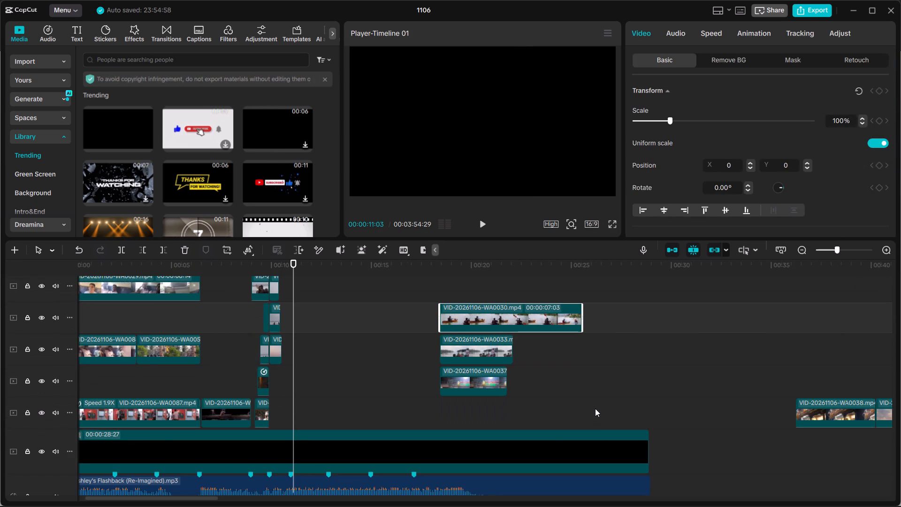
pyautogui.scroll(-2, 595, 408)
pyautogui.scroll(13, 595, 408)
pyautogui.keyDown('ctrl'); pyautogui.scroll(-3, 594, 408); pyautogui.keyUp('ctrl')
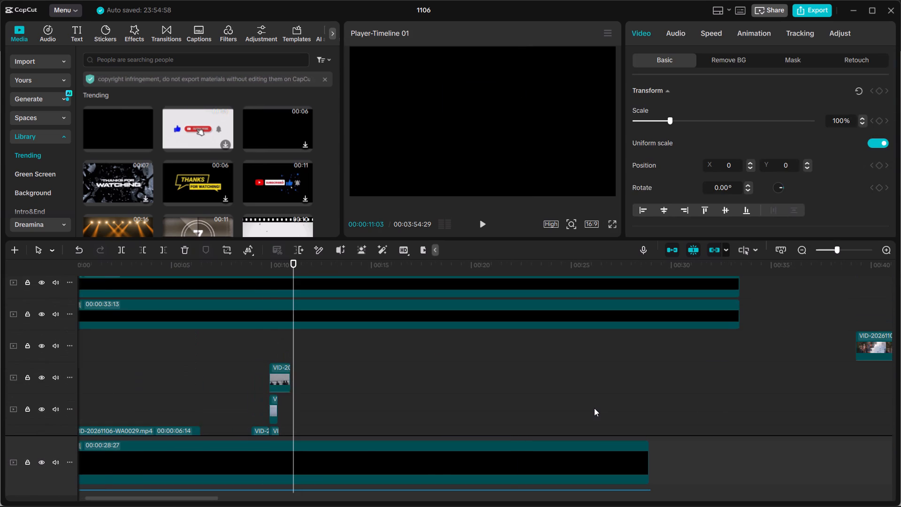
pyautogui.keyDown('ctrl'); pyautogui.scroll(-20, 594, 408); pyautogui.keyUp('ctrl')
pyautogui.keyDown('ctrl'); pyautogui.scroll(-4, 594, 408); pyautogui.keyUp('ctrl')
pyautogui.scroll(-5, 594, 408)
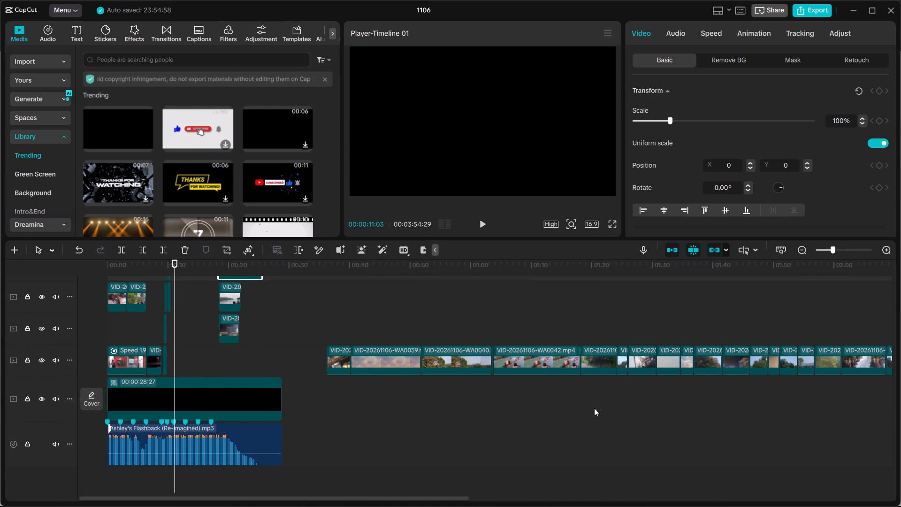
pyautogui.scroll(-7, 594, 408)
pyautogui.keyDown('ctrl'); pyautogui.scroll(-4, 594, 408); pyautogui.keyUp('ctrl')
pyautogui.scroll(-3, 522, 477)
pyautogui.scroll(5, 522, 412)
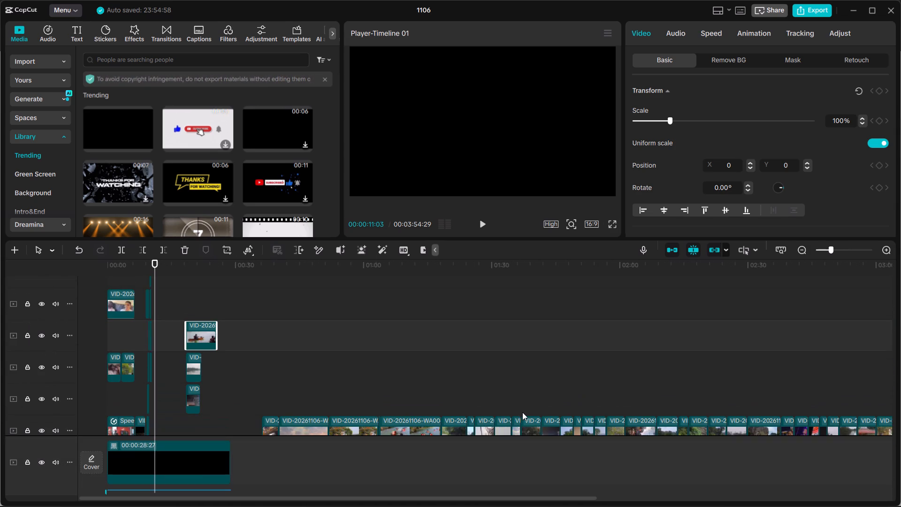
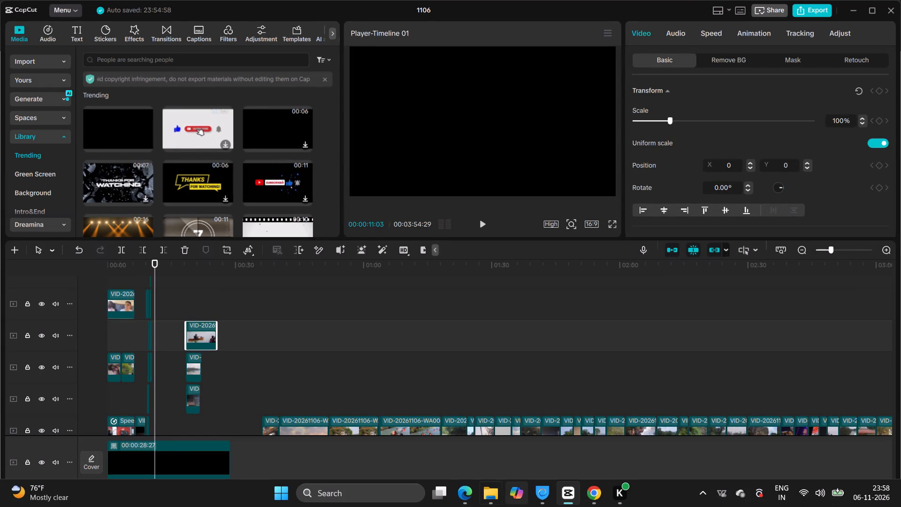
# Play the video from the beginning to just past eleven seconds to review the finished collage sections.
pyautogui.scroll(4, 191, 379)
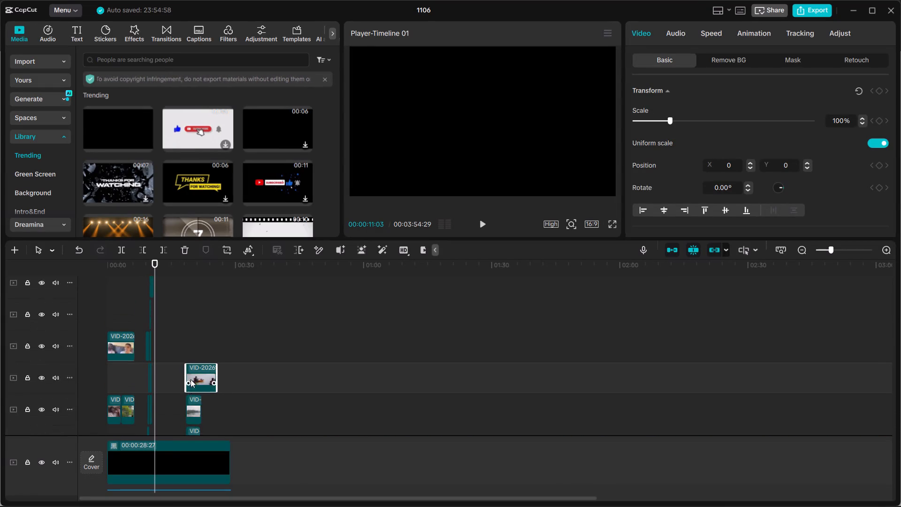
pyautogui.scroll(2, 191, 379)
pyautogui.keyDown('ctrl'); pyautogui.scroll(20, 191, 379); pyautogui.keyUp('ctrl')
pyautogui.keyDown('ctrl'); pyautogui.scroll(6, 191, 379); pyautogui.keyUp('ctrl')
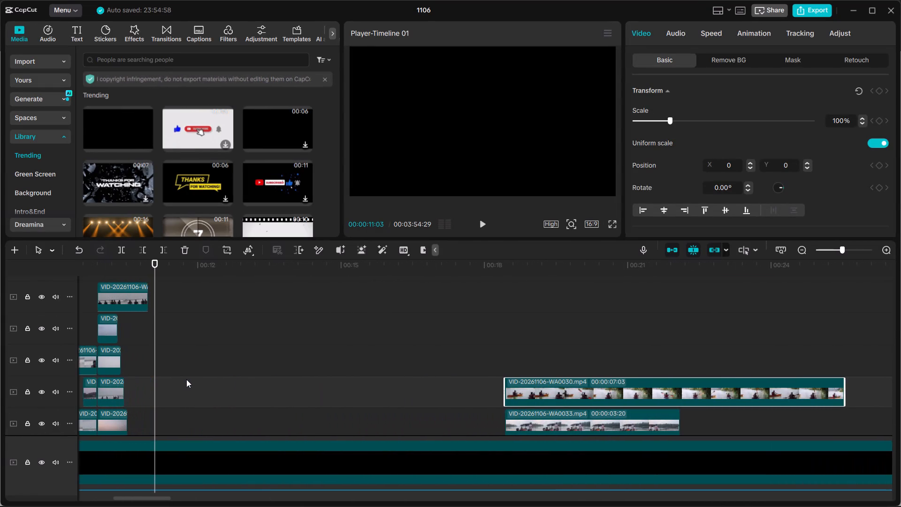
pyautogui.moveTo(145, 261); pyautogui.dragTo(0, 313)
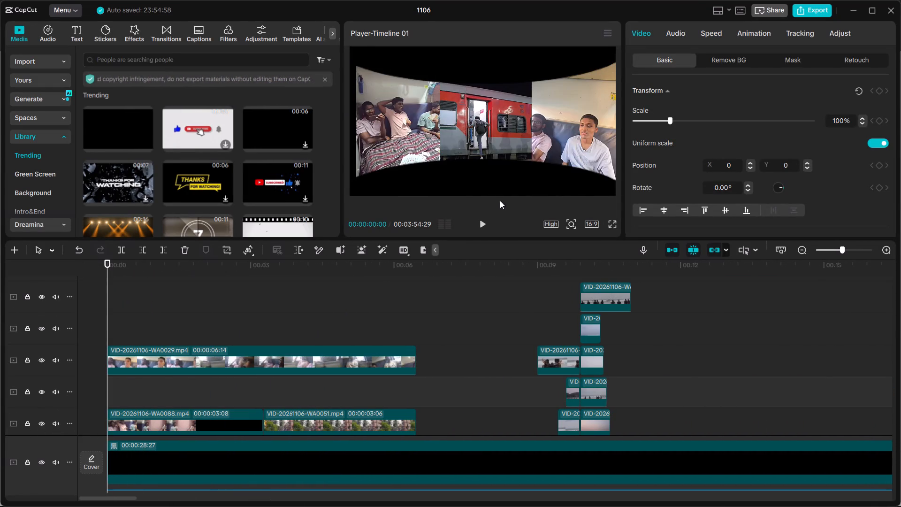
pyautogui.click(479, 226)
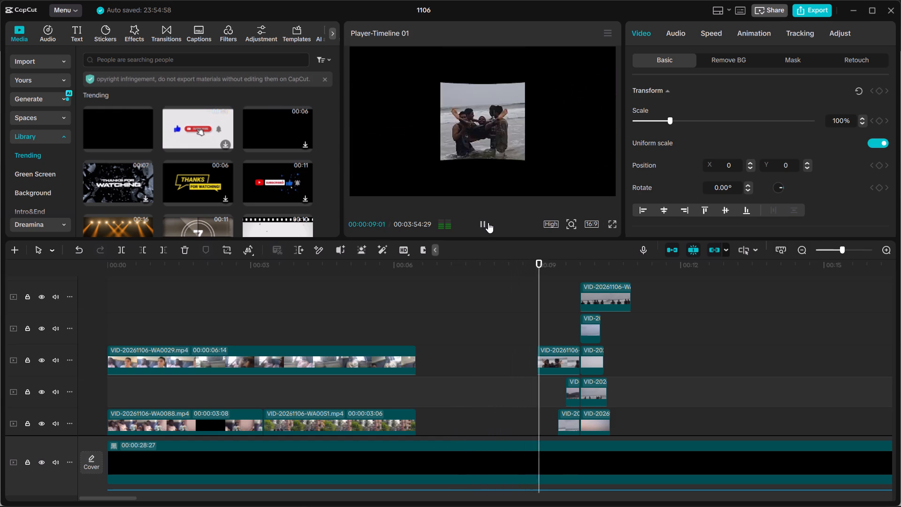
pyautogui.click(488, 223)
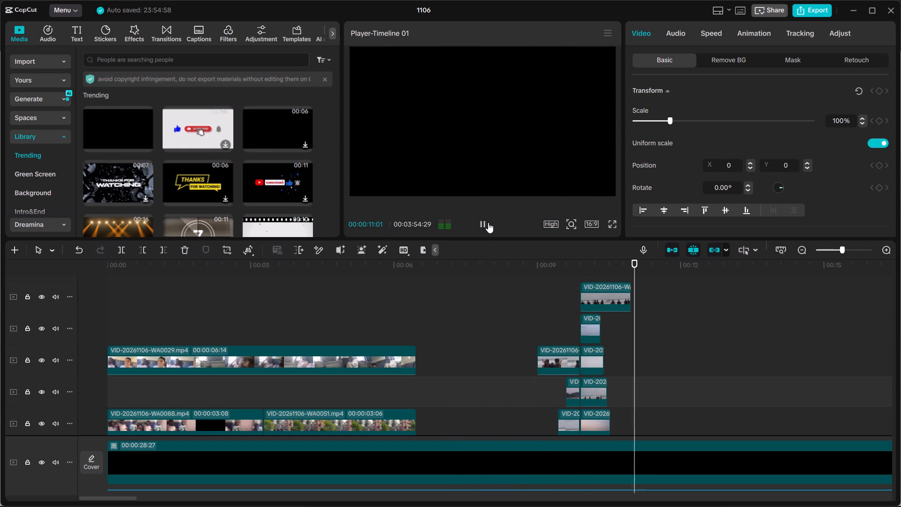
# Put the playhead on the beat marker at 00:00:10:29 and examine the stacked boating clips and the unused clips further along.
pyautogui.scroll(-1, 628, 270)
pyautogui.click(631, 269)
pyautogui.scroll(-5, 636, 296)
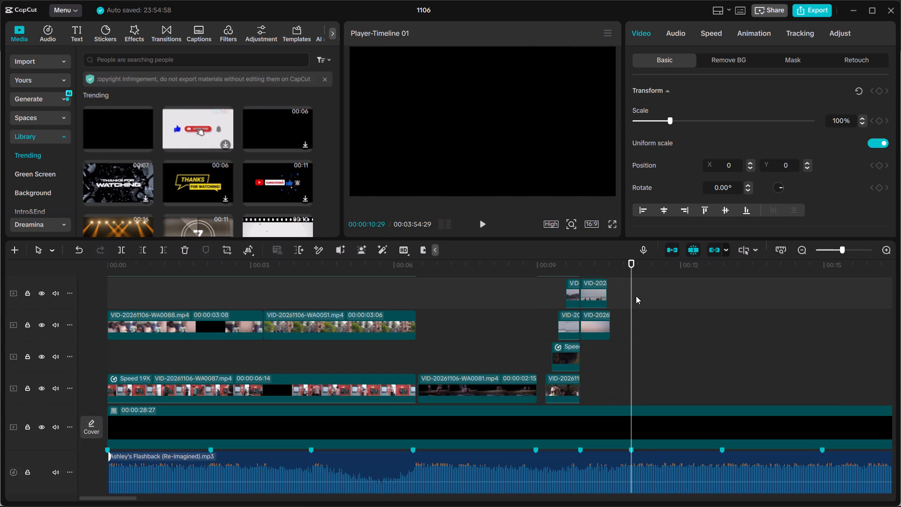
pyautogui.scroll(-6, 636, 296)
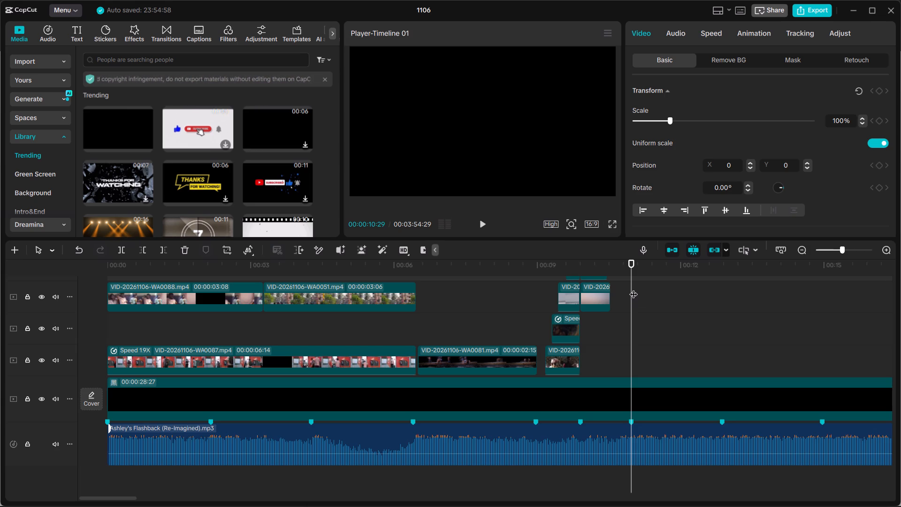
pyautogui.keyDown('ctrl'); pyautogui.scroll(-9, 633, 307); pyautogui.keyUp('ctrl')
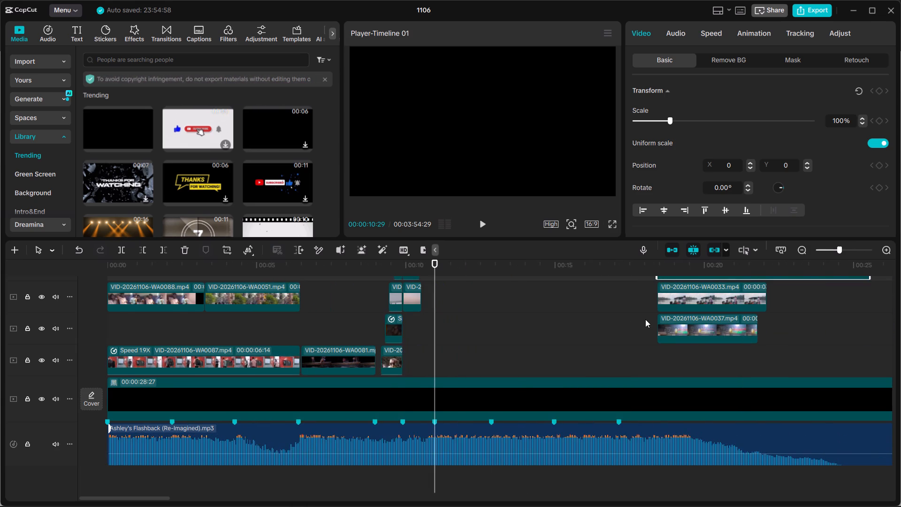
pyautogui.scroll(4, 645, 319)
pyautogui.scroll(3, 691, 362)
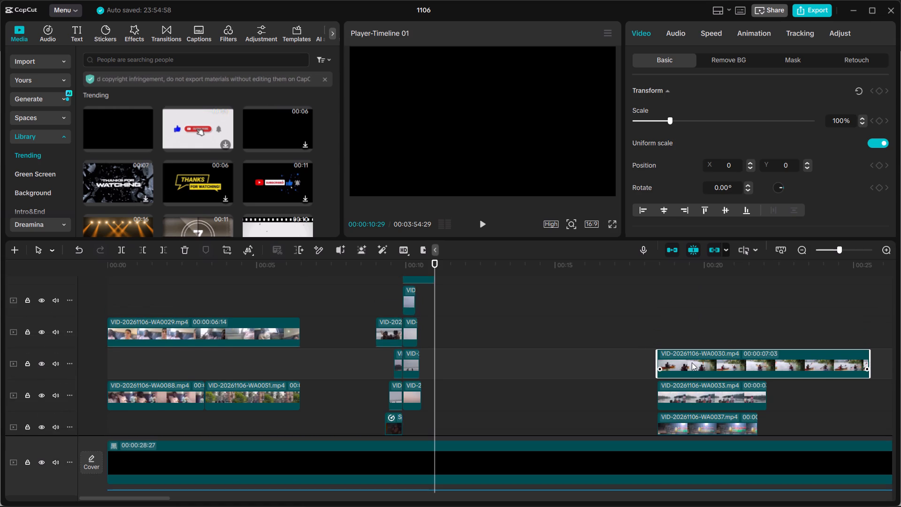
pyautogui.scroll(10, 692, 362)
pyautogui.scroll(-10, 692, 362)
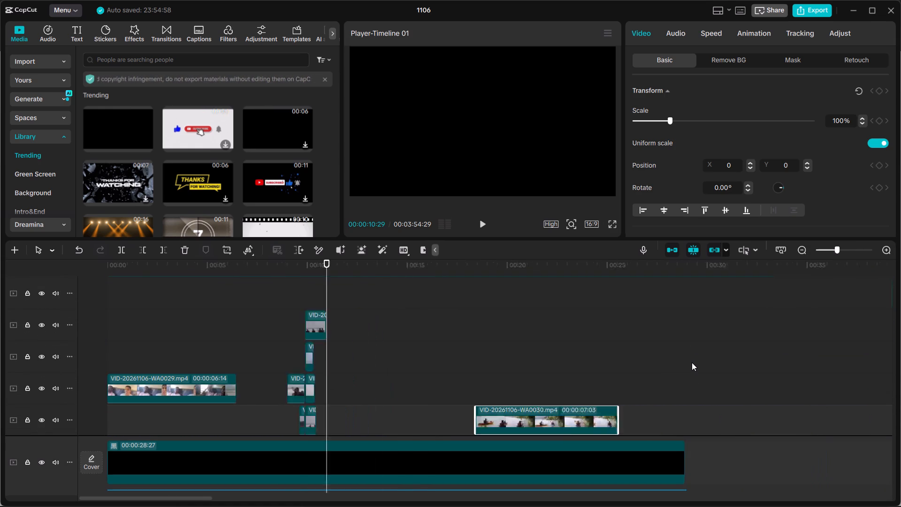
pyautogui.scroll(-6, 692, 362)
pyautogui.scroll(-12, 614, 375)
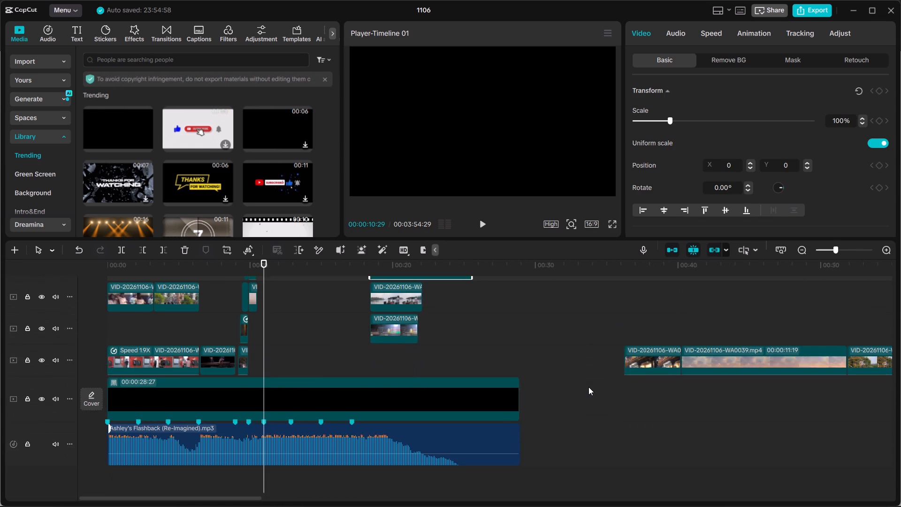
pyautogui.scroll(3, 349, 361)
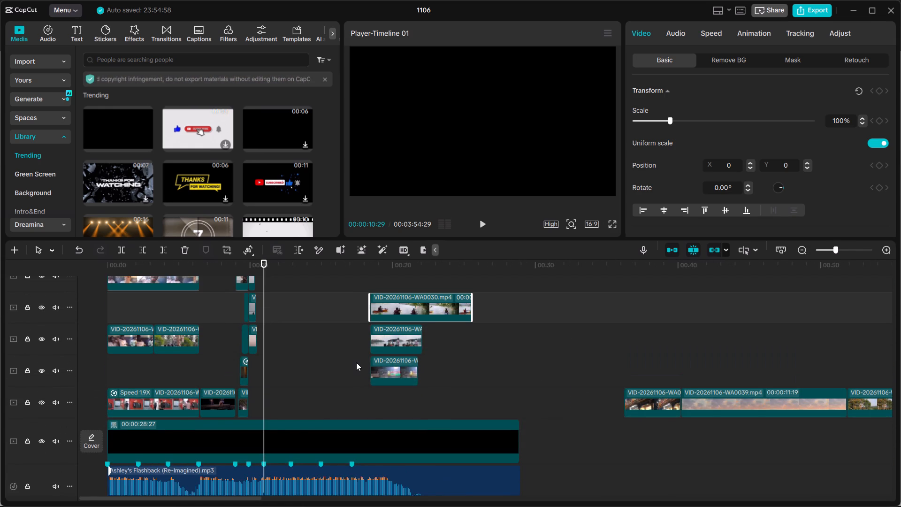
# Try the VID-20261106-WA0037 temple clip at the 00:00:10:29 beat marker and delete it from the timeline.
pyautogui.keyDown('ctrl'); pyautogui.scroll(5, 356, 362); pyautogui.keyUp('ctrl')
pyautogui.moveTo(503, 375); pyautogui.dragTo(417, 362)
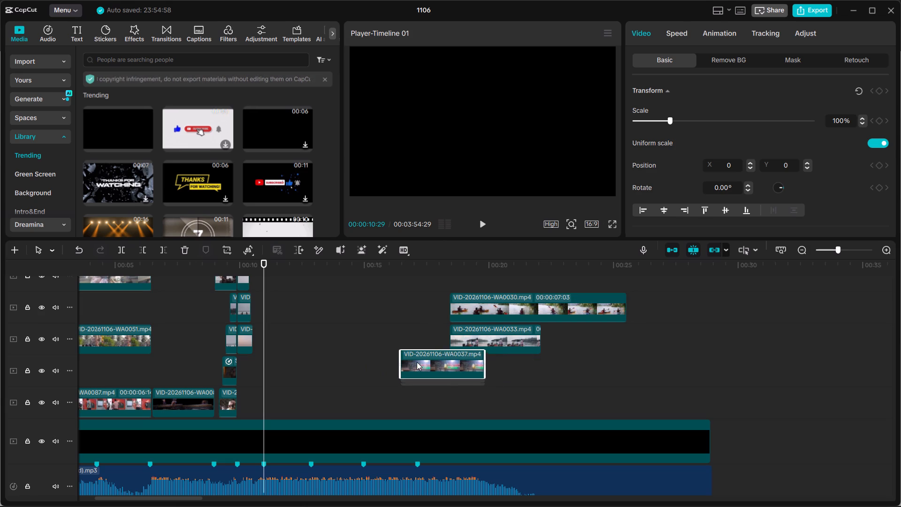
pyautogui.moveTo(417, 362); pyautogui.dragTo(313, 297)
pyautogui.scroll(3, 304, 317)
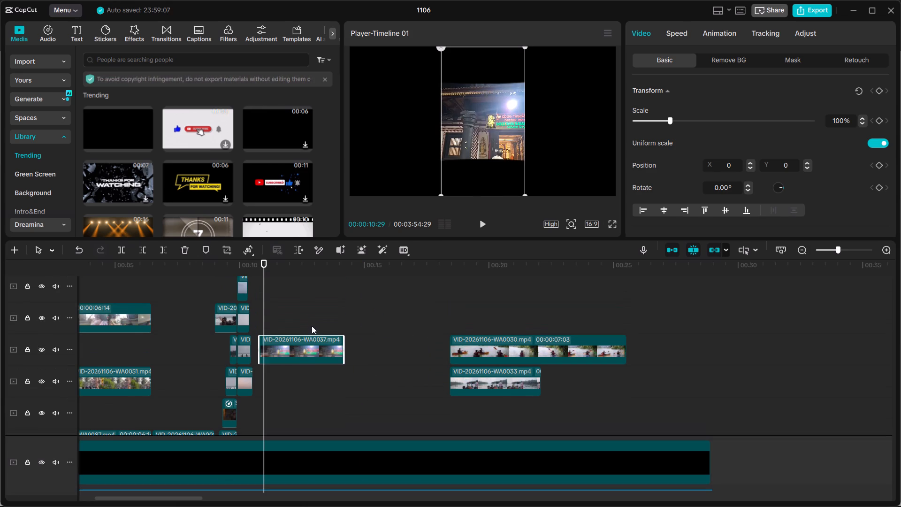
pyautogui.scroll(2, 313, 326)
pyautogui.click(186, 251)
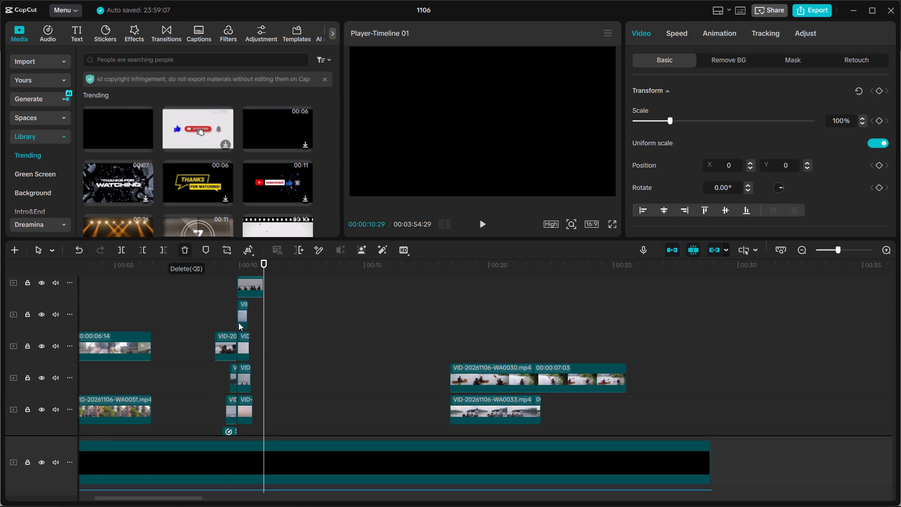
# Move the VID-20261106-WA0033 boat clip to start at 00:00:10:29, directly after the longest beach clip on its track, and scrub through it.
pyautogui.moveTo(475, 410); pyautogui.dragTo(364, 323)
pyautogui.moveTo(362, 314); pyautogui.dragTo(345, 306)
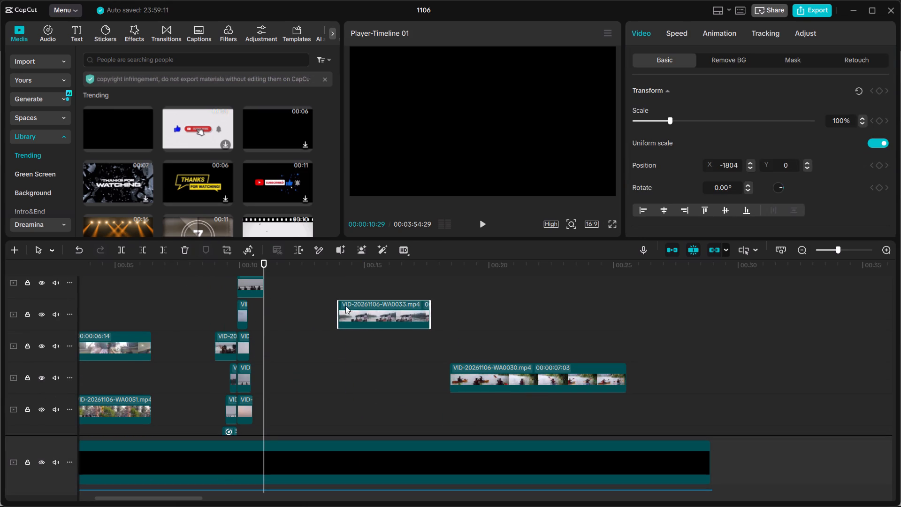
pyautogui.moveTo(345, 306); pyautogui.dragTo(286, 282)
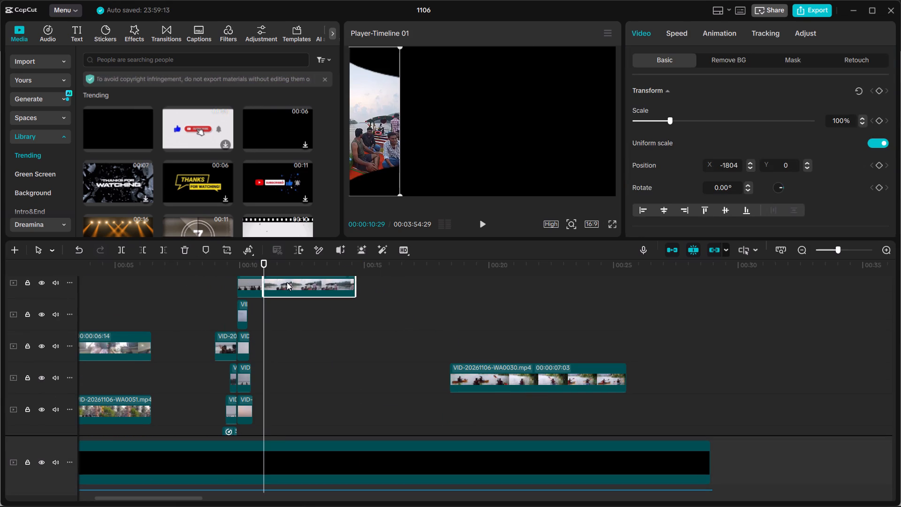
pyautogui.scroll(3, 287, 282)
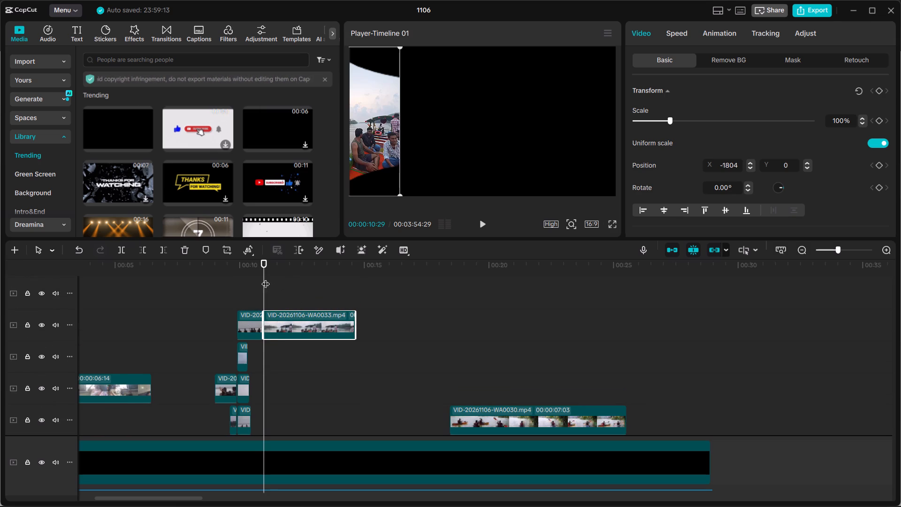
pyautogui.moveTo(266, 278); pyautogui.dragTo(329, 286)
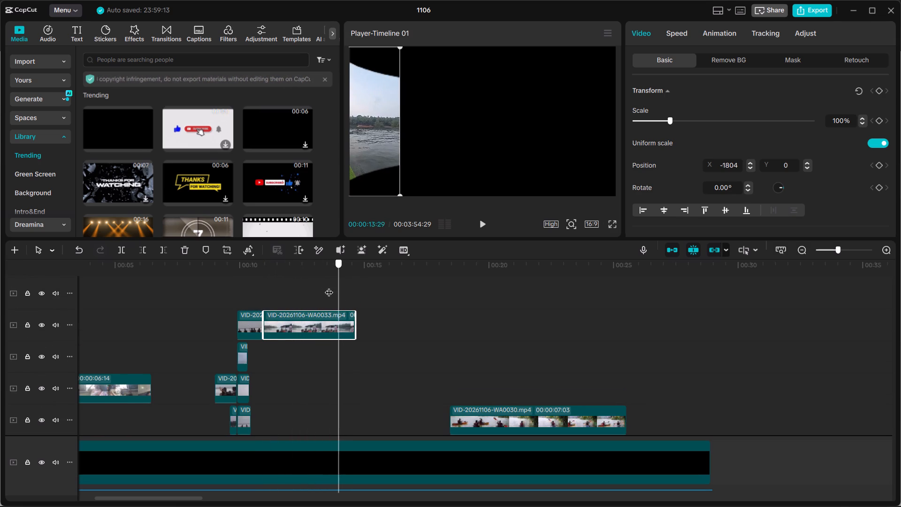
pyautogui.moveTo(329, 286); pyautogui.dragTo(314, 284)
# Move the VID-20261106-WA0030 kayak clip to the track below VID-20261106-WA0033, starting at 00:00:10:29, and check both panels around 00:00:12:20.
pyautogui.moveTo(566, 424); pyautogui.dragTo(381, 365)
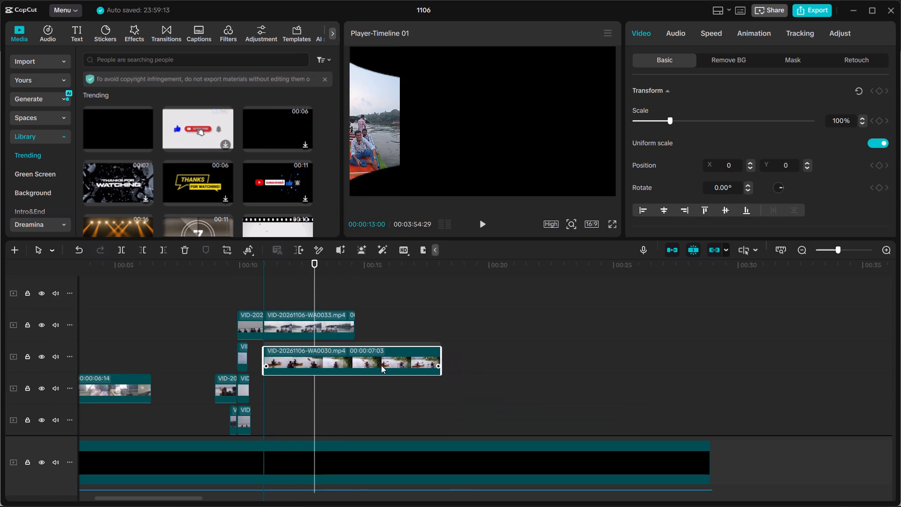
pyautogui.moveTo(381, 365); pyautogui.dragTo(377, 361)
pyautogui.click(474, 156)
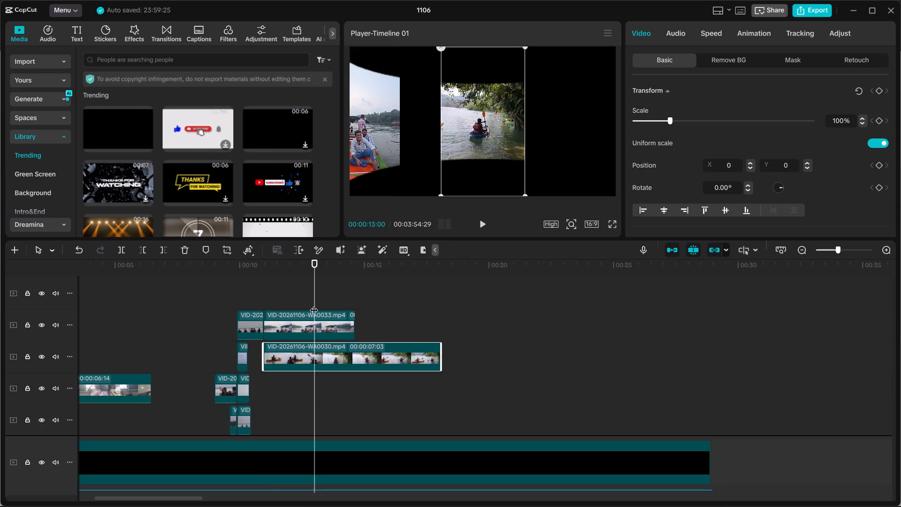
pyautogui.click(309, 289)
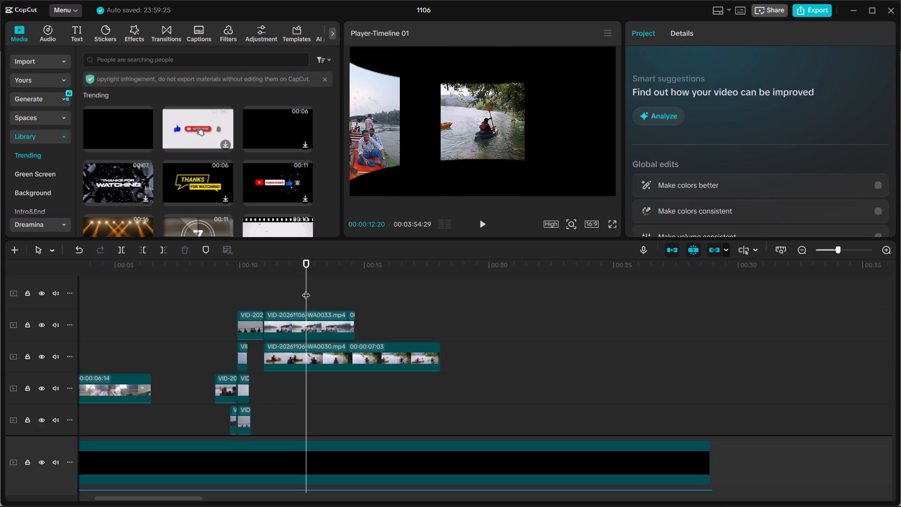
# Trim the start of the VID-20261106-WA0033 boat clip to a duration of 00:00:03:02 and scrub from 00:00:10:29 to 00:00:11:24.
pyautogui.keyDown('ctrl'); pyautogui.scroll(10, 284, 330); pyautogui.keyUp('ctrl')
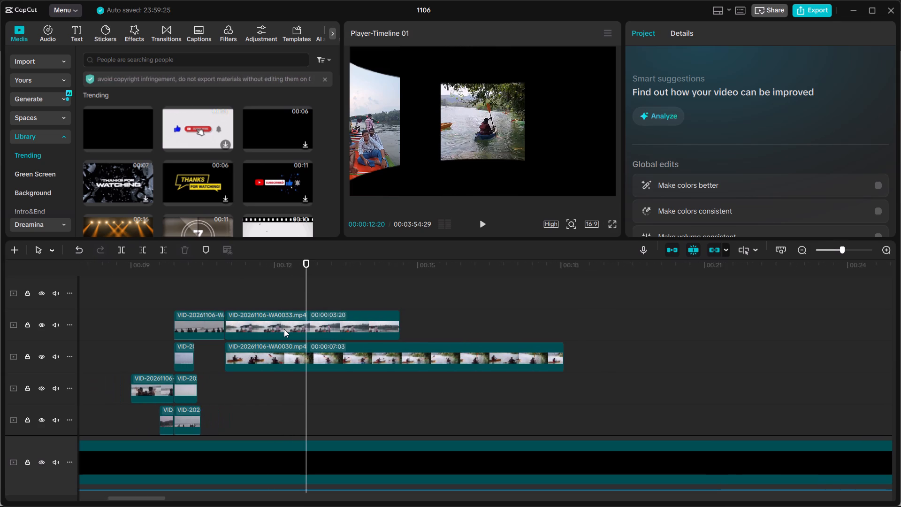
pyautogui.keyDown('ctrl'); pyautogui.scroll(1, 284, 329); pyautogui.keyUp('ctrl')
pyautogui.click(224, 328)
pyautogui.moveTo(215, 324); pyautogui.dragTo(221, 324)
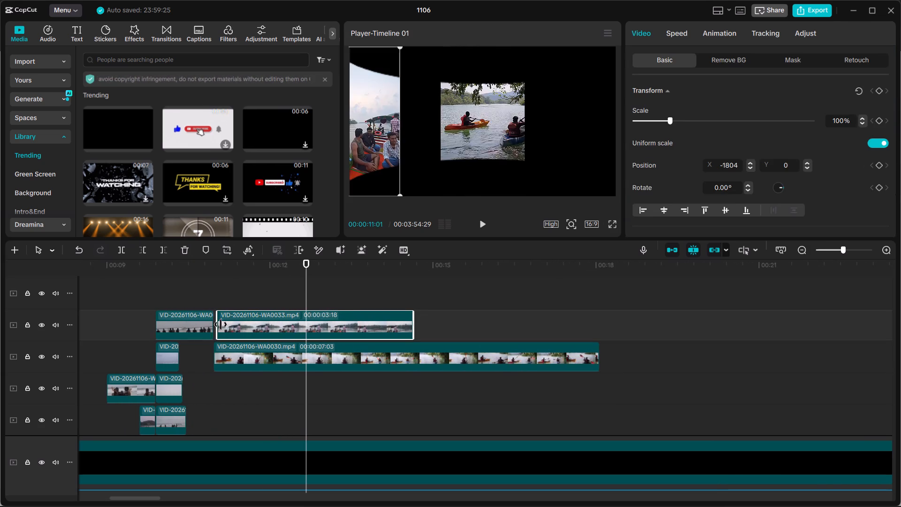
pyautogui.moveTo(221, 324); pyautogui.dragTo(249, 326)
pyautogui.moveTo(230, 263); pyautogui.dragTo(218, 261)
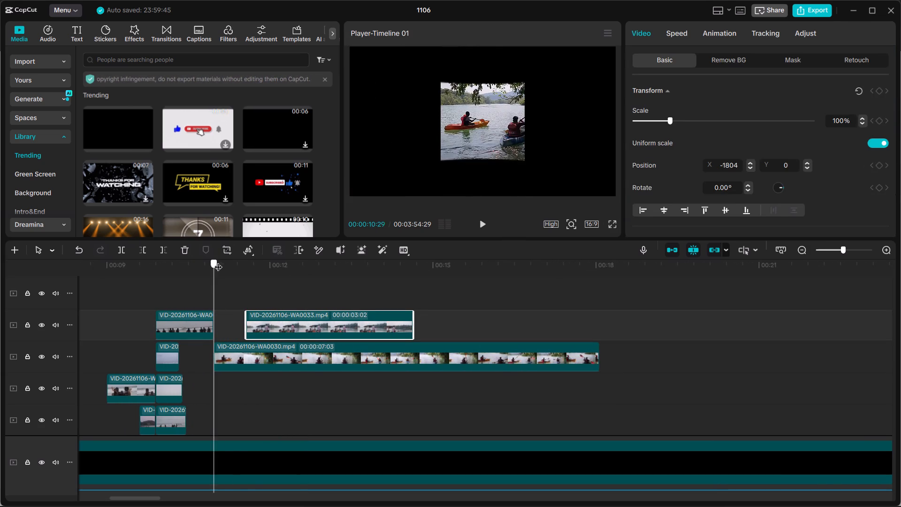
pyautogui.moveTo(218, 261); pyautogui.dragTo(260, 266)
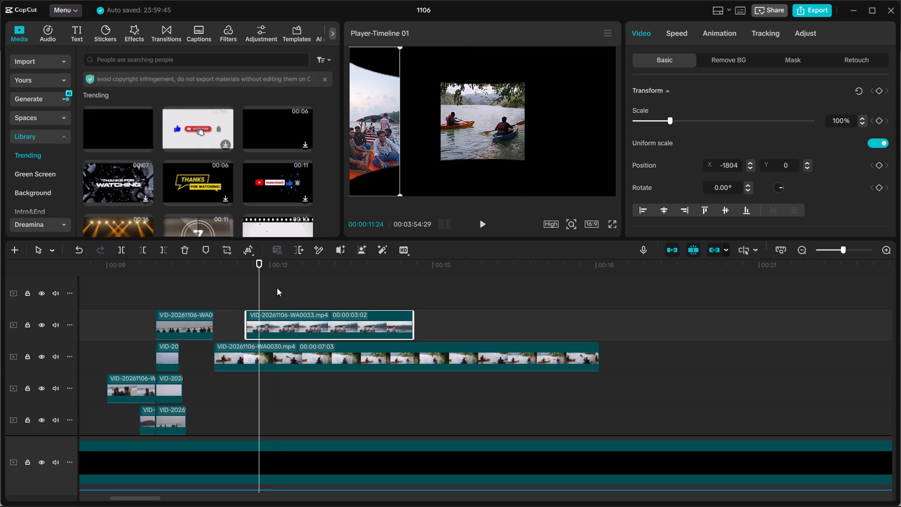
# Move the VID-20261106-WA0079 waterfall clip from further along to the track above VID-20261106-WA0033, starting at 00:00:11:24.
pyautogui.keyDown('ctrl'); pyautogui.scroll(-17, 465, 393); pyautogui.keyUp('ctrl')
pyautogui.scroll(8, 465, 393)
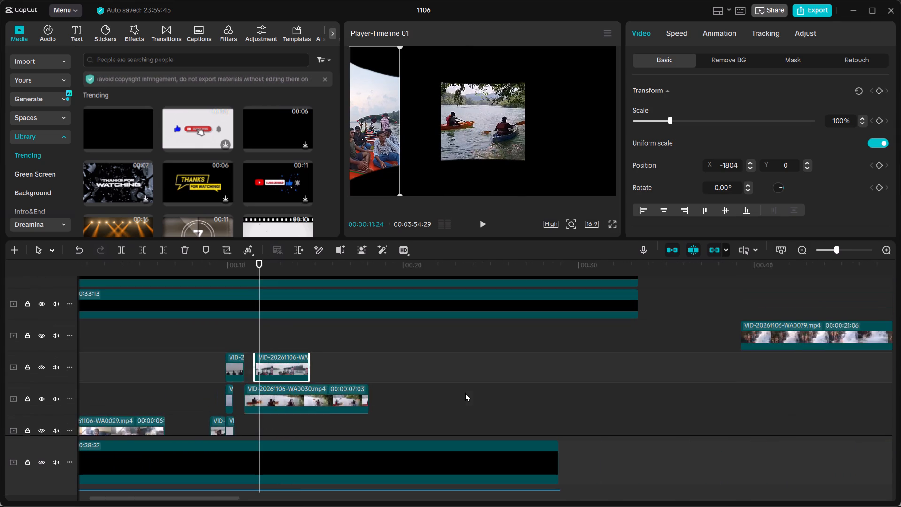
pyautogui.click(802, 375)
pyautogui.moveTo(802, 375); pyautogui.dragTo(343, 383)
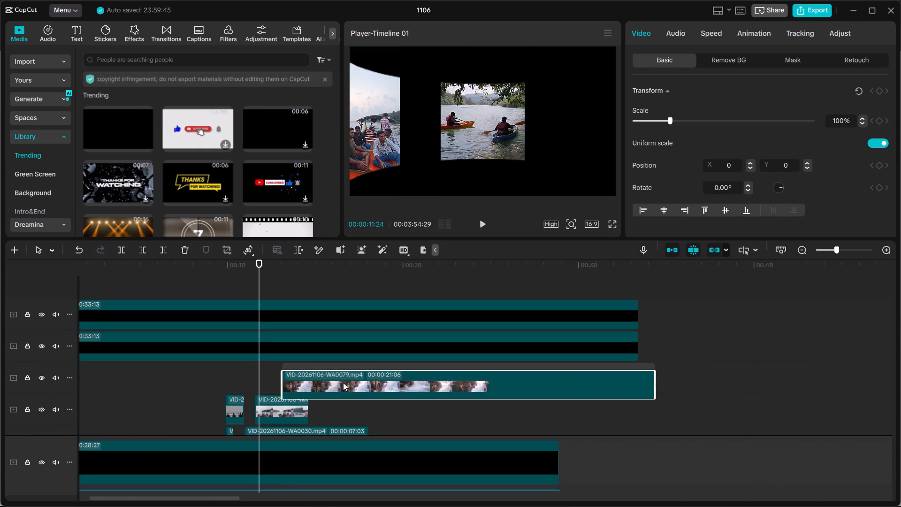
pyautogui.moveTo(343, 383); pyautogui.dragTo(323, 378)
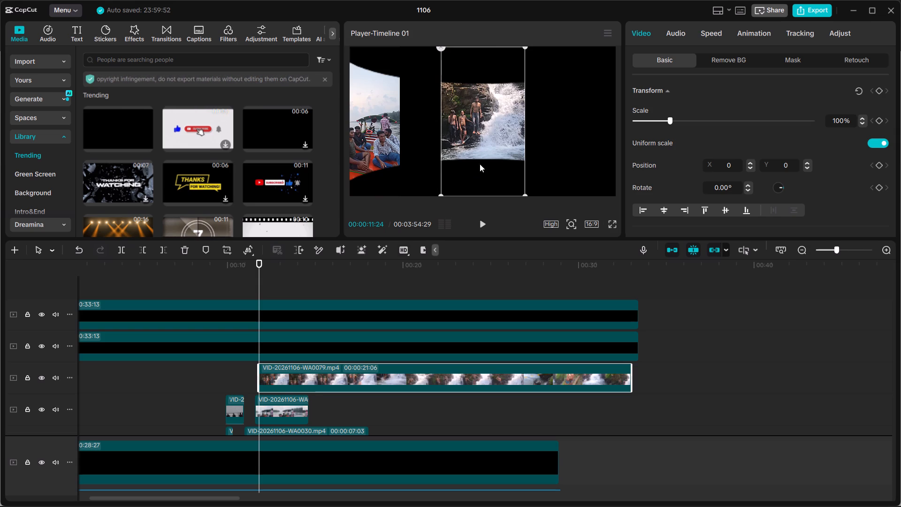
# Reposition the VID-20261106-WA0079 waterfall clip beside the boat panel in the frame, at X -775, Y -89.
pyautogui.moveTo(483, 149); pyautogui.dragTo(428, 155)
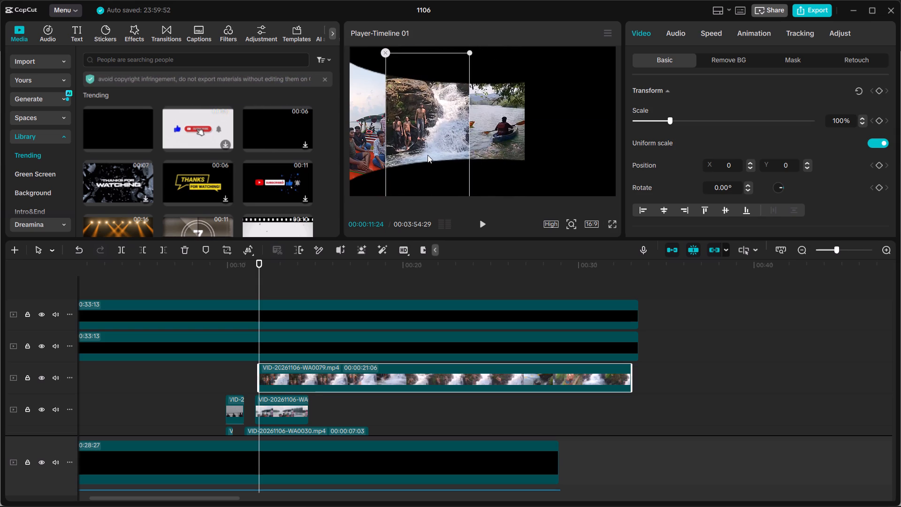
pyautogui.moveTo(428, 155); pyautogui.dragTo(429, 155)
# Move the VID-20261106-WA0030 kayak clip to a new track above VID-20261106-WA0079, starting slightly after it at about 00:00:12:12.
pyautogui.scroll(-3, 311, 349)
pyautogui.moveTo(311, 395); pyautogui.dragTo(311, 397)
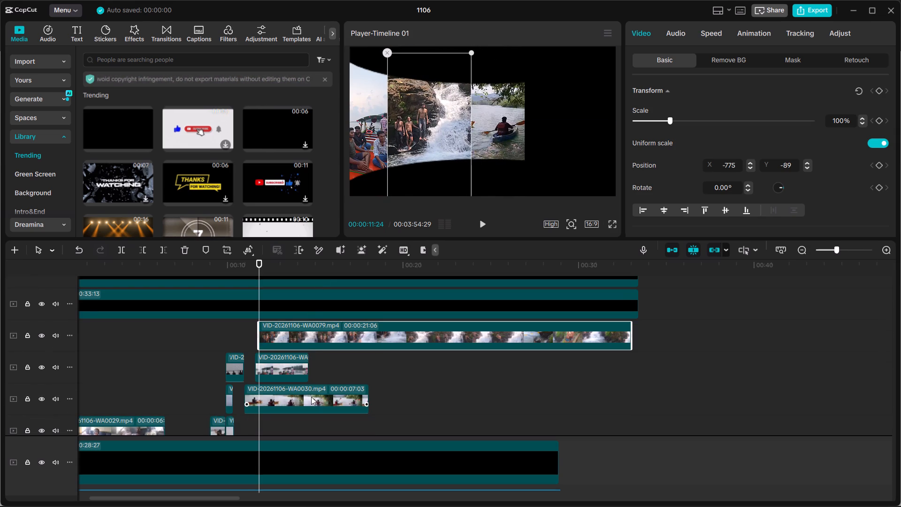
pyautogui.moveTo(311, 397); pyautogui.dragTo(310, 323)
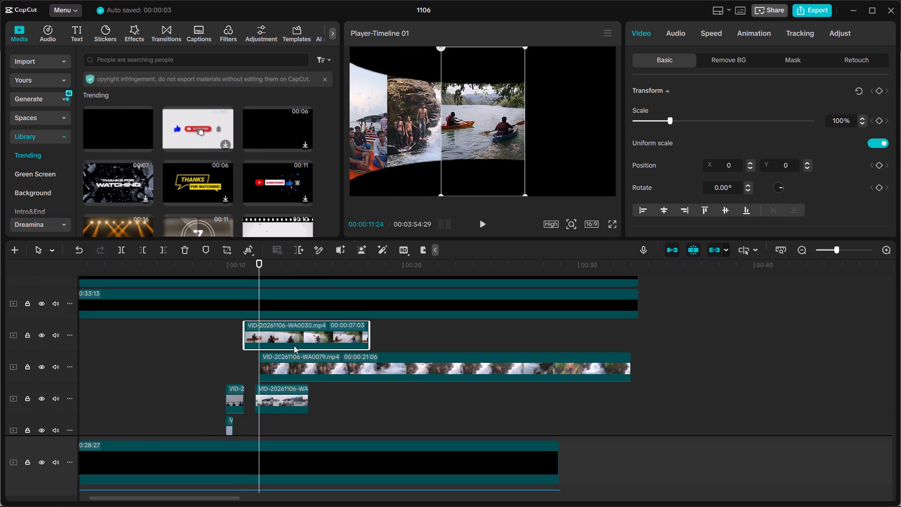
pyautogui.moveTo(294, 337); pyautogui.dragTo(320, 338)
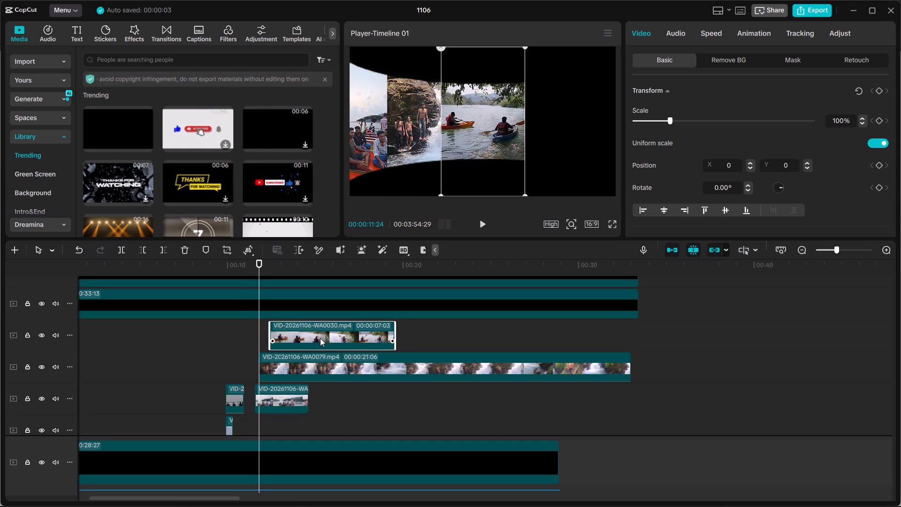
pyautogui.keyDown('ctrl'); pyautogui.scroll(11, 278, 400); pyautogui.keyUp('ctrl')
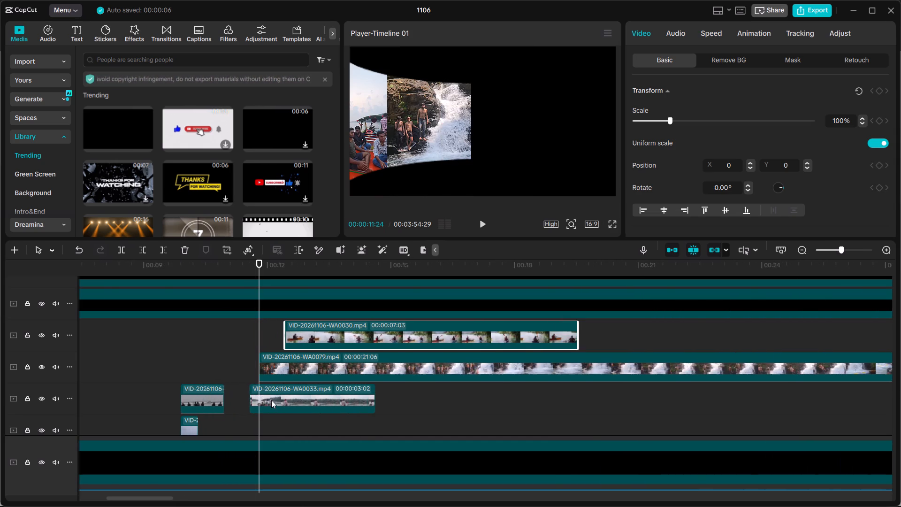
pyautogui.scroll(3, 257, 381)
pyautogui.scroll(-11, 257, 381)
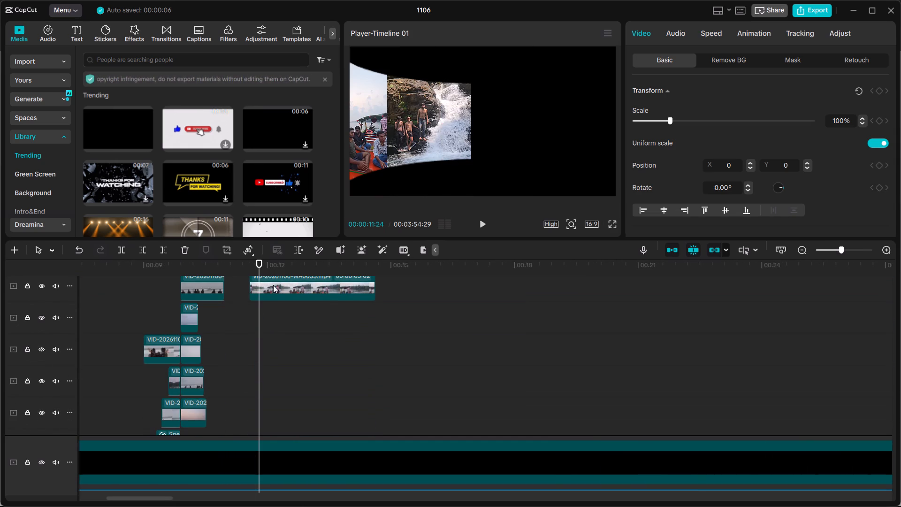
# Move the VID-20261106-WA0033 boat clip along its track to start at 00:00:11:24, aligned with the VID-20261106-WA0079 waterfall clip.
pyautogui.moveTo(273, 285); pyautogui.dragTo(249, 287)
pyautogui.scroll(1, 249, 287)
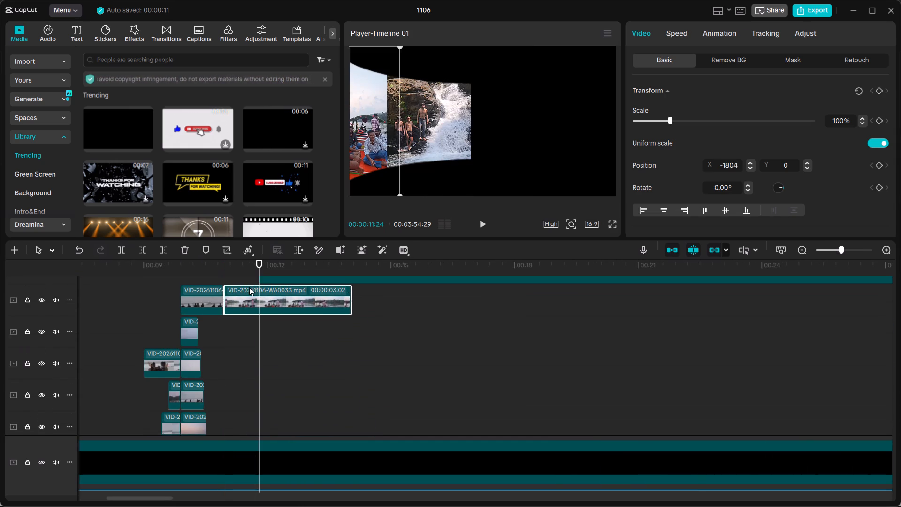
pyautogui.scroll(2, 245, 291)
pyautogui.moveTo(261, 325); pyautogui.dragTo(295, 326)
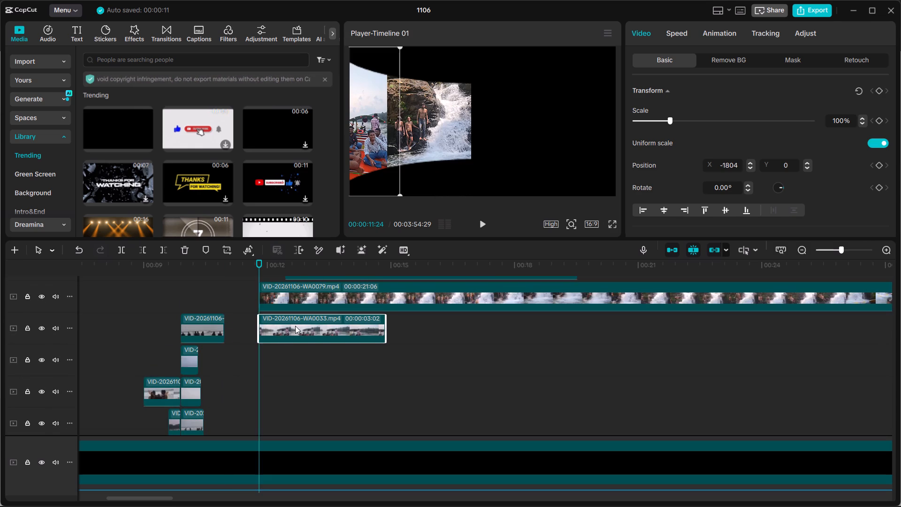
# Move the VID-20261106-WA0030 kayak clip earlier on its track to start at about 00:00:10:29, ahead of the waterfall clip.
pyautogui.scroll(1, 291, 304)
pyautogui.click(313, 285)
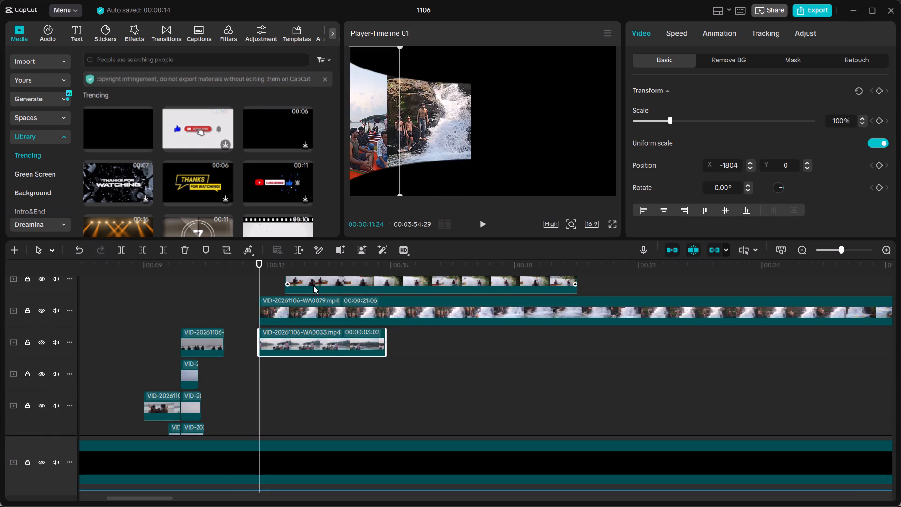
pyautogui.moveTo(315, 284); pyautogui.dragTo(260, 290)
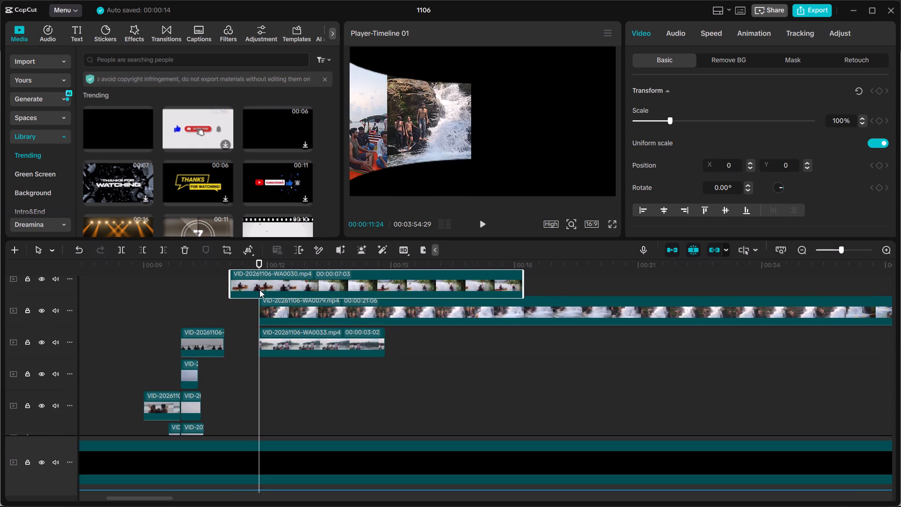
pyautogui.moveTo(260, 290); pyautogui.dragTo(259, 290)
pyautogui.click(246, 286)
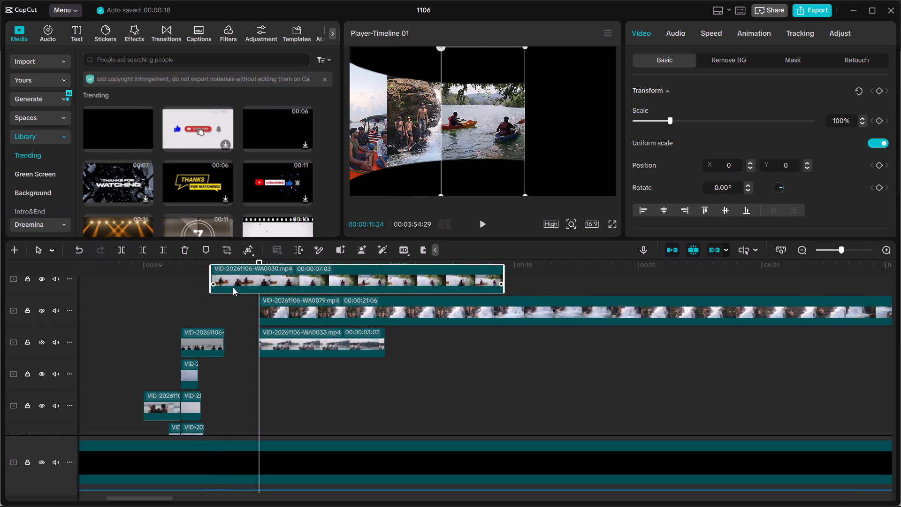
pyautogui.scroll(4, 244, 299)
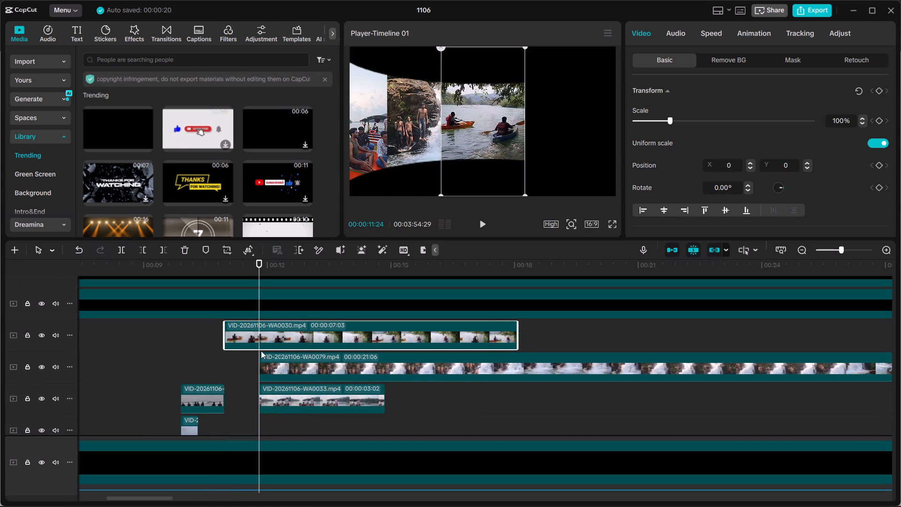
# Check the waterfall and kayak panels, play the collage from 00:00:11:24, and place the playhead at the boat clip's end, 00:00:14:26.
pyautogui.click(273, 366)
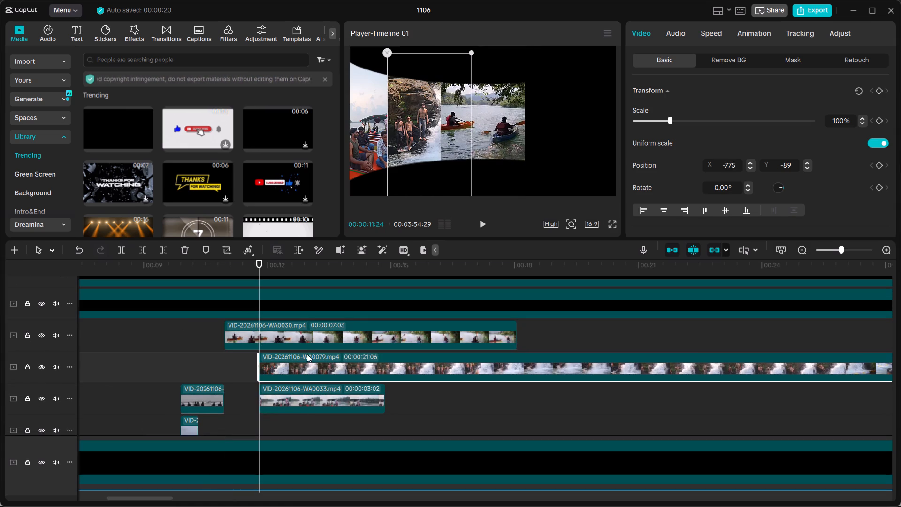
pyautogui.click(310, 330)
pyautogui.click(477, 146)
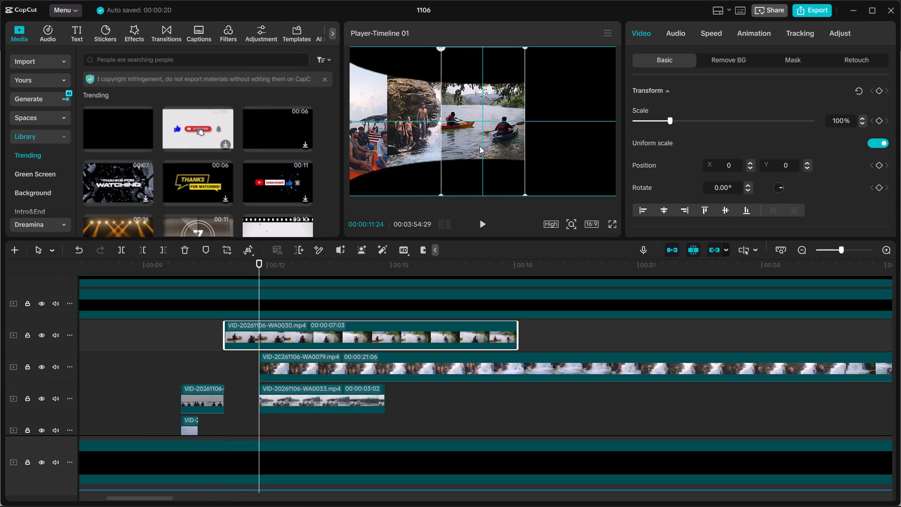
pyautogui.scroll(1, 382, 387)
pyautogui.keyDown('ctrl'); pyautogui.scroll(-6, 450, 408); pyautogui.keyUp('ctrl')
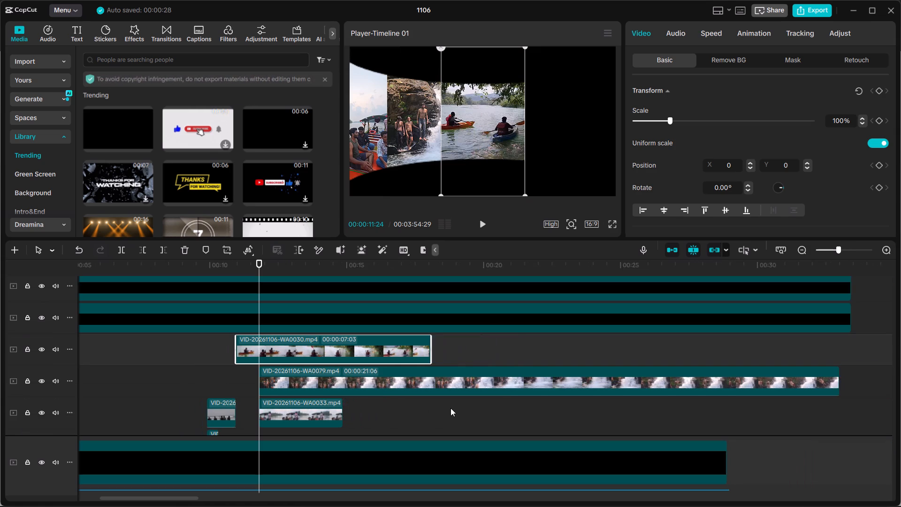
pyautogui.keyDown('ctrl'); pyautogui.scroll(-2, 450, 408); pyautogui.keyUp('ctrl')
pyautogui.scroll(-1, 450, 408)
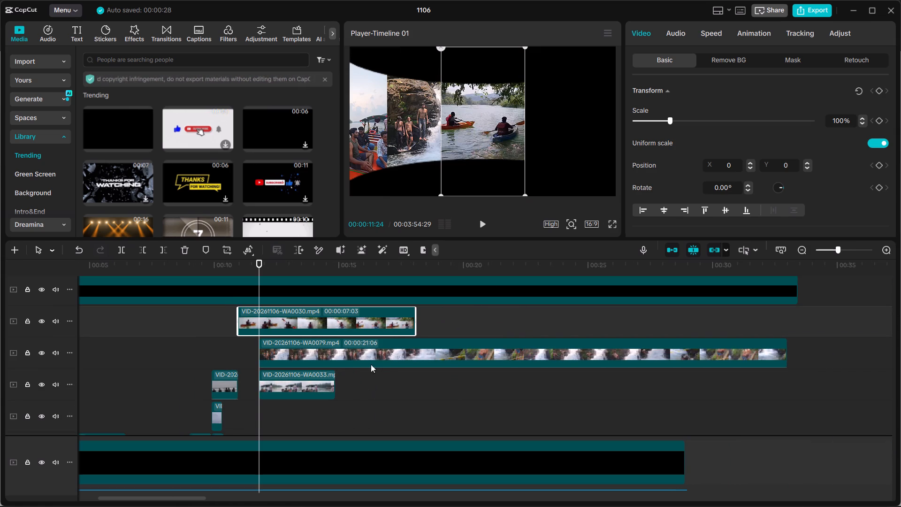
pyautogui.click(360, 360)
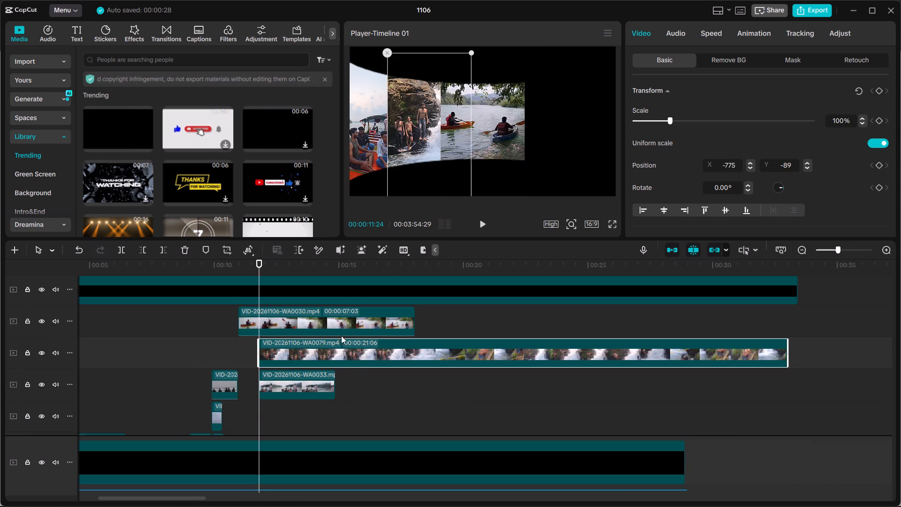
pyautogui.click(485, 223)
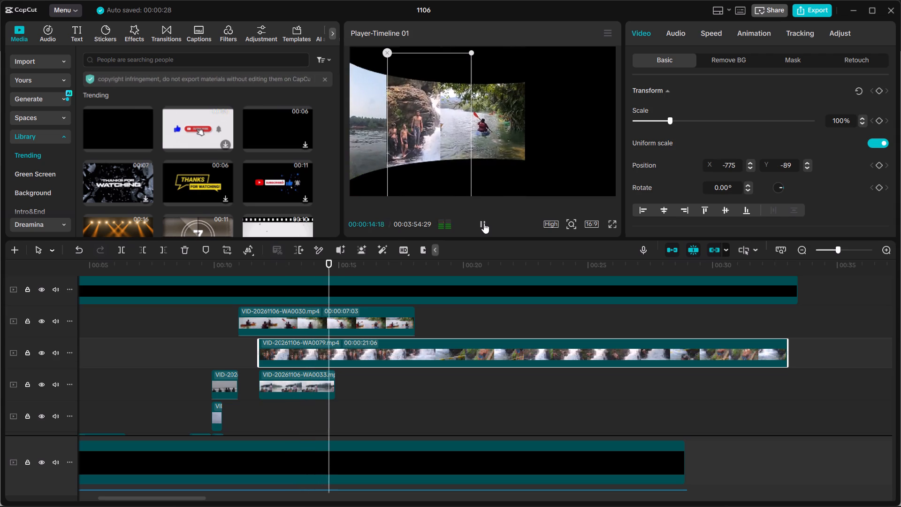
pyautogui.click(484, 223)
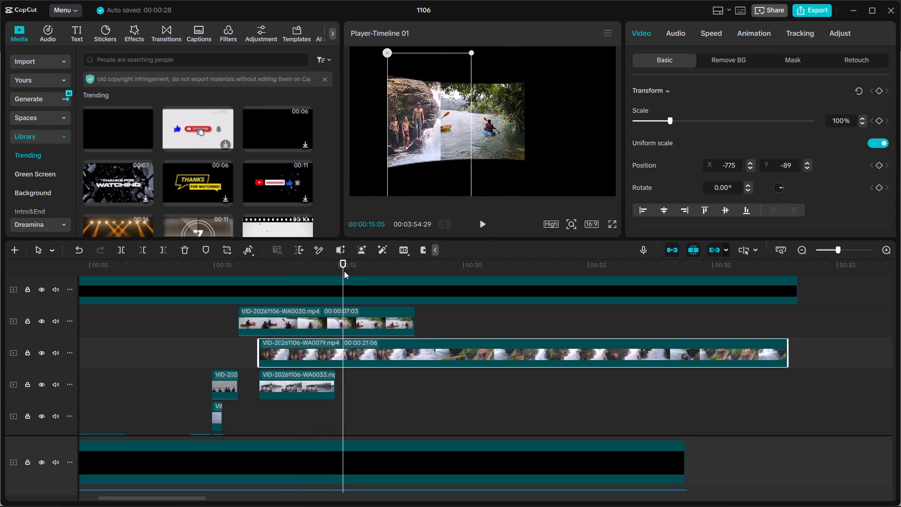
pyautogui.moveTo(344, 270); pyautogui.dragTo(337, 269)
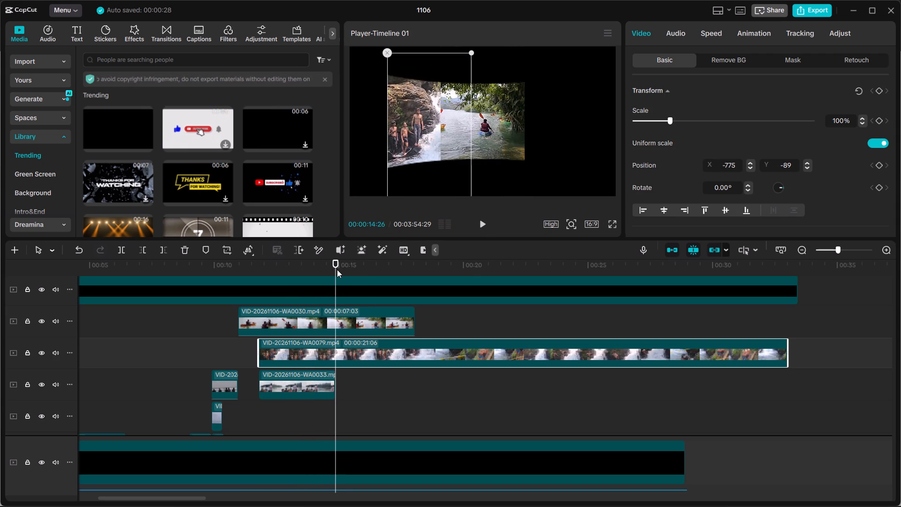
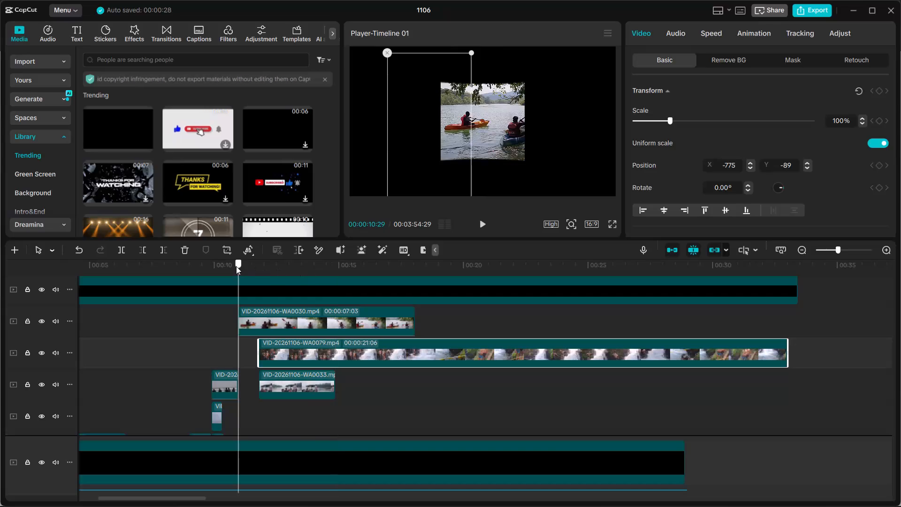
# Play the collage from 00:00:10:29 and move the VID-20261106-WA0079 waterfall clip earlier to start at about 00:00:11:07.
pyautogui.click(481, 225)
pyautogui.click(482, 225)
pyautogui.keyDown('ctrl'); pyautogui.scroll(3, 307, 363); pyautogui.keyUp('ctrl')
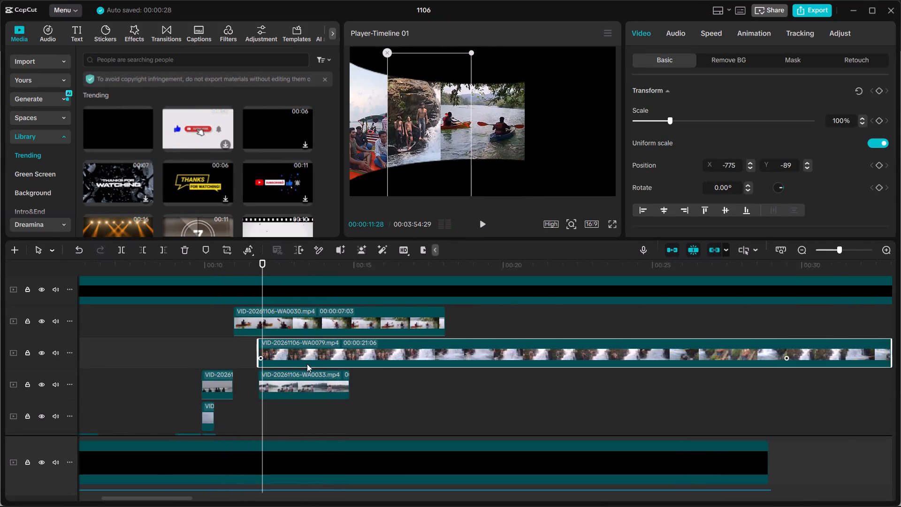
pyautogui.keyDown('ctrl'); pyautogui.scroll(8, 307, 364); pyautogui.keyUp('ctrl')
pyautogui.moveTo(273, 348); pyautogui.dragTo(240, 348)
# Move the VID-20261106-WA0033 boat clip earlier to start at about 00:00:11:12, just after the waterfall clip, and play the staggered entrance.
pyautogui.click(280, 380)
pyautogui.moveTo(282, 380); pyautogui.dragTo(273, 380)
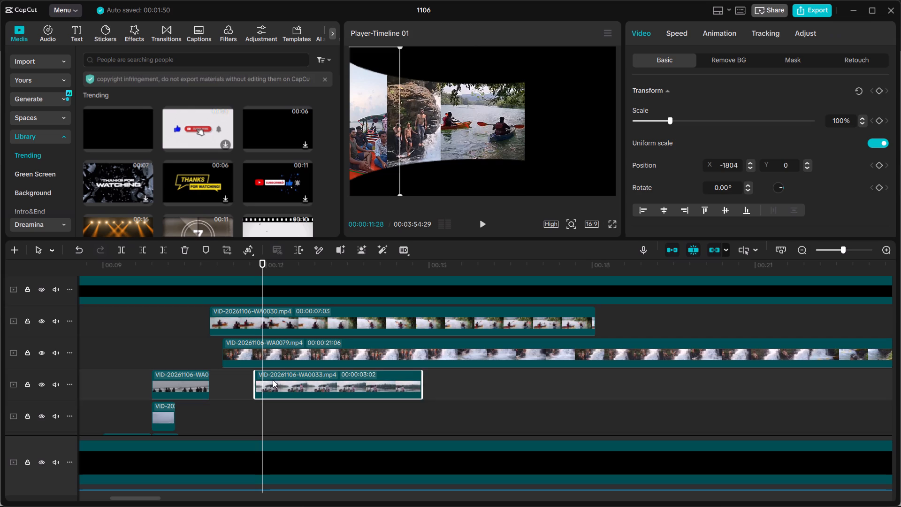
pyautogui.moveTo(273, 380); pyautogui.dragTo(260, 378)
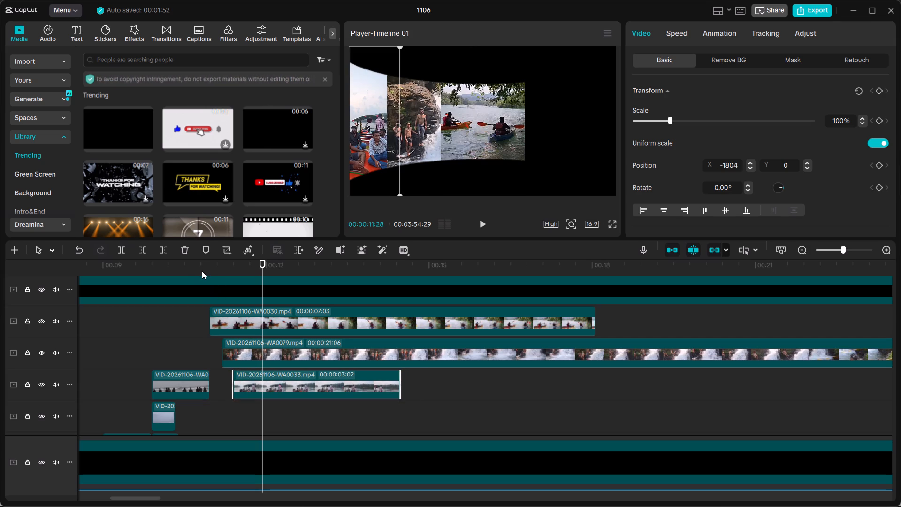
pyautogui.click(204, 269)
pyautogui.click(476, 221)
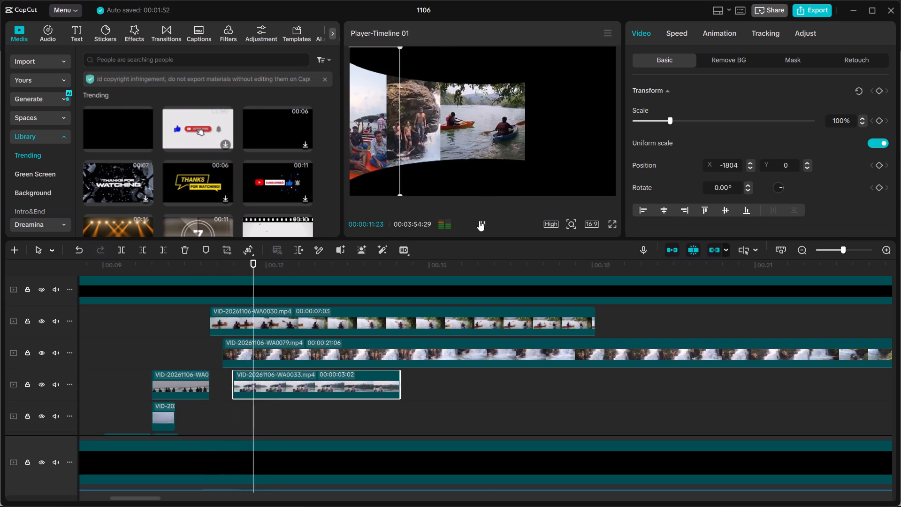
pyautogui.click(479, 221)
# Split the kayak, waterfall and boat panel clips together at 00:00:13:06 and delete their remaining parts after the cut.
pyautogui.keyDown('ctrl'); pyautogui.scroll(-6, 426, 338); pyautogui.keyUp('ctrl')
pyautogui.scroll(-5, 424, 343)
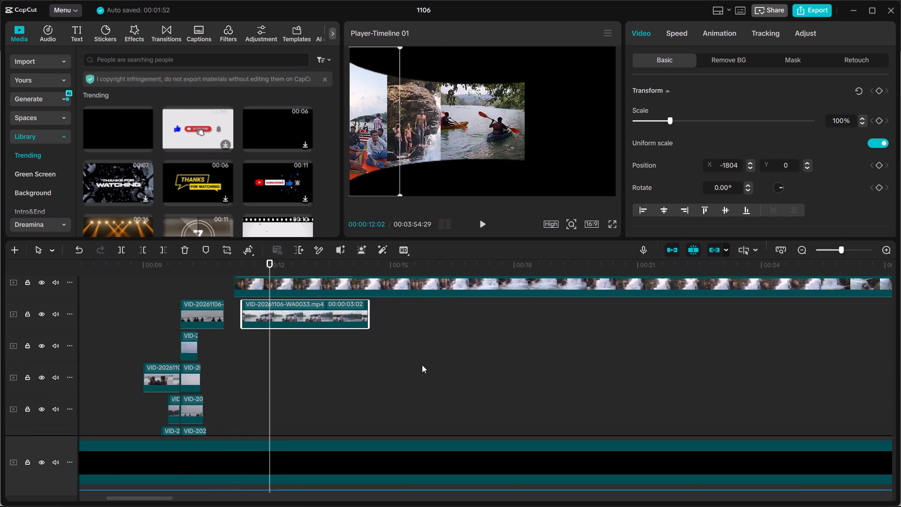
pyautogui.keyDown('ctrl'); pyautogui.scroll(-5, 422, 365); pyautogui.keyUp('ctrl')
pyautogui.keyDown('ctrl'); pyautogui.scroll(3, 422, 365); pyautogui.keyUp('ctrl')
pyautogui.click(474, 219)
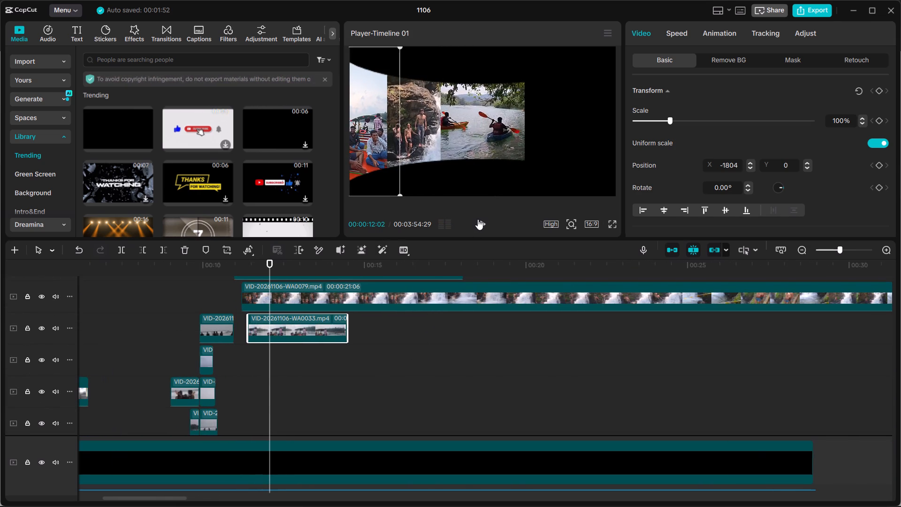
pyautogui.click(479, 221)
pyautogui.click(481, 222)
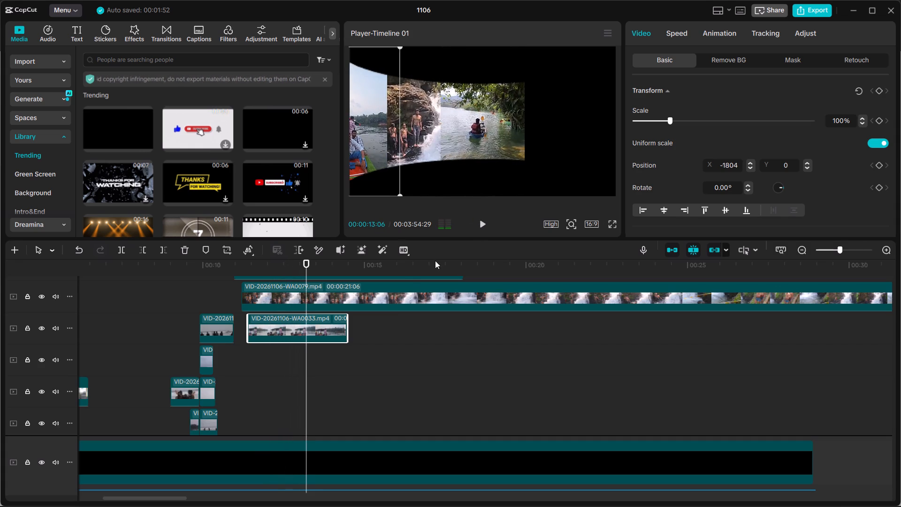
pyautogui.keyDown('ctrl'); pyautogui.scroll(2, 312, 296); pyautogui.keyUp('ctrl')
pyautogui.keyDown('ctrl'); pyautogui.click(312, 296); pyautogui.keyUp('ctrl')
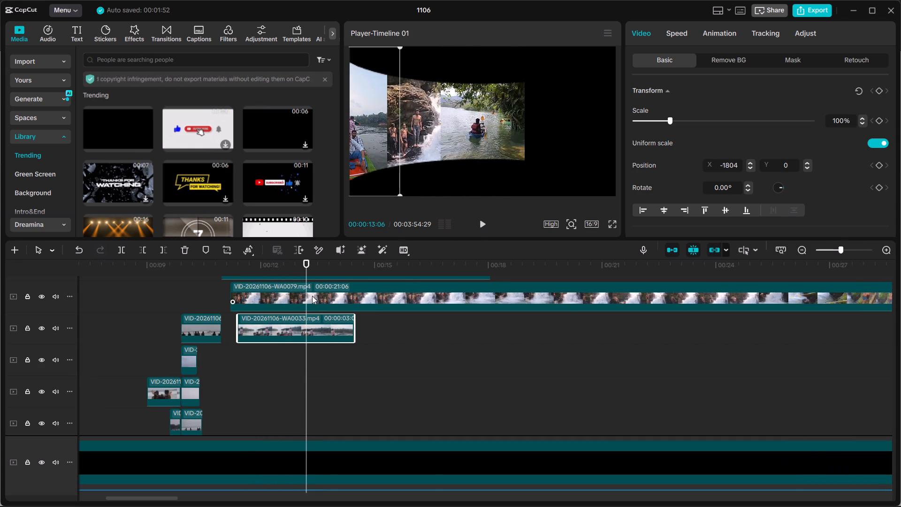
pyautogui.keyDown('ctrl'); pyautogui.scroll(6, 315, 291); pyautogui.keyUp('ctrl')
pyautogui.scroll(4, 318, 294)
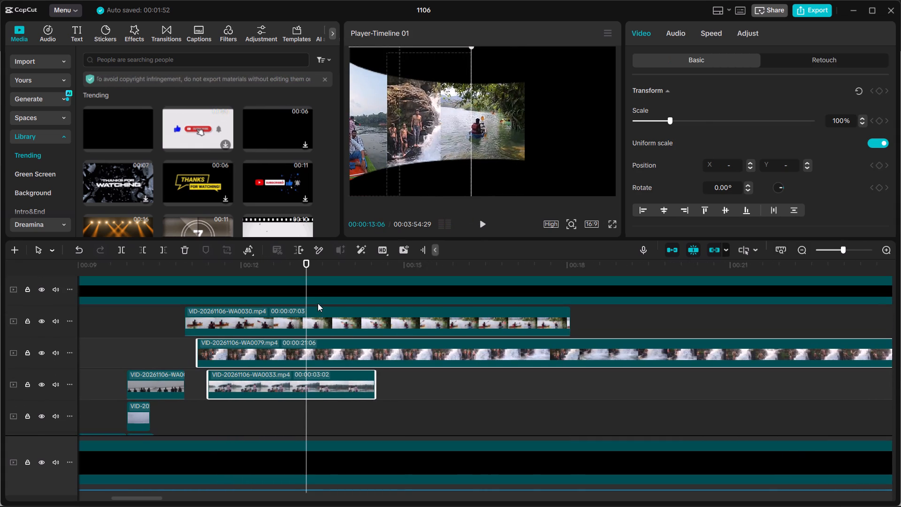
pyautogui.keyDown('ctrl'); pyautogui.click(323, 321); pyautogui.keyUp('ctrl')
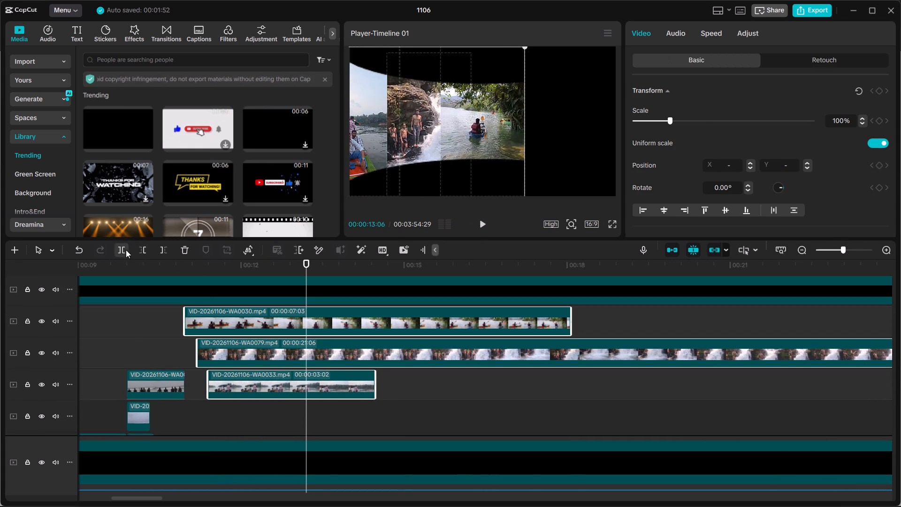
pyautogui.click(122, 249)
pyautogui.click(183, 249)
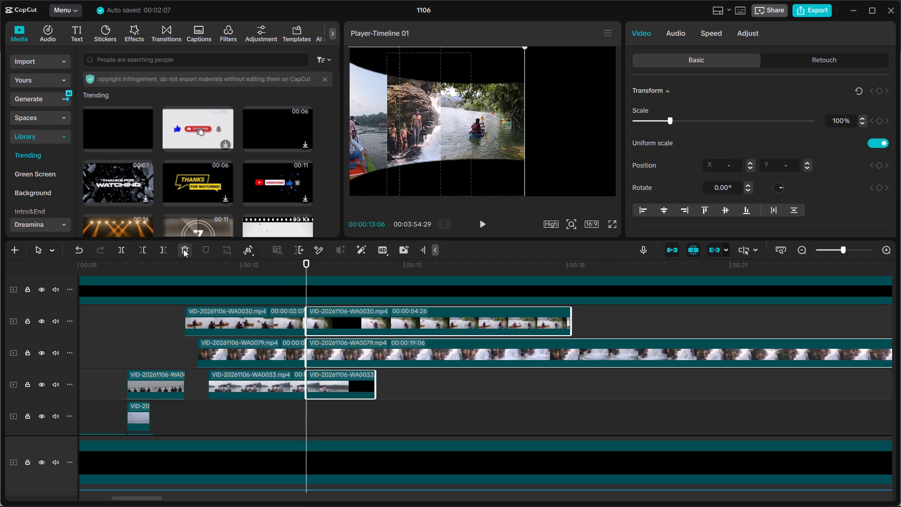
# Review the trimmed panel tracks against the audio beat markers and locate the unused source clips further along the timeline.
pyautogui.scroll(-5, 264, 372)
pyautogui.keyDown('ctrl'); pyautogui.scroll(-12, 264, 372); pyautogui.keyUp('ctrl')
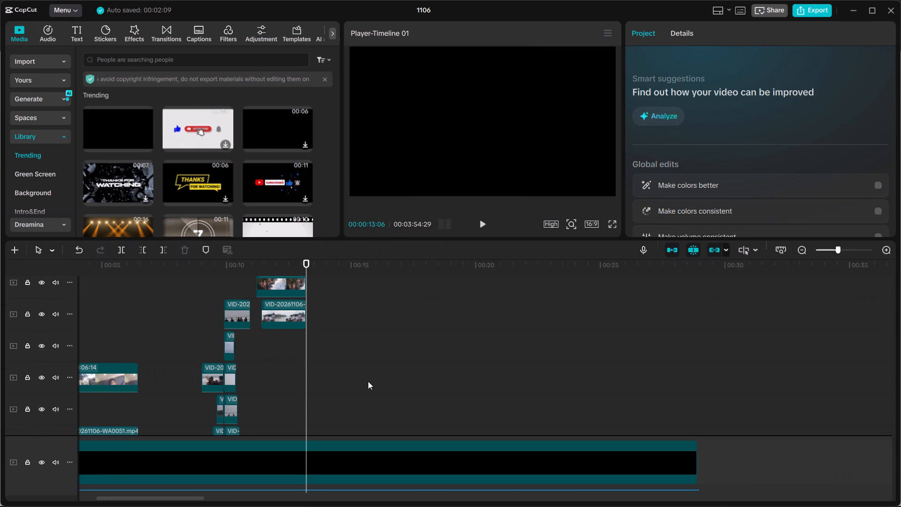
pyautogui.scroll(-12, 530, 363)
pyautogui.keyDown('ctrl'); pyautogui.scroll(5, 530, 363); pyautogui.keyUp('ctrl')
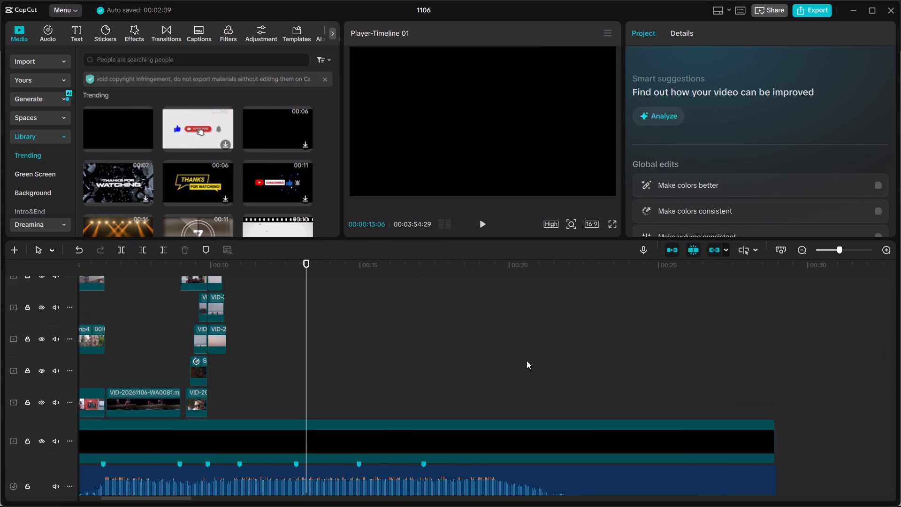
pyautogui.scroll(18, 527, 361)
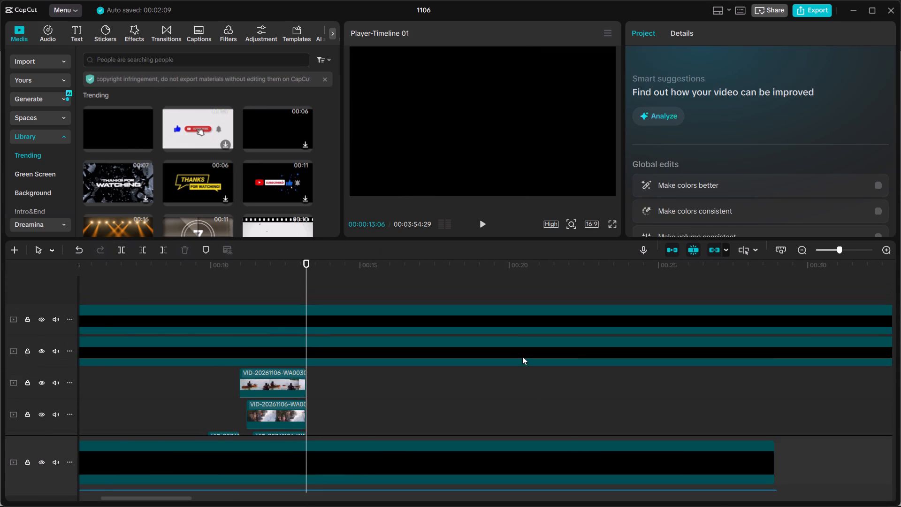
pyautogui.keyDown('ctrl'); pyautogui.scroll(-19, 522, 356); pyautogui.keyUp('ctrl')
pyautogui.scroll(-12, 469, 366)
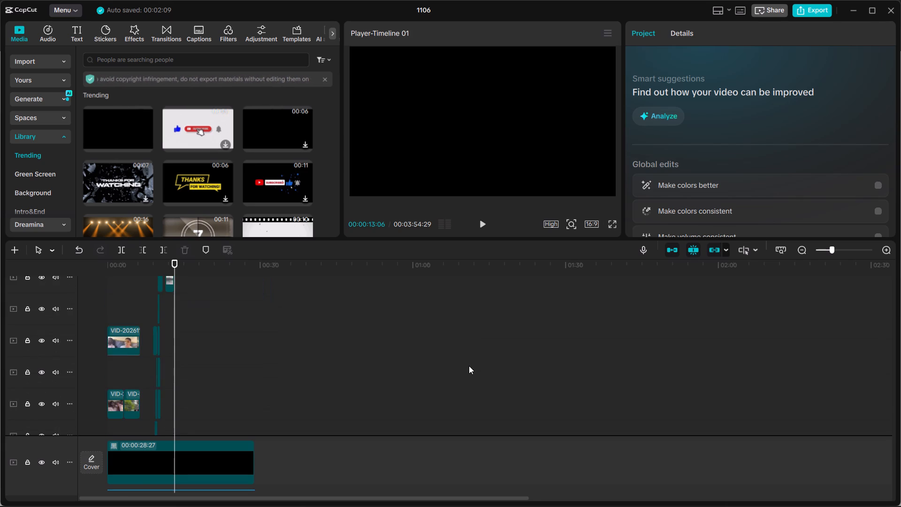
pyautogui.scroll(-6, 469, 366)
# Preview the unused footage and move its first clip to the far end of the strip, starting at about 00:03:56.
pyautogui.click(299, 384)
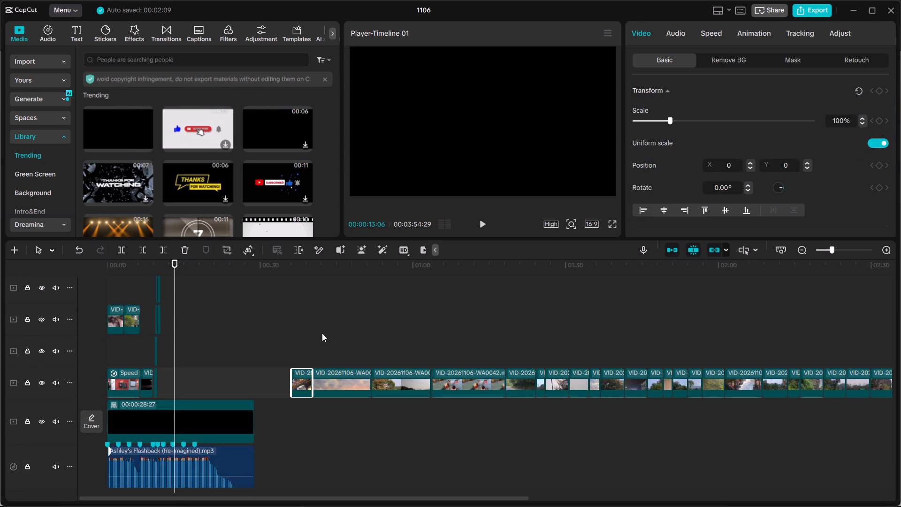
pyautogui.moveTo(328, 261); pyautogui.dragTo(357, 267)
pyautogui.moveTo(357, 267); pyautogui.dragTo(432, 288)
pyautogui.moveTo(301, 378); pyautogui.dragTo(900, 326)
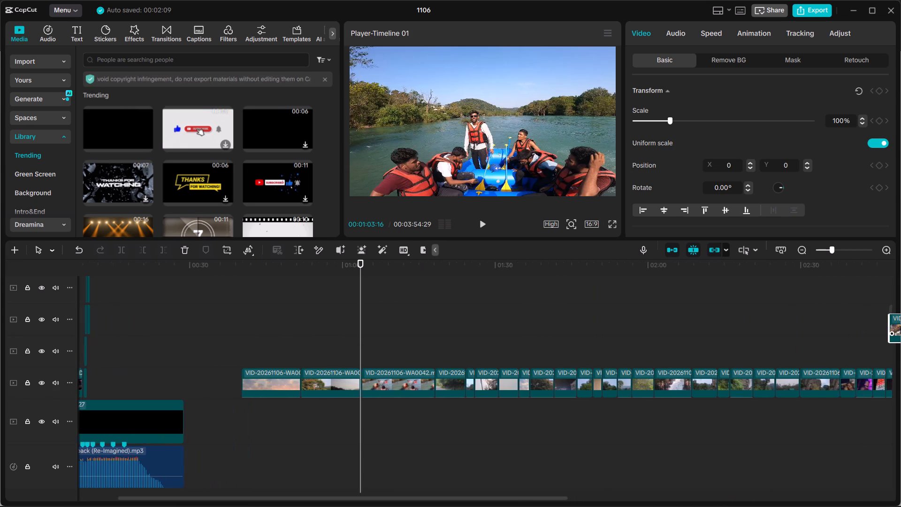
pyautogui.moveTo(900, 326); pyautogui.dragTo(849, 374)
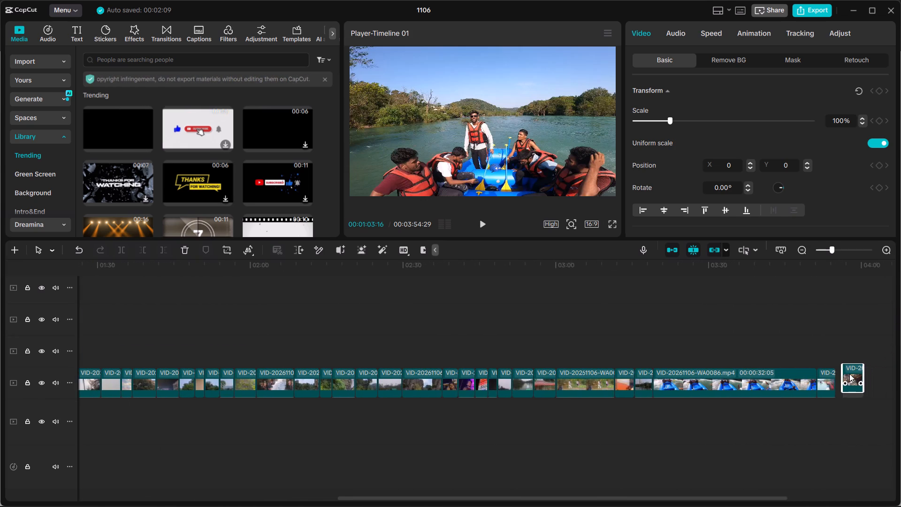
pyautogui.moveTo(849, 374); pyautogui.dragTo(848, 373)
# Move the VID-20261106-WA0086 rafting clip from the footage strip to the empty track two above it, starting at about 00:01:34.
pyautogui.moveTo(756, 385); pyautogui.dragTo(343, 325)
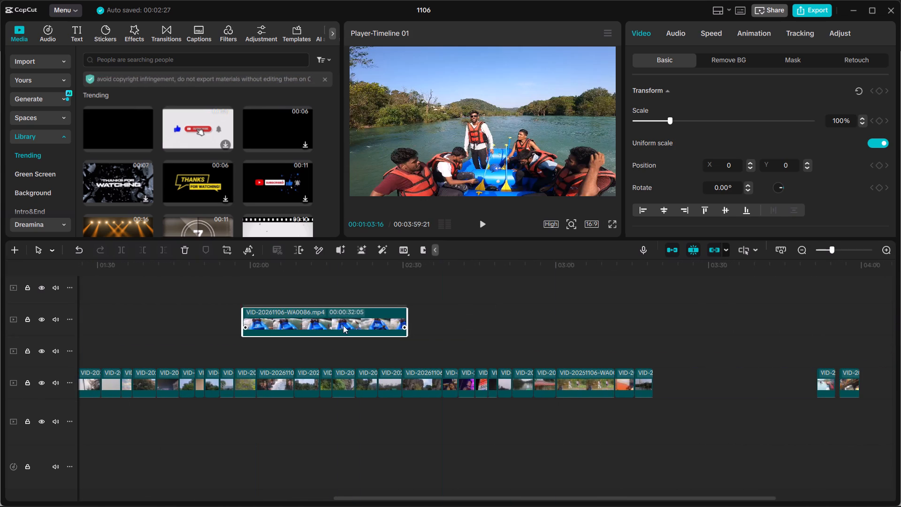
pyautogui.moveTo(343, 325); pyautogui.dragTo(221, 331)
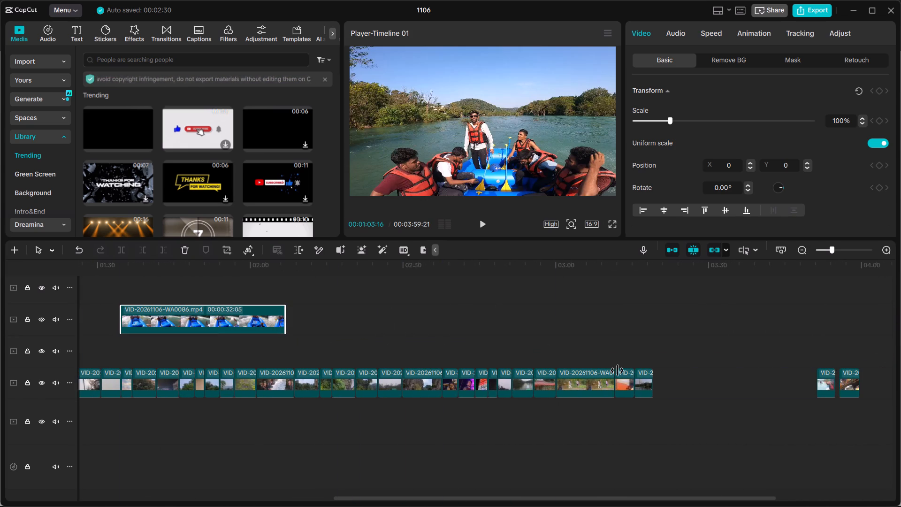
# Look through the unused source clips along the footage strip up to its far end for the next collage panels.
pyautogui.keyDown('ctrl'); pyautogui.scroll(10, 617, 370); pyautogui.keyUp('ctrl')
pyautogui.keyDown('ctrl'); pyautogui.scroll(-4, 608, 367); pyautogui.keyUp('ctrl')
pyautogui.keyDown('ctrl'); pyautogui.scroll(1, 608, 367); pyautogui.keyUp('ctrl')
pyautogui.keyDown('ctrl'); pyautogui.scroll(-12, 608, 367); pyautogui.keyUp('ctrl')
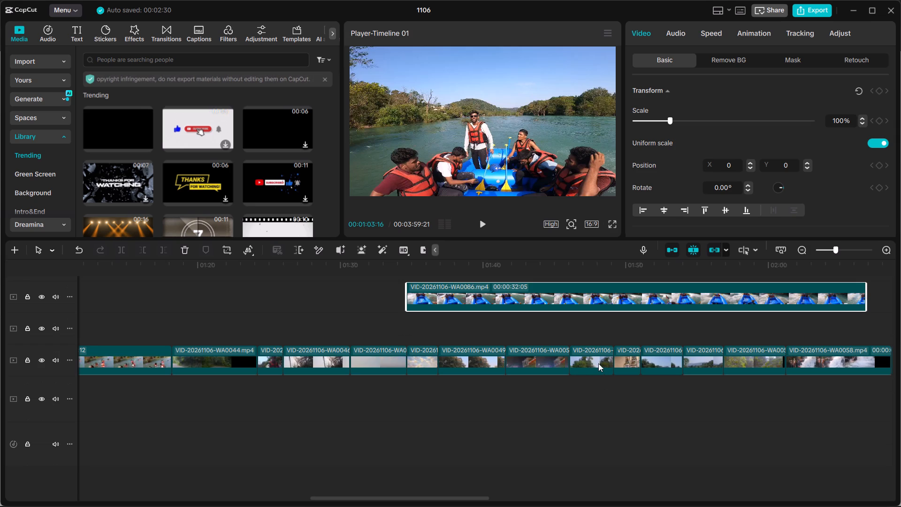
pyautogui.keyDown('ctrl'); pyautogui.scroll(-4, 598, 363); pyautogui.keyUp('ctrl')
pyautogui.keyDown('ctrl'); pyautogui.scroll(11, 608, 363); pyautogui.keyUp('ctrl')
pyautogui.moveTo(603, 360); pyautogui.dragTo(603, 352)
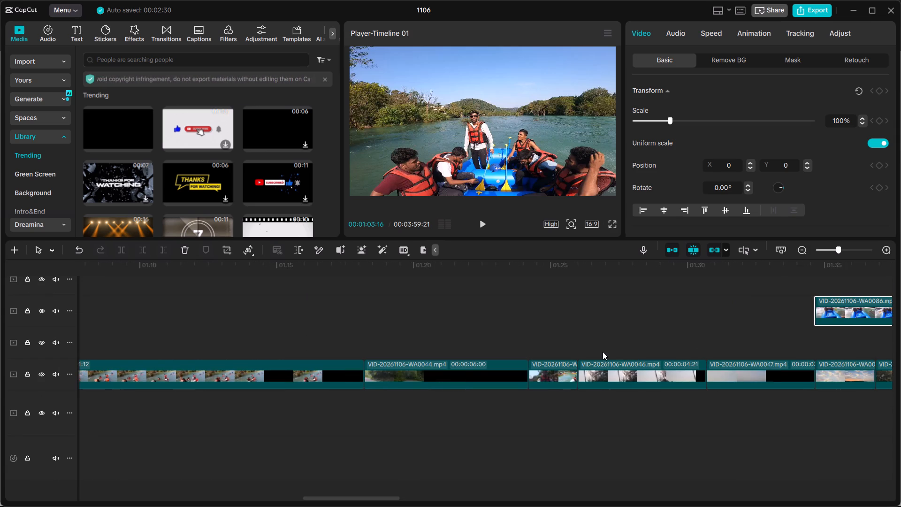
pyautogui.moveTo(603, 352); pyautogui.dragTo(602, 350)
pyautogui.moveTo(602, 350); pyautogui.dragTo(603, 405, button='right')
pyautogui.moveTo(603, 405); pyautogui.dragTo(609, 407)
pyautogui.doubleClick(609, 407)
pyautogui.doubleClick(640, 353)
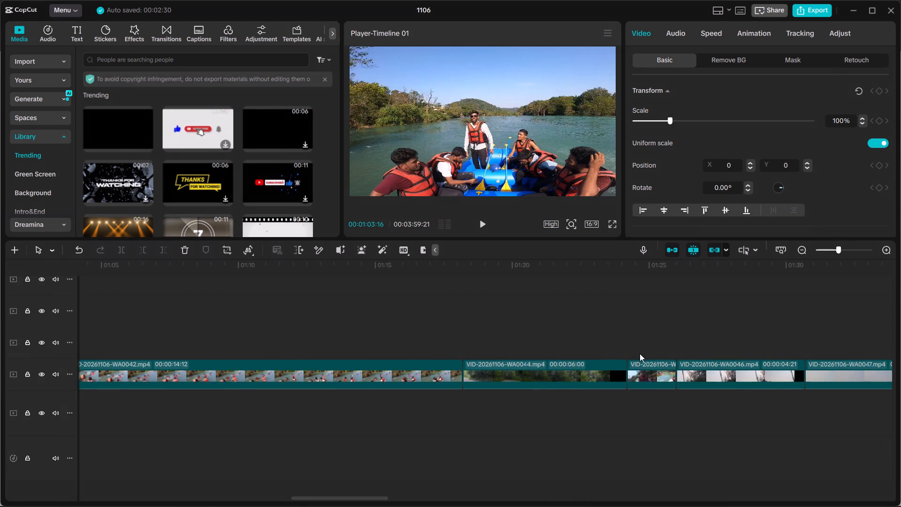
pyautogui.moveTo(641, 359); pyautogui.dragTo(651, 371)
pyautogui.moveTo(651, 371); pyautogui.dragTo(647, 398)
pyautogui.click(647, 398)
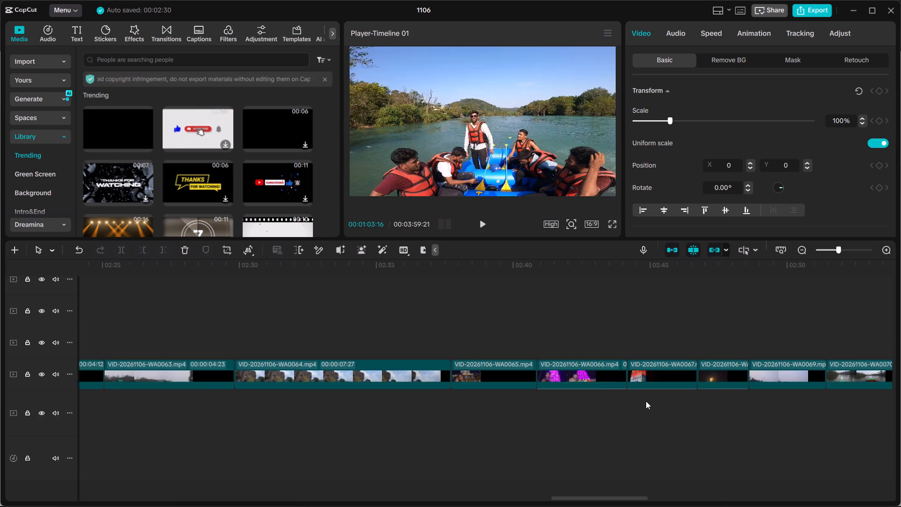
pyautogui.keyDown('ctrl'); pyautogui.scroll(-5, 626, 398); pyautogui.keyUp('ctrl')
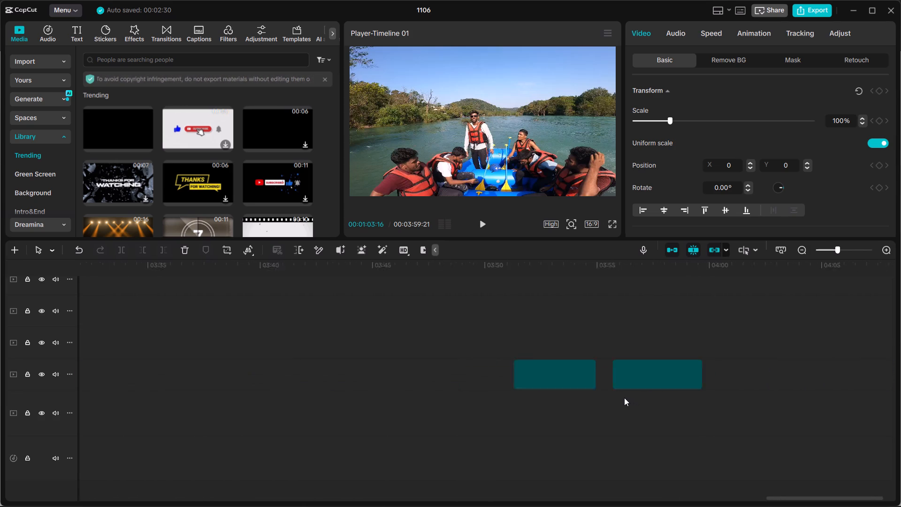
pyautogui.keyDown('ctrl'); pyautogui.scroll(-8, 624, 398); pyautogui.keyUp('ctrl')
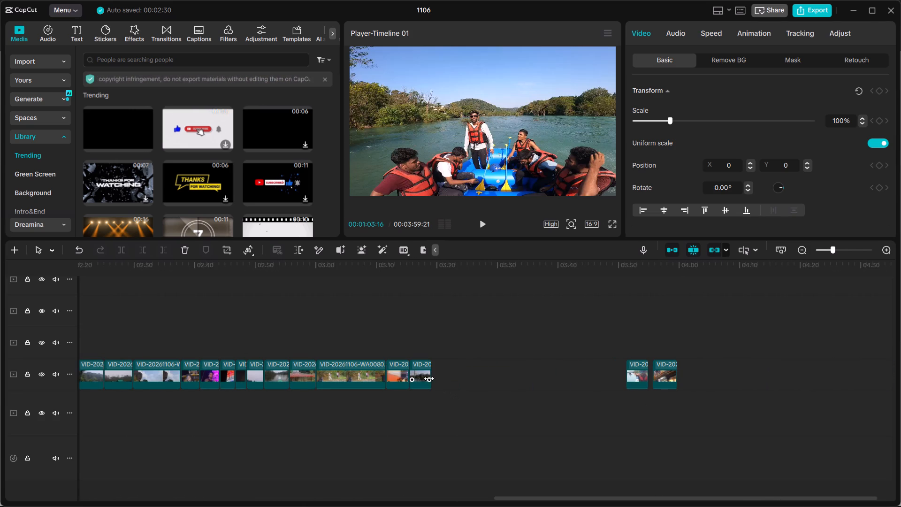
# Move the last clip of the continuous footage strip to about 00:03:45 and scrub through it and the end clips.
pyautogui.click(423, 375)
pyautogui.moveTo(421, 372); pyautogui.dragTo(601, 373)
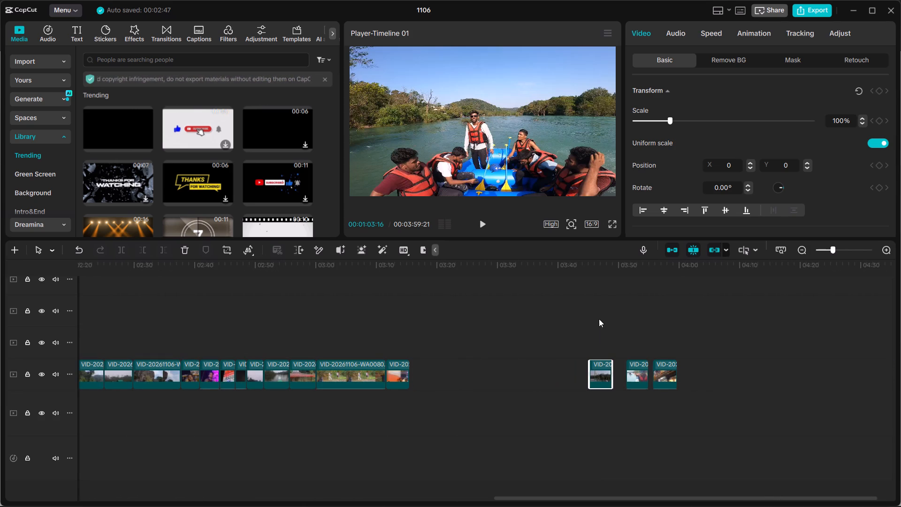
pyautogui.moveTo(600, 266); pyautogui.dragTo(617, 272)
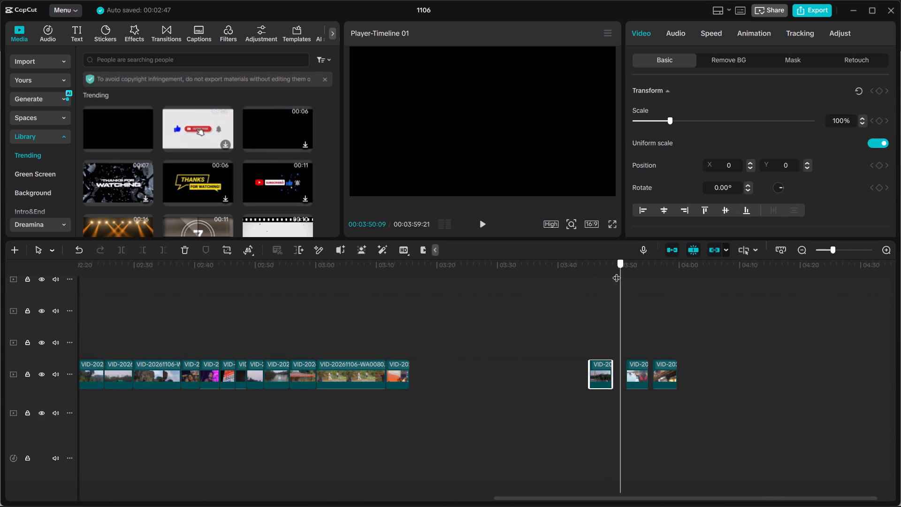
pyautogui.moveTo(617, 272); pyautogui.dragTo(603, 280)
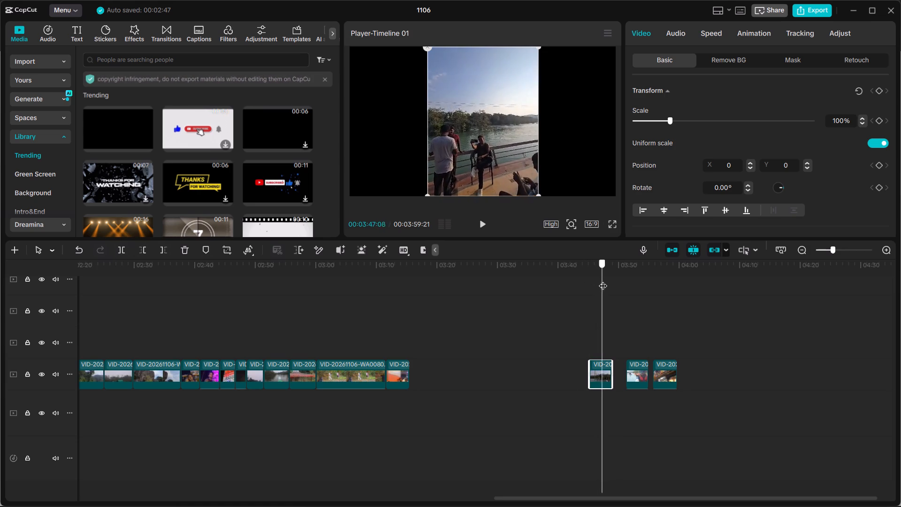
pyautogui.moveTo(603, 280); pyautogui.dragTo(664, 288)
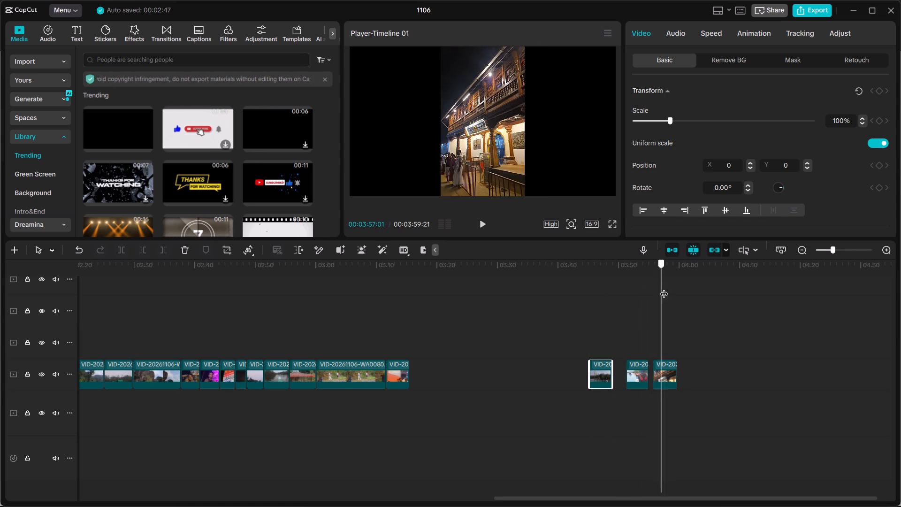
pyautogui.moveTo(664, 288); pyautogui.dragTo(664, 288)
# Move the riverside clip and the clip after it to the VID-20261106-WA0086 track, starting at about 00:02:32 and 00:02:37.
pyautogui.moveTo(637, 375); pyautogui.dragTo(263, 290)
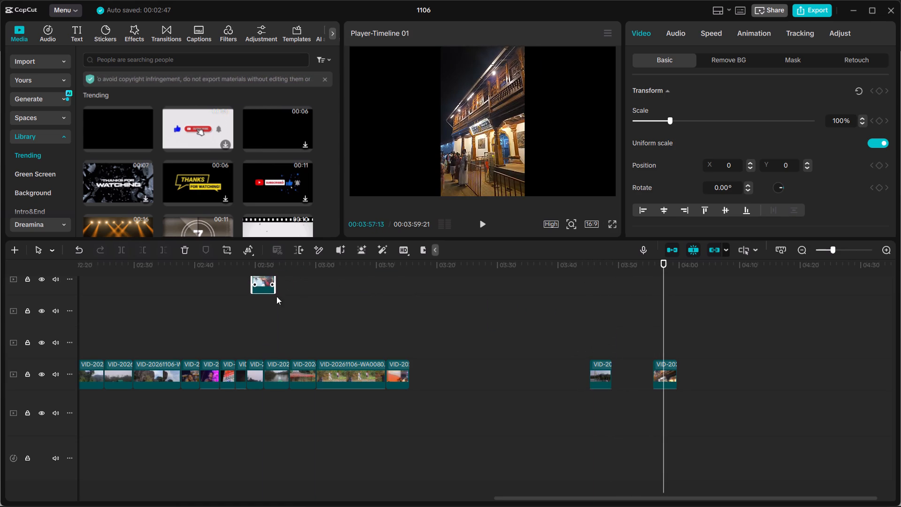
pyautogui.click(603, 379)
pyautogui.click(600, 267)
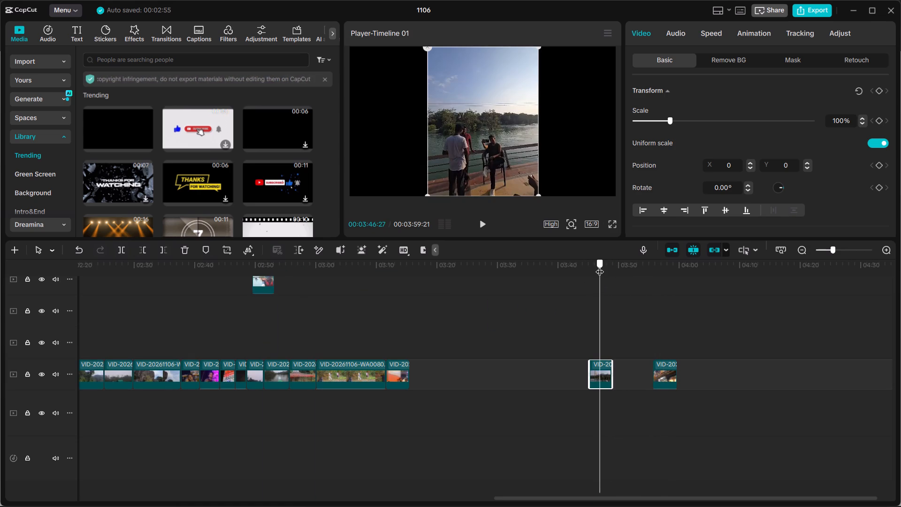
pyautogui.moveTo(603, 375); pyautogui.dragTo(160, 322)
pyautogui.moveTo(259, 284); pyautogui.dragTo(177, 315)
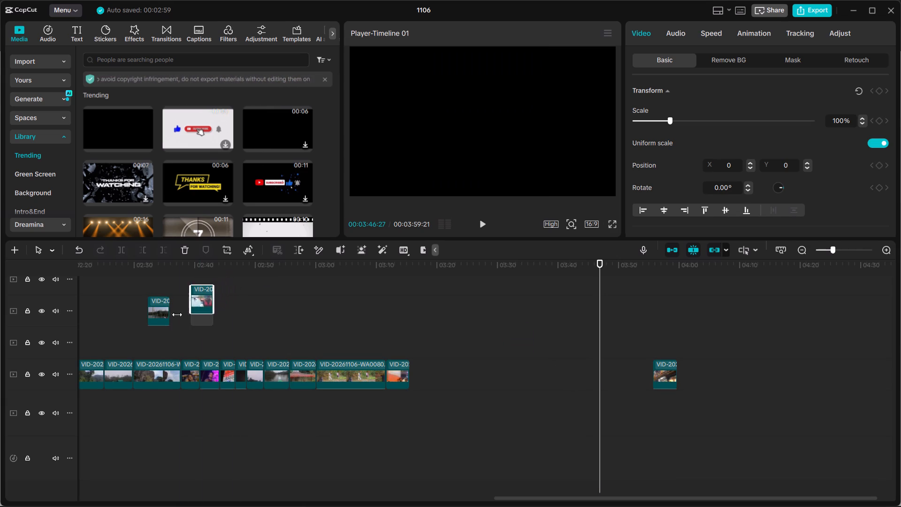
pyautogui.moveTo(177, 315); pyautogui.dragTo(182, 313)
# Move the orange-coloured clip following VID-20261106-WA0080 later on the same footage track, starting at about 00:03:33.
pyautogui.click(400, 372)
pyautogui.click(396, 261)
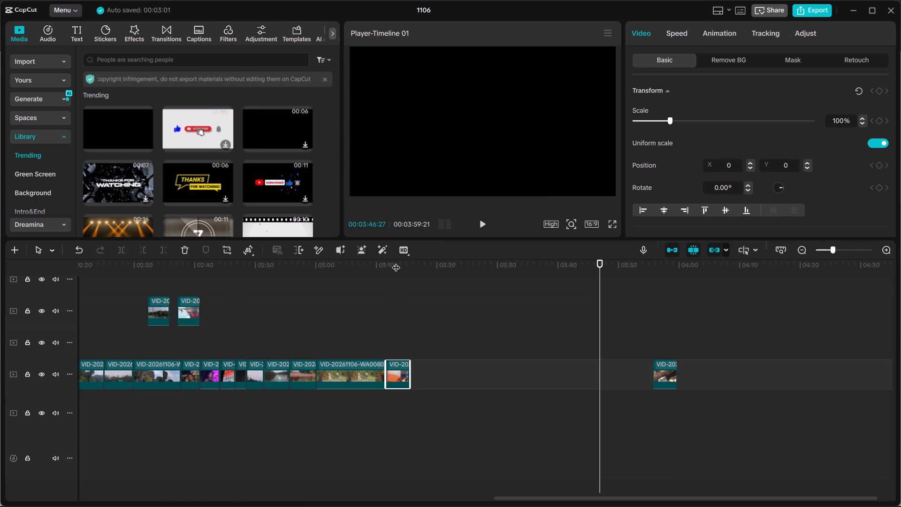
pyautogui.moveTo(397, 372); pyautogui.dragTo(528, 372)
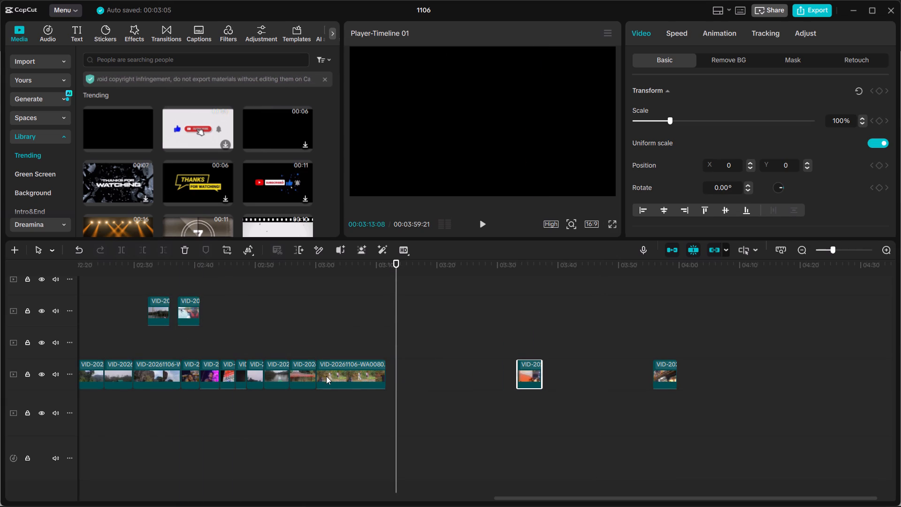
# Preview VID-20261106-WA0080 and move it later on the same footage track, starting at about 00:03:20.
pyautogui.moveTo(364, 264); pyautogui.dragTo(362, 272)
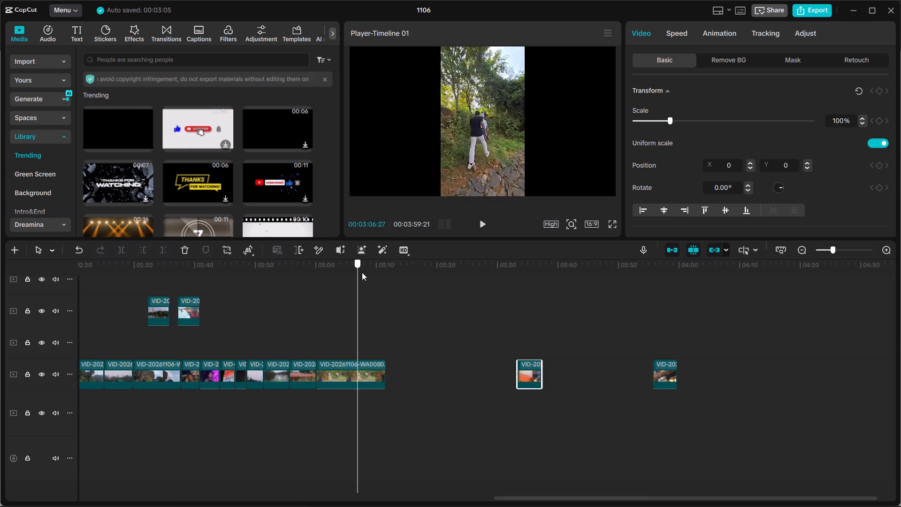
pyautogui.moveTo(362, 272); pyautogui.dragTo(379, 276)
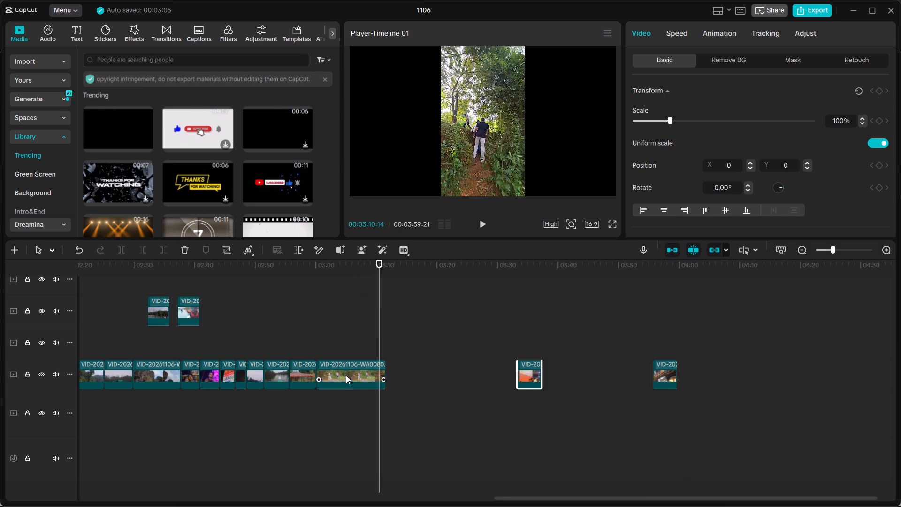
pyautogui.moveTo(346, 375); pyautogui.dragTo(467, 377)
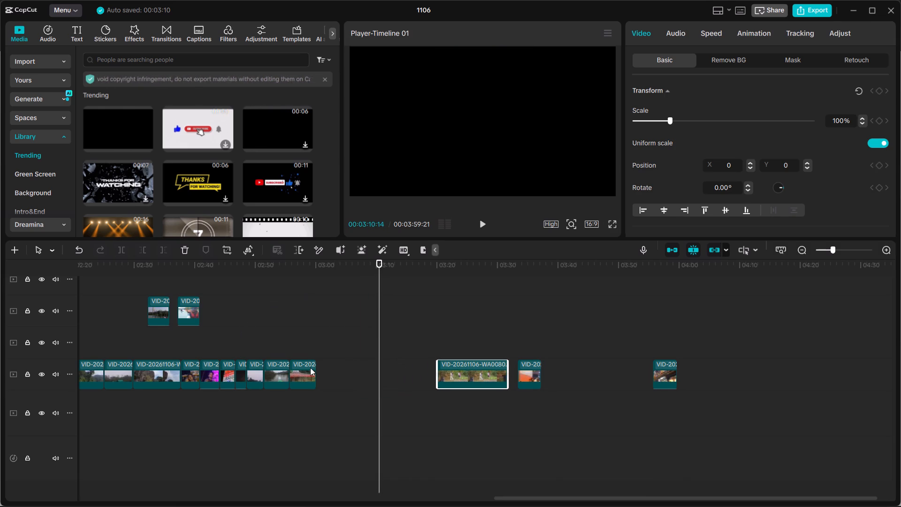
# Move the red-roofed pond clip from the strip's end to after the orange-coloured clip, starting at about 00:03:40.
pyautogui.moveTo(302, 373); pyautogui.dragTo(384, 361)
pyautogui.moveTo(382, 286); pyautogui.dragTo(390, 289)
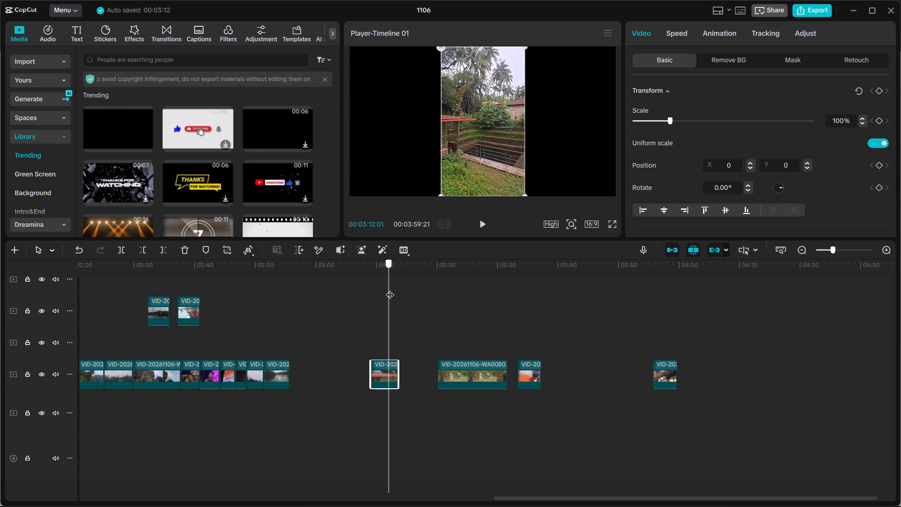
pyautogui.moveTo(390, 289); pyautogui.dragTo(391, 294)
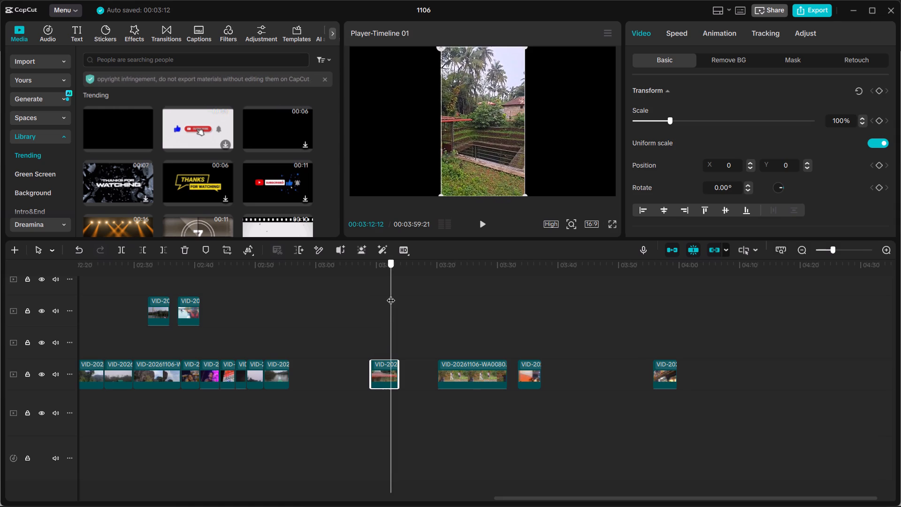
pyautogui.moveTo(386, 381); pyautogui.dragTo(572, 386)
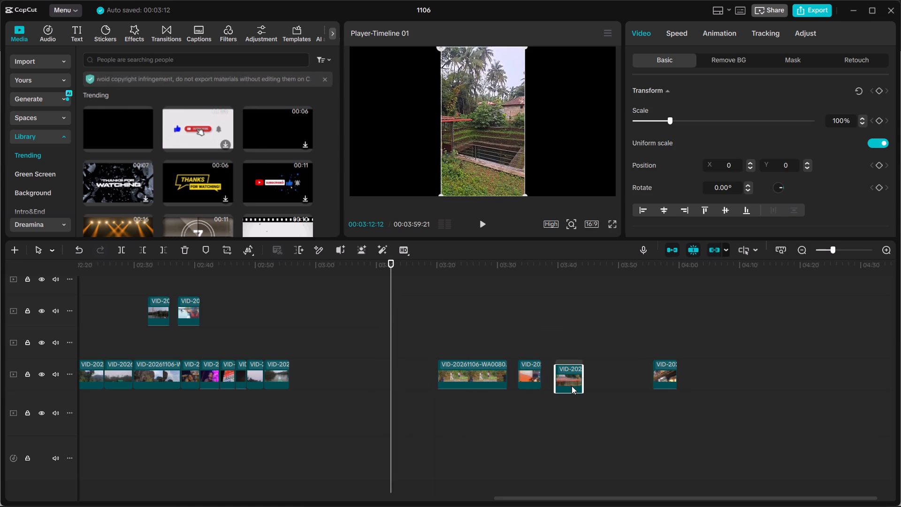
pyautogui.moveTo(572, 386); pyautogui.dragTo(573, 386)
# Move the boat-bow river clip to the VID-20261106-WA0086 track, directly before the riverside clip at about 00:02:28.
pyautogui.moveTo(293, 269); pyautogui.dragTo(278, 266)
pyautogui.moveTo(281, 372); pyautogui.dragTo(147, 316)
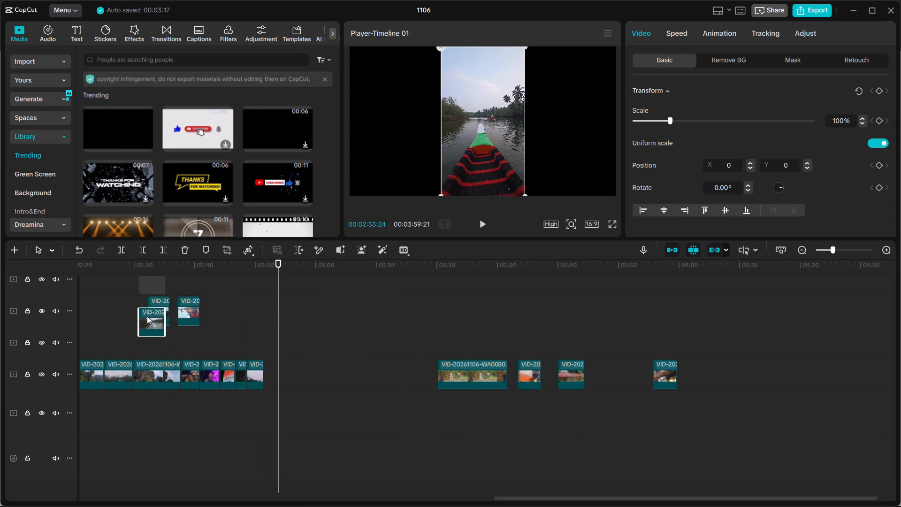
pyautogui.moveTo(147, 316); pyautogui.dragTo(139, 314)
# Delete the short clip at the end of the continuous footage strip.
pyautogui.click(260, 375)
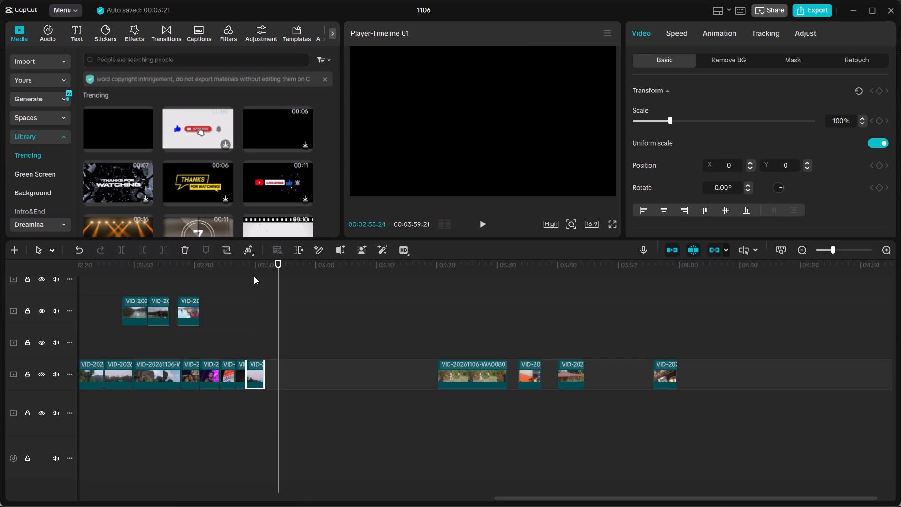
pyautogui.moveTo(255, 266); pyautogui.dragTo(265, 266)
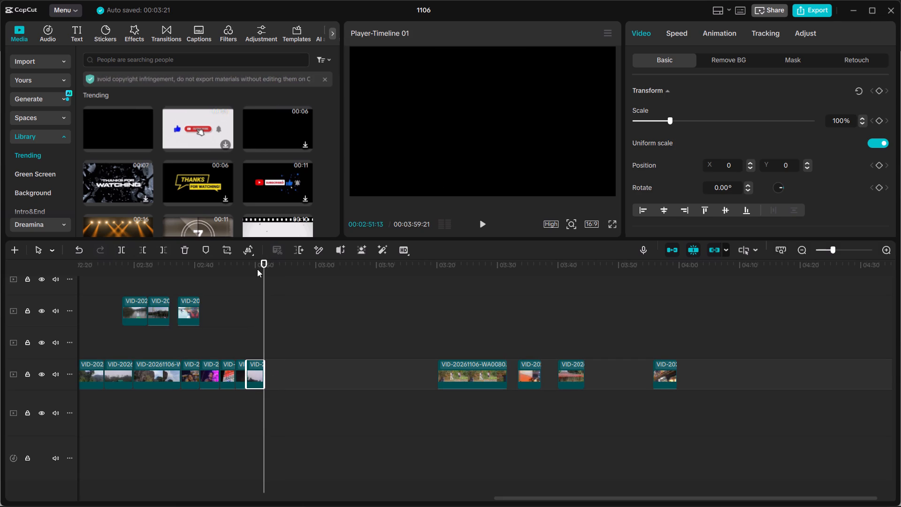
pyautogui.click(184, 246)
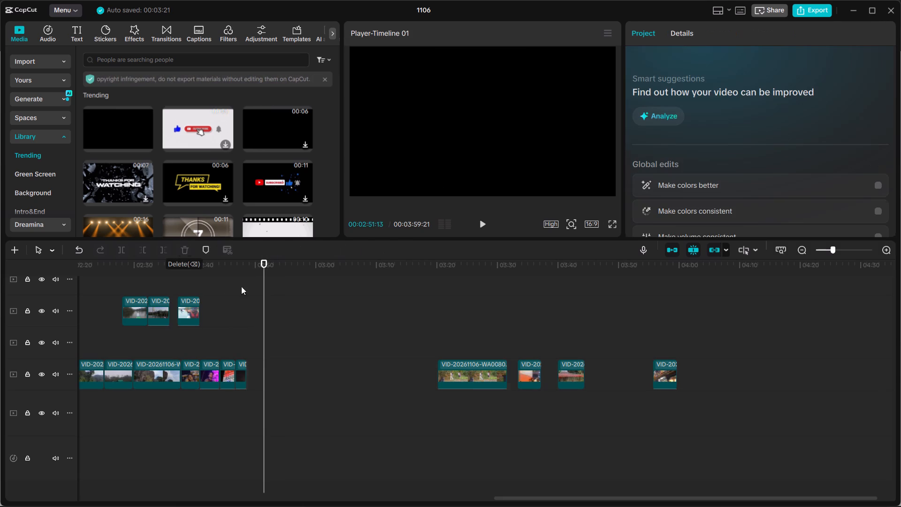
# Move the night-time golden statue clip to about 00:03:02 and the red-lit clip before it to about 00:02:58.
pyautogui.moveTo(251, 270); pyautogui.dragTo(234, 271)
pyautogui.keyDown('ctrl'); pyautogui.scroll(4, 273, 341); pyautogui.keyUp('ctrl')
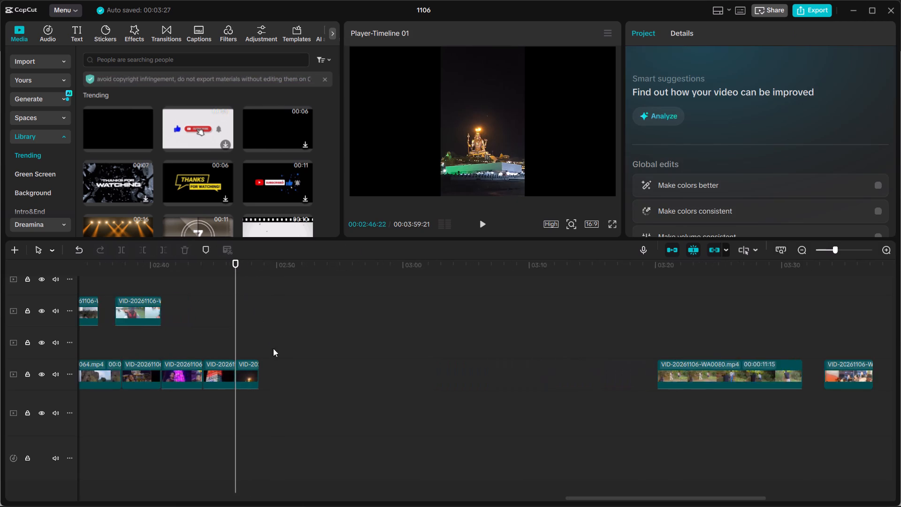
pyautogui.keyDown('ctrl'); pyautogui.scroll(5, 273, 348); pyautogui.keyUp('ctrl')
pyautogui.click(255, 367)
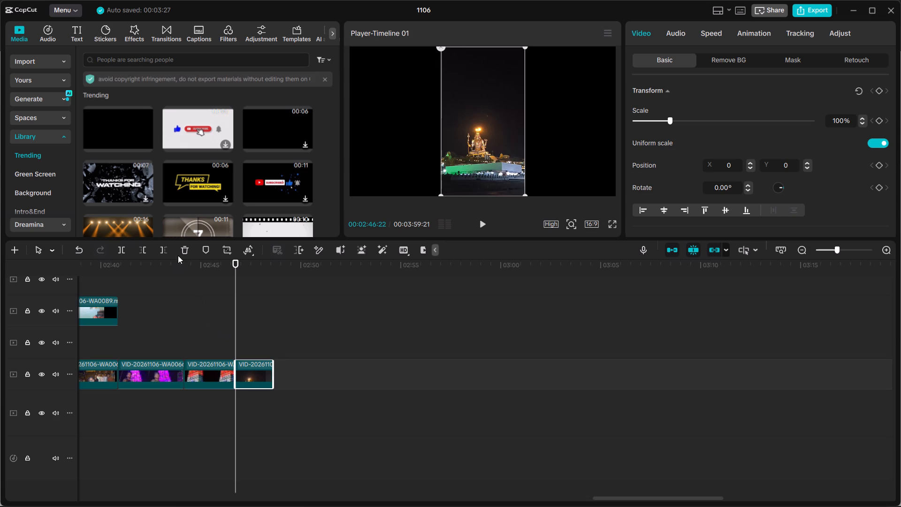
pyautogui.moveTo(259, 367); pyautogui.dragTo(575, 367)
pyautogui.moveTo(214, 372); pyautogui.dragTo(331, 374)
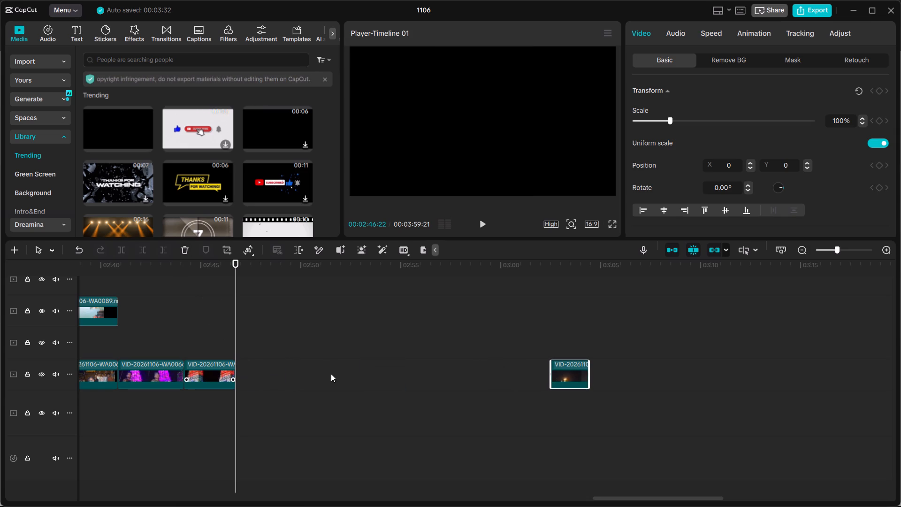
pyautogui.moveTo(331, 374); pyautogui.dragTo(490, 363)
# Move VID-20261106-WA0080 and the three clips after it earlier together, directly behind the night-time statue clip at about 00:03:04.
pyautogui.keyDown('ctrl'); pyautogui.scroll(-10, 488, 378); pyautogui.keyUp('ctrl')
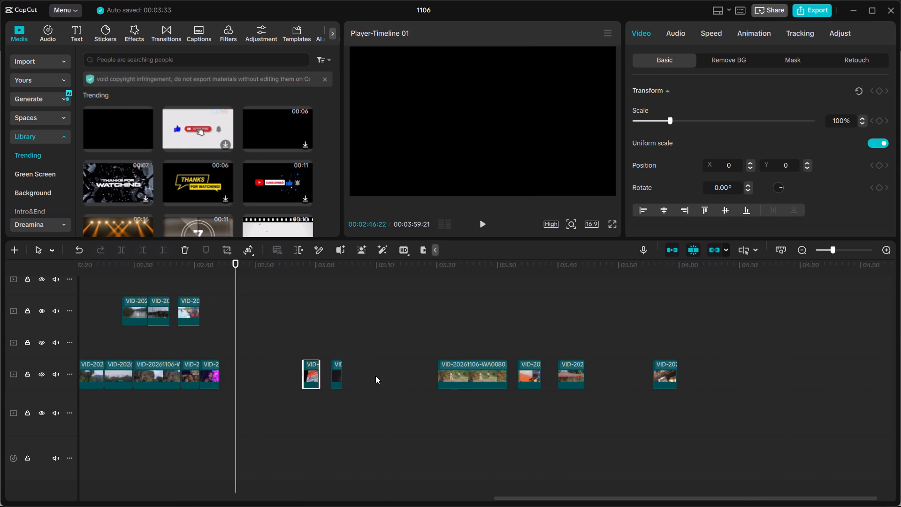
pyautogui.moveTo(415, 312); pyautogui.dragTo(773, 414)
pyautogui.moveTo(620, 381); pyautogui.dragTo(549, 386)
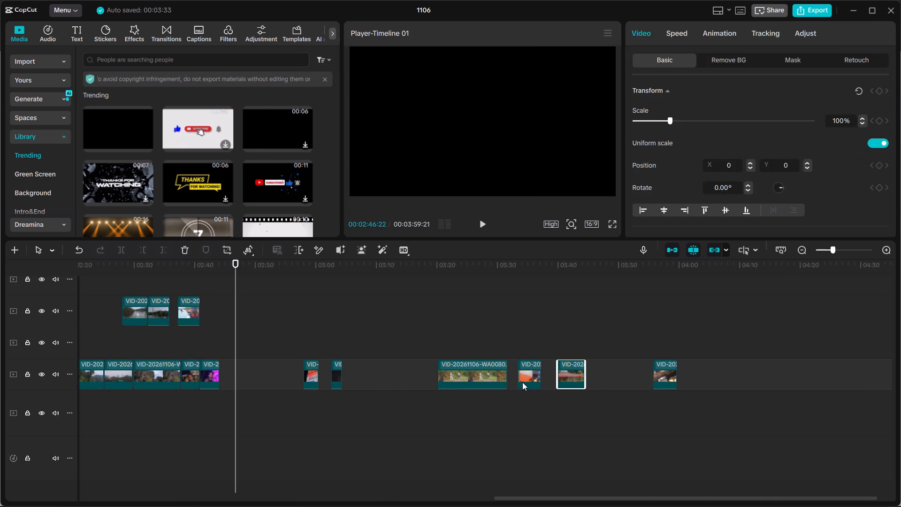
pyautogui.moveTo(415, 339); pyautogui.dragTo(670, 413)
pyautogui.moveTo(476, 377); pyautogui.dragTo(475, 377)
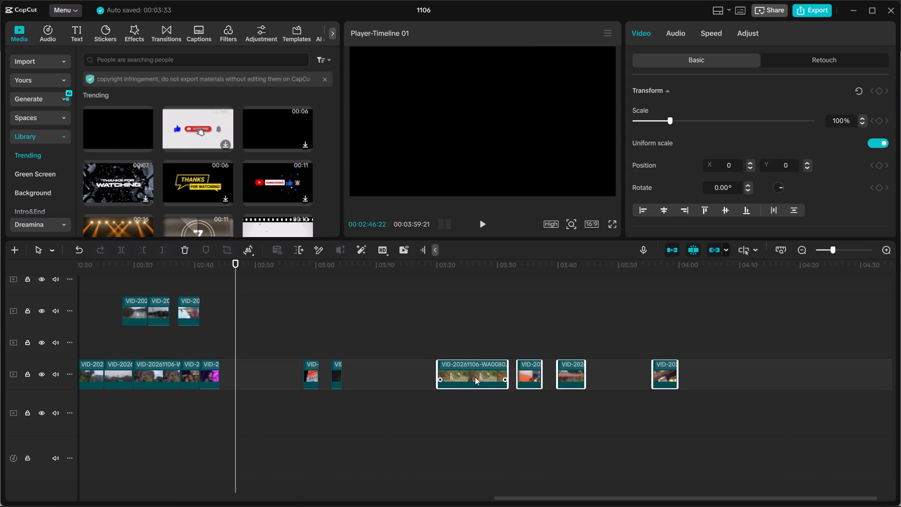
pyautogui.moveTo(475, 377); pyautogui.dragTo(383, 379)
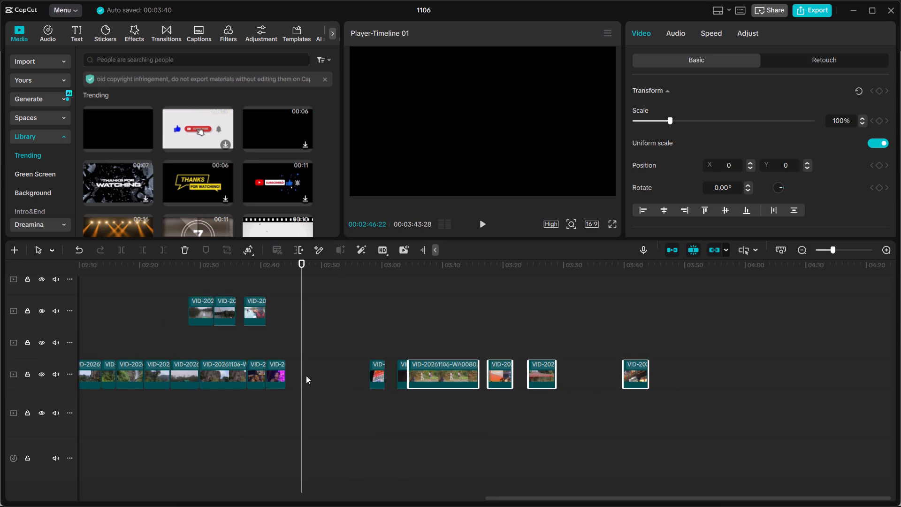
# Preview the purple-lit tower clip and move it directly before the red-lit clip, starting at about 00:02:55.
pyautogui.click(274, 366)
pyautogui.moveTo(287, 268); pyautogui.dragTo(280, 266)
pyautogui.moveTo(268, 369); pyautogui.dragTo(334, 379)
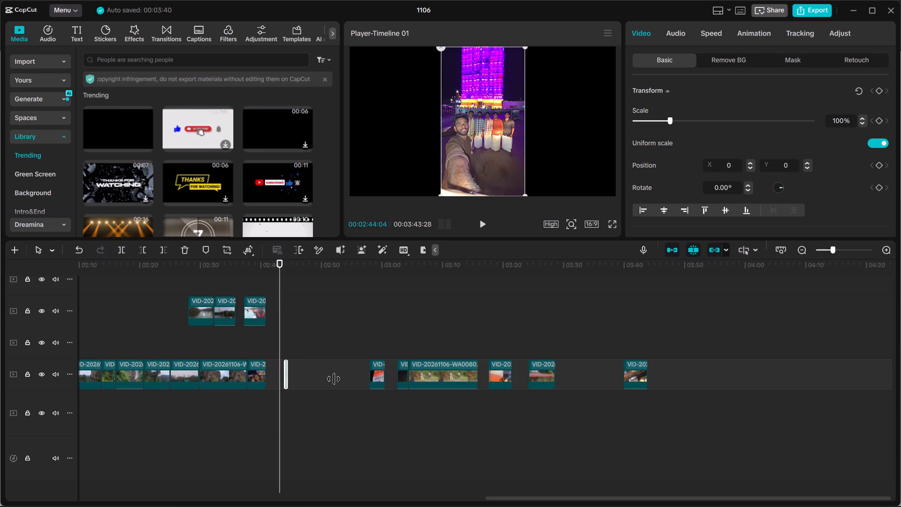
pyautogui.moveTo(334, 379); pyautogui.dragTo(246, 380)
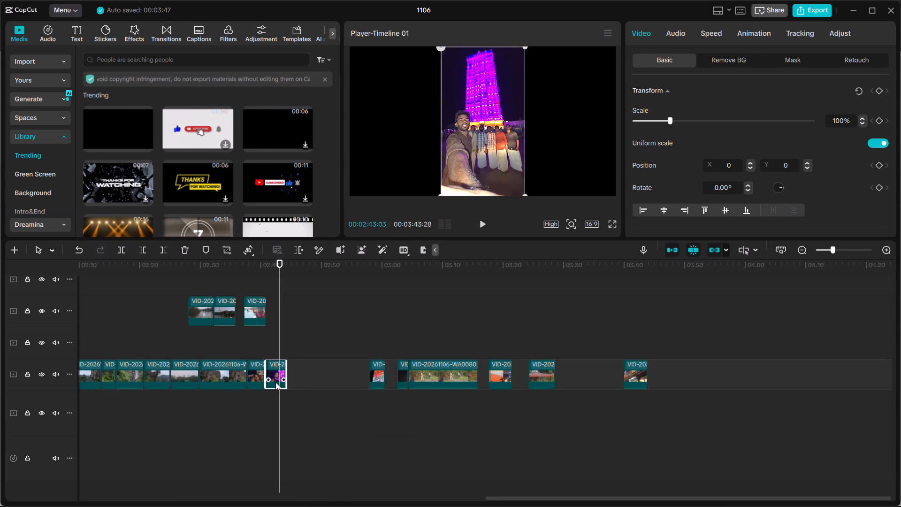
pyautogui.moveTo(273, 373); pyautogui.dragTo(353, 378)
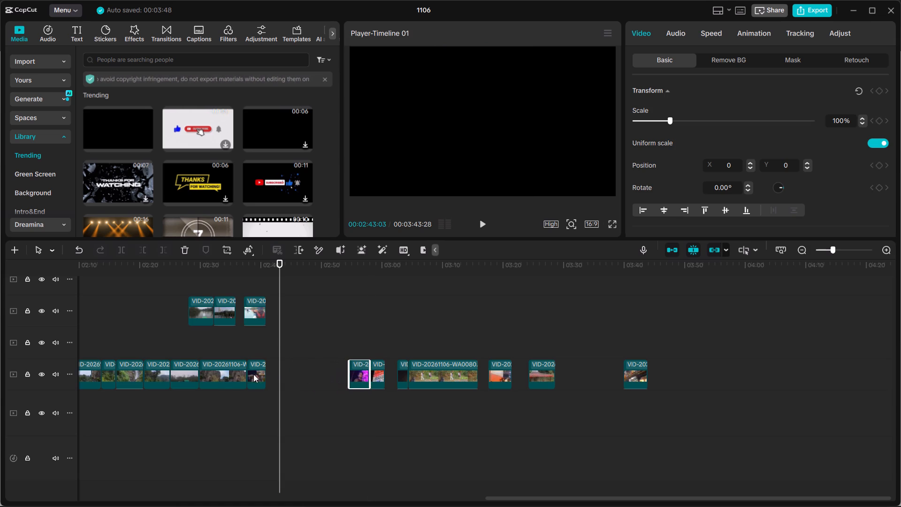
# Move the night group selfie clip from the strip's end to directly before the purple-lit tower clip, at about 00:02:51.
pyautogui.click(254, 373)
pyautogui.moveTo(254, 268); pyautogui.dragTo(259, 268)
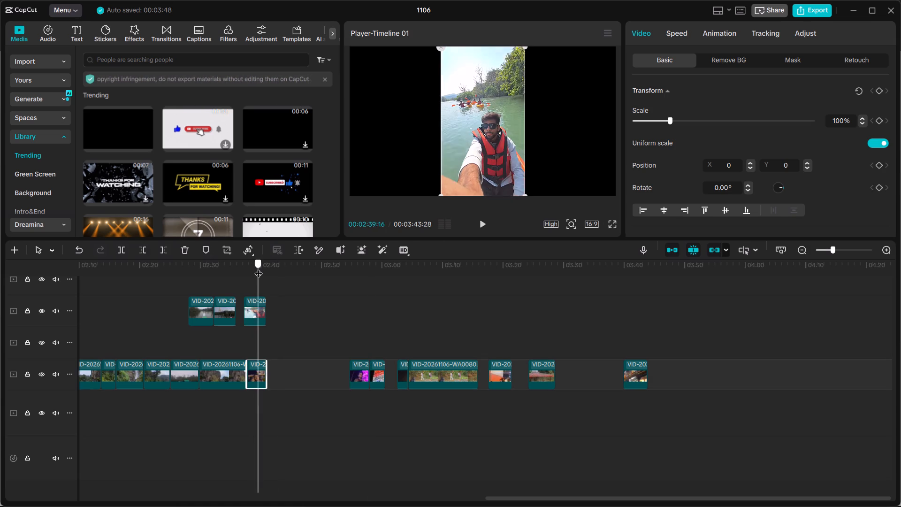
pyautogui.moveTo(259, 268); pyautogui.dragTo(259, 268)
pyautogui.moveTo(259, 371); pyautogui.dragTo(305, 374)
pyautogui.moveTo(305, 260); pyautogui.dragTo(310, 261)
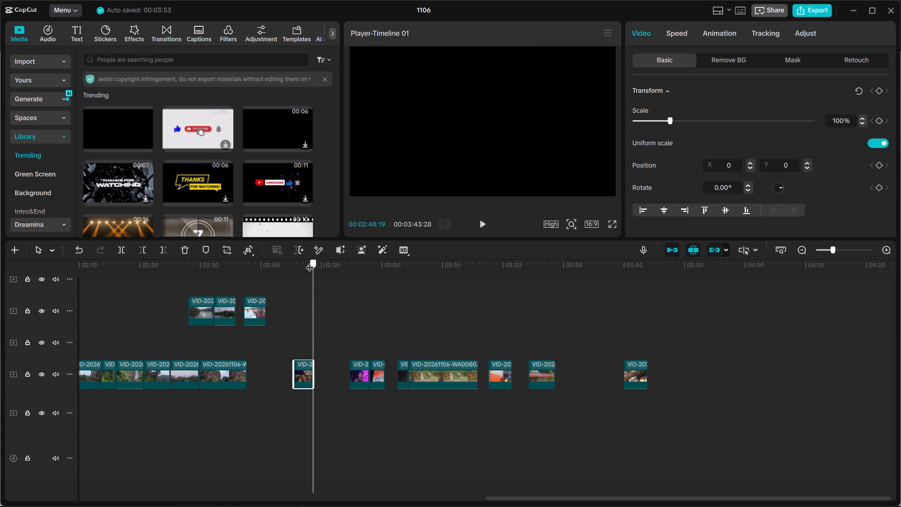
pyautogui.moveTo(310, 261); pyautogui.dragTo(310, 261)
pyautogui.moveTo(300, 374); pyautogui.dragTo(330, 376)
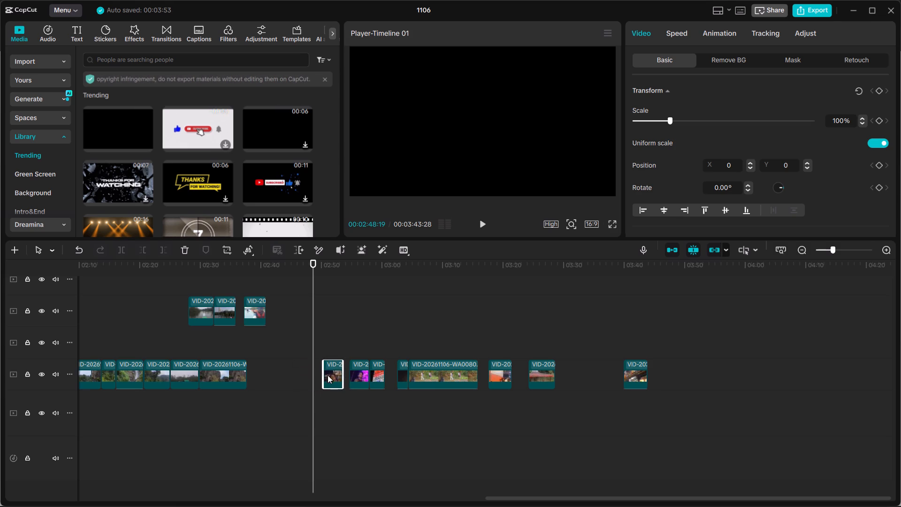
pyautogui.moveTo(333, 371); pyautogui.dragTo(341, 373)
# Scrub through the set-aside clips and close the gaps after the orange-coloured clip by butting the pond clip and last clip together.
pyautogui.moveTo(313, 314); pyautogui.dragTo(356, 322)
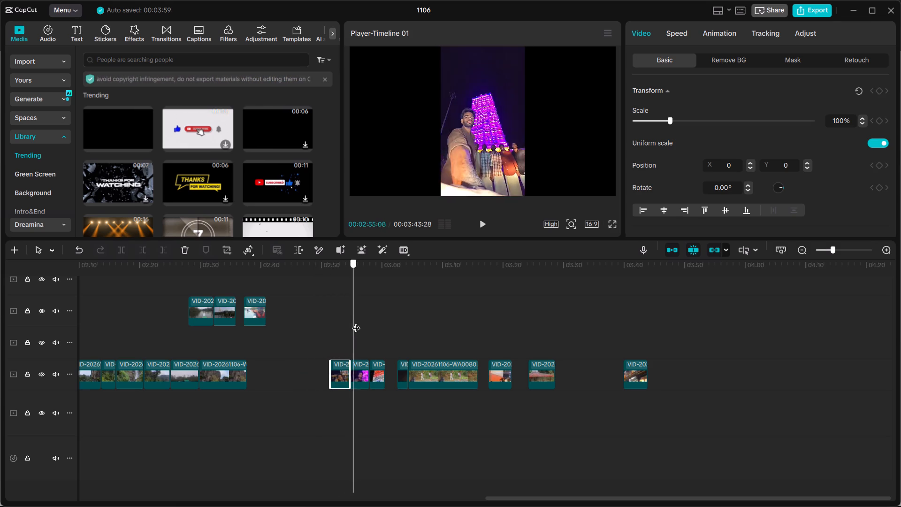
pyautogui.moveTo(356, 322); pyautogui.dragTo(407, 330)
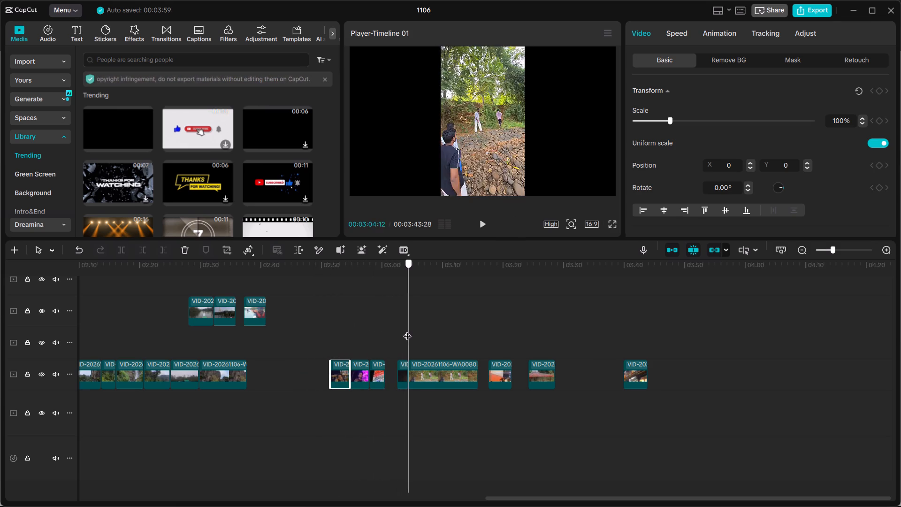
pyautogui.moveTo(407, 330); pyautogui.dragTo(599, 336)
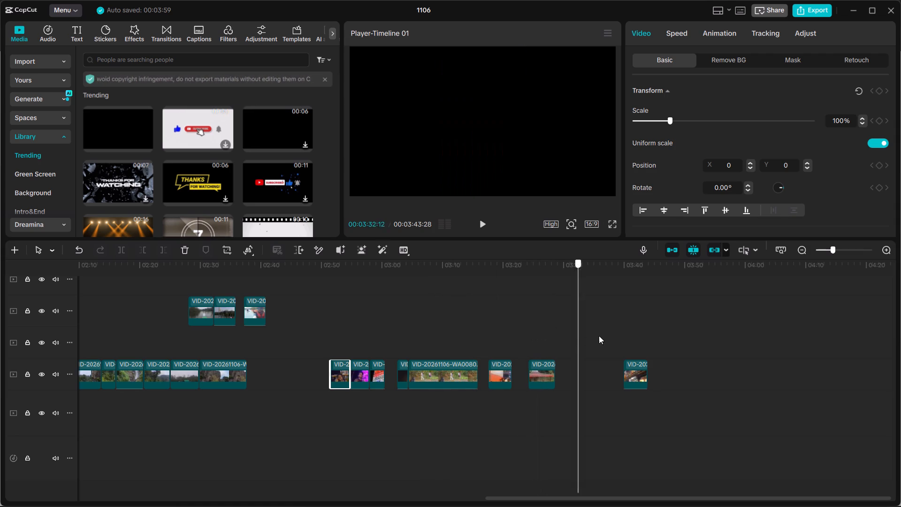
pyautogui.moveTo(599, 336); pyautogui.dragTo(334, 373)
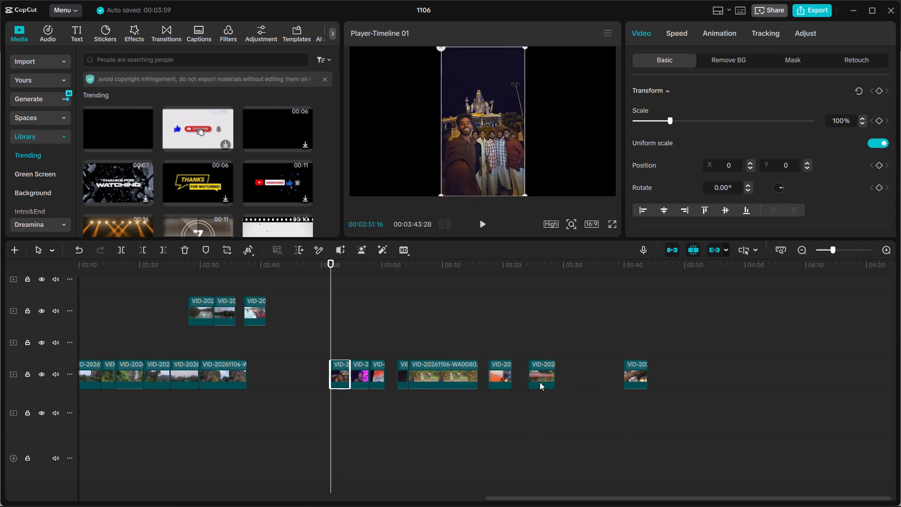
pyautogui.moveTo(542, 378); pyautogui.dragTo(528, 378)
pyautogui.moveTo(635, 371); pyautogui.dragTo(585, 381)
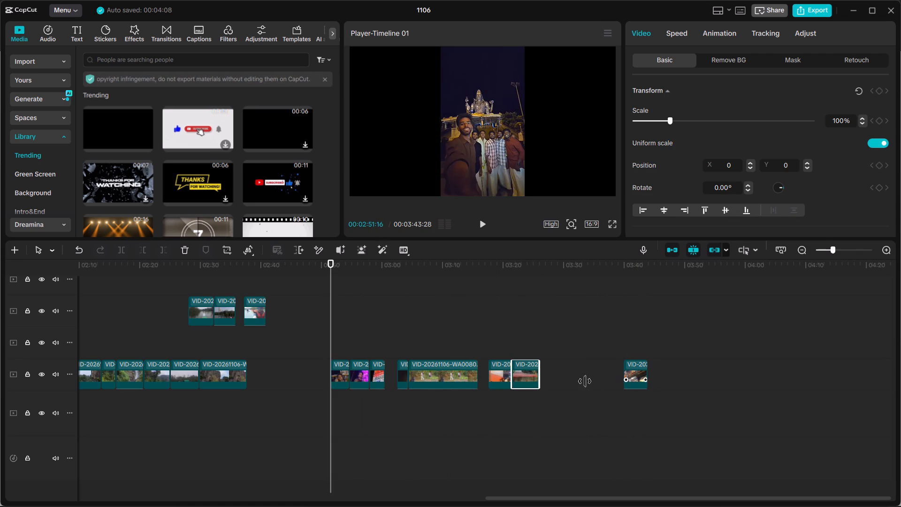
pyautogui.moveTo(585, 381); pyautogui.dragTo(549, 377)
# Move VID-20261106-WA0086 and the three river and waterside clips after it to the track above, starting at about 00:00:10.
pyautogui.keyDown('ctrl'); pyautogui.scroll(2, 310, 381); pyautogui.keyUp('ctrl')
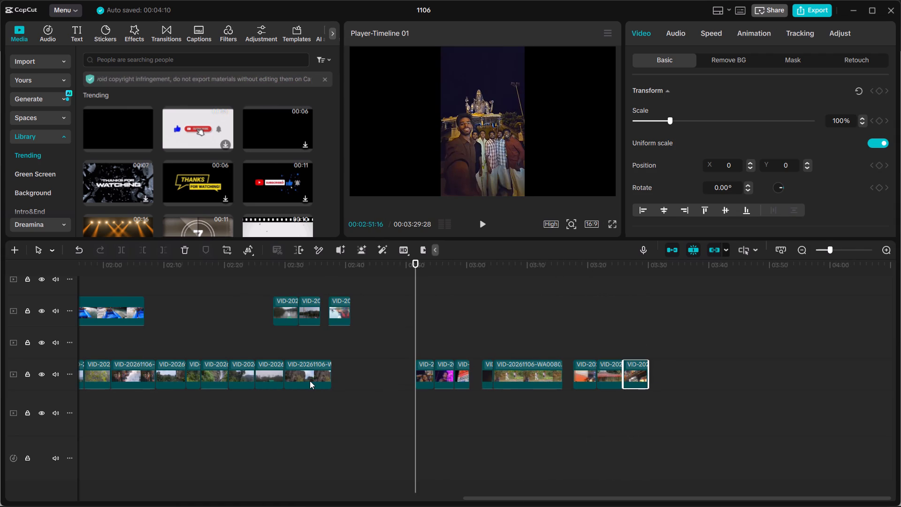
pyautogui.keyDown('ctrl'); pyautogui.scroll(3, 310, 381); pyautogui.keyUp('ctrl')
pyautogui.click(204, 257)
pyautogui.moveTo(199, 265); pyautogui.dragTo(269, 265)
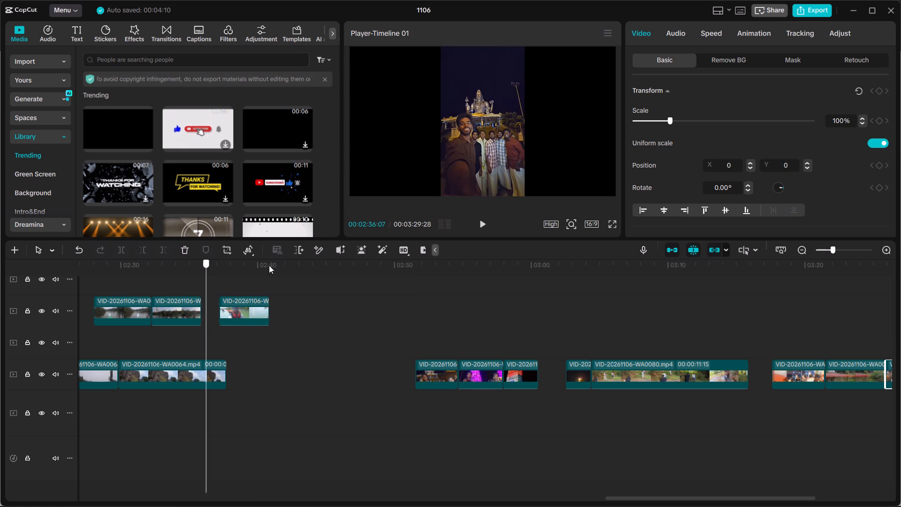
pyautogui.moveTo(269, 265); pyautogui.dragTo(61, 285)
pyautogui.keyDown('ctrl'); pyautogui.scroll(-11, 146, 317); pyautogui.keyUp('ctrl')
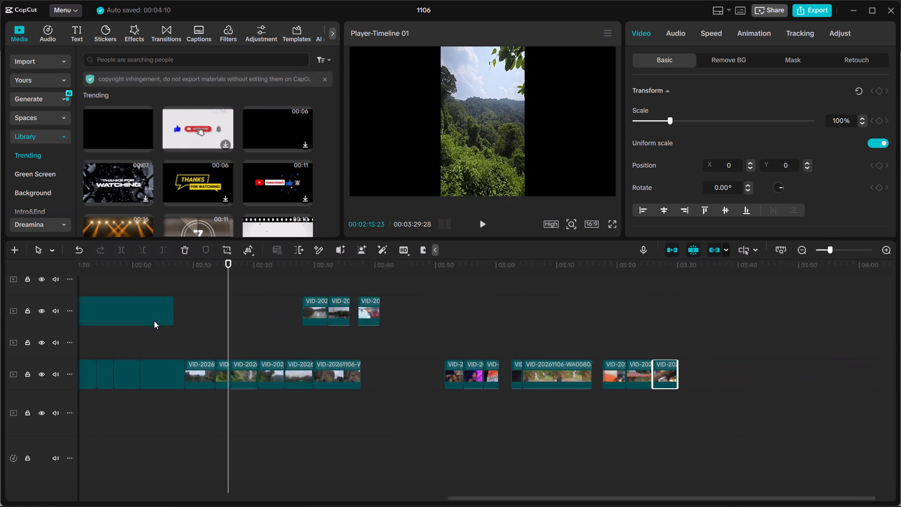
pyautogui.moveTo(171, 329); pyautogui.dragTo(213, 325)
pyautogui.moveTo(731, 330); pyautogui.dragTo(711, 325)
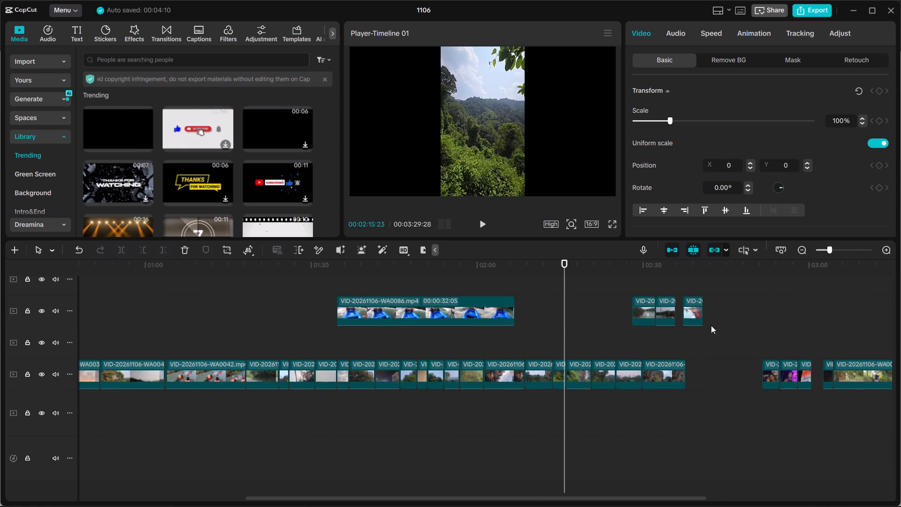
pyautogui.moveTo(711, 325); pyautogui.dragTo(442, 299)
pyautogui.moveTo(457, 299); pyautogui.dragTo(150, 301)
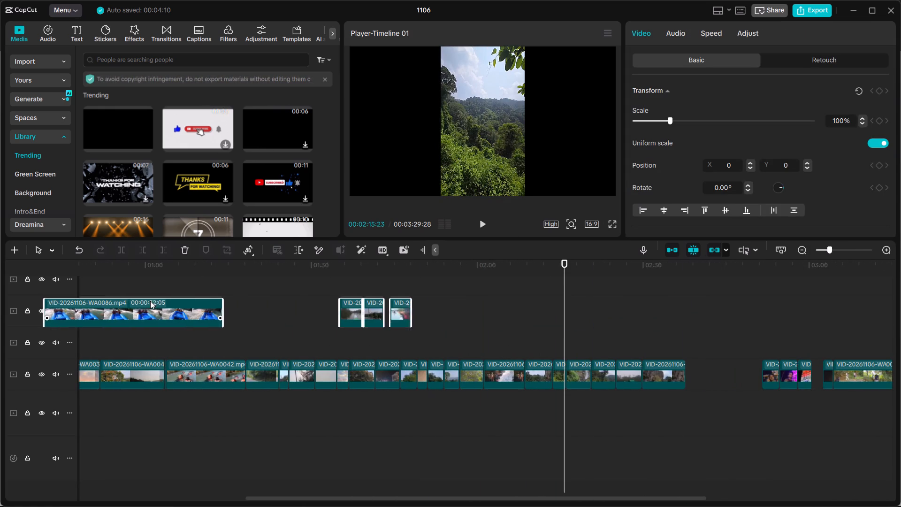
pyautogui.moveTo(150, 301); pyautogui.dragTo(286, 300)
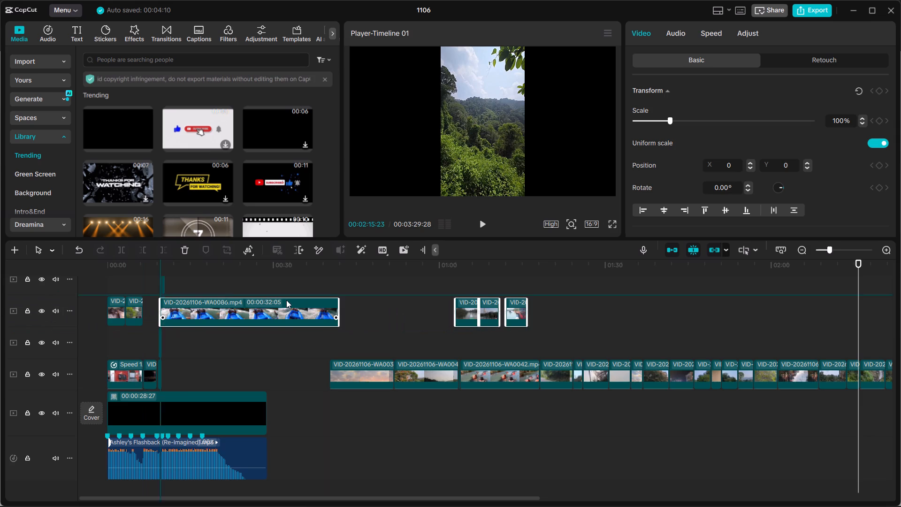
pyautogui.moveTo(286, 300); pyautogui.dragTo(286, 299)
pyautogui.keyDown('ctrl'); pyautogui.scroll(-3, 380, 340); pyautogui.keyUp('ctrl')
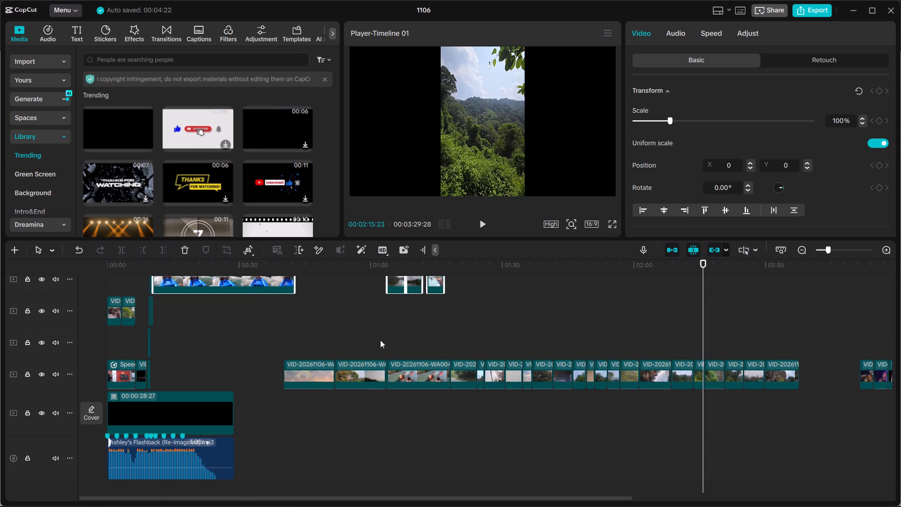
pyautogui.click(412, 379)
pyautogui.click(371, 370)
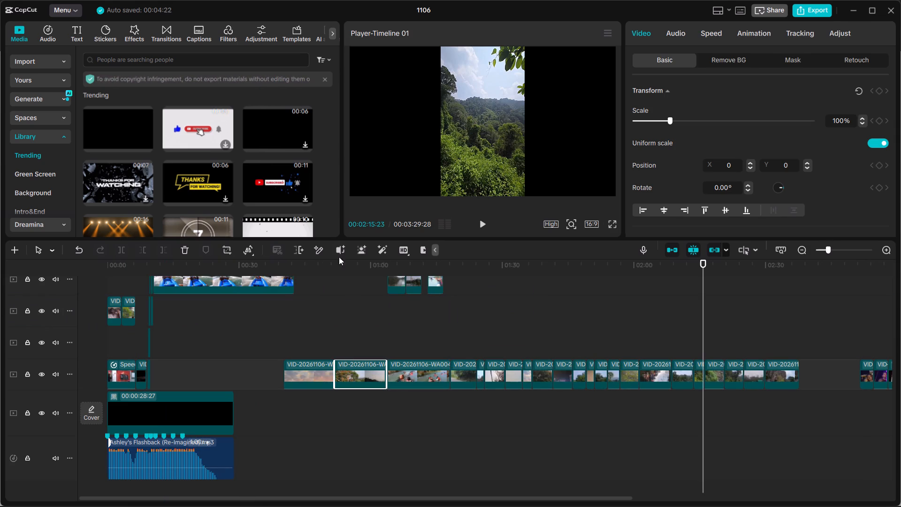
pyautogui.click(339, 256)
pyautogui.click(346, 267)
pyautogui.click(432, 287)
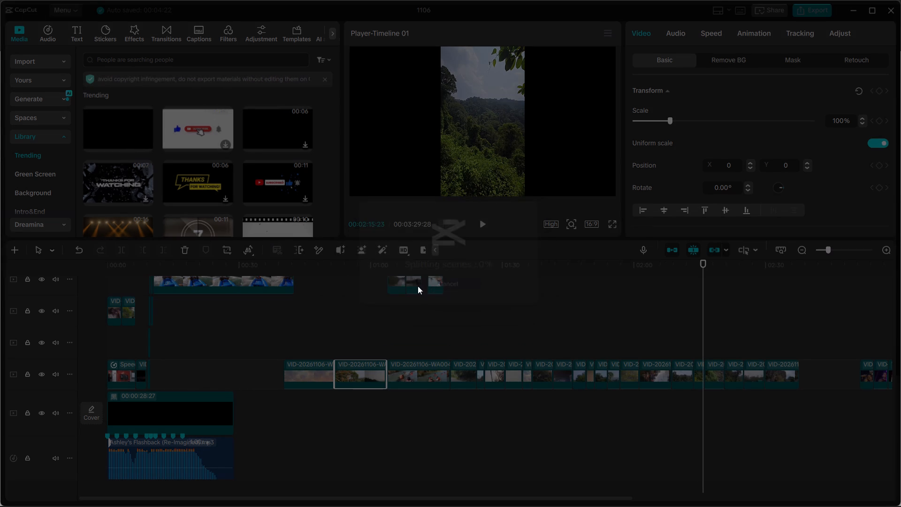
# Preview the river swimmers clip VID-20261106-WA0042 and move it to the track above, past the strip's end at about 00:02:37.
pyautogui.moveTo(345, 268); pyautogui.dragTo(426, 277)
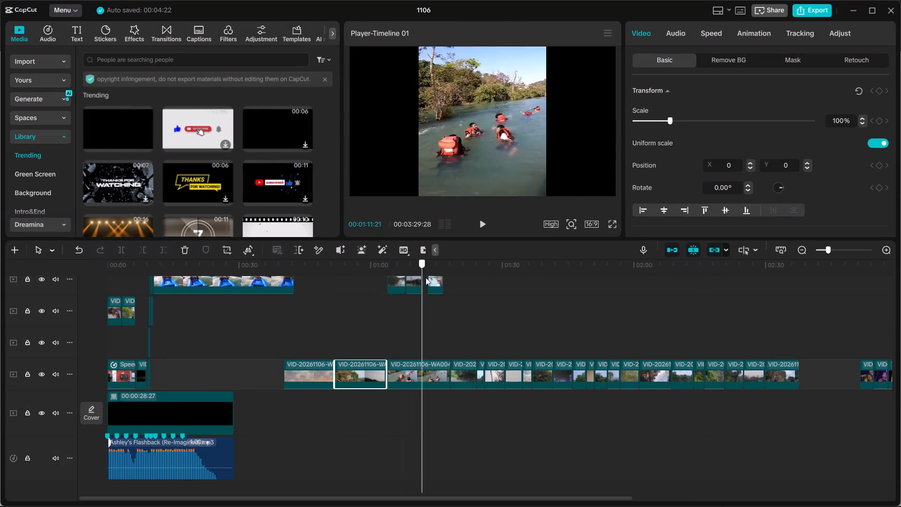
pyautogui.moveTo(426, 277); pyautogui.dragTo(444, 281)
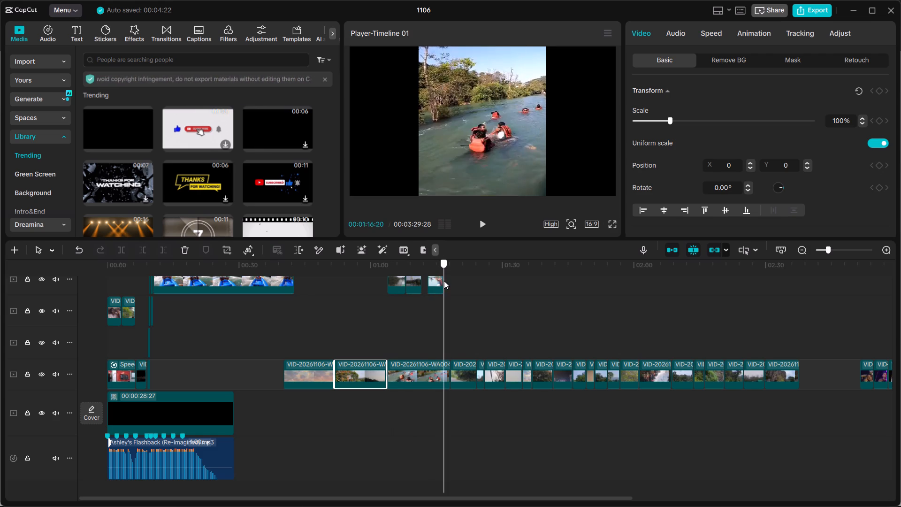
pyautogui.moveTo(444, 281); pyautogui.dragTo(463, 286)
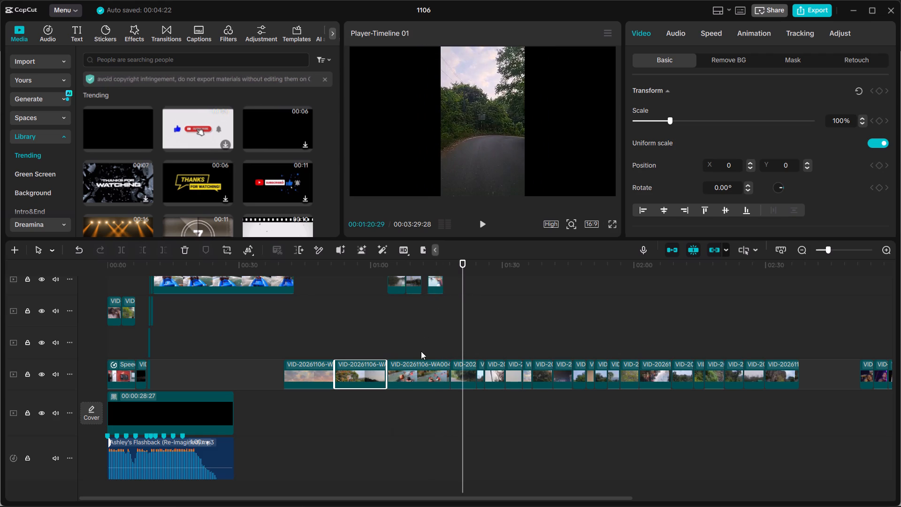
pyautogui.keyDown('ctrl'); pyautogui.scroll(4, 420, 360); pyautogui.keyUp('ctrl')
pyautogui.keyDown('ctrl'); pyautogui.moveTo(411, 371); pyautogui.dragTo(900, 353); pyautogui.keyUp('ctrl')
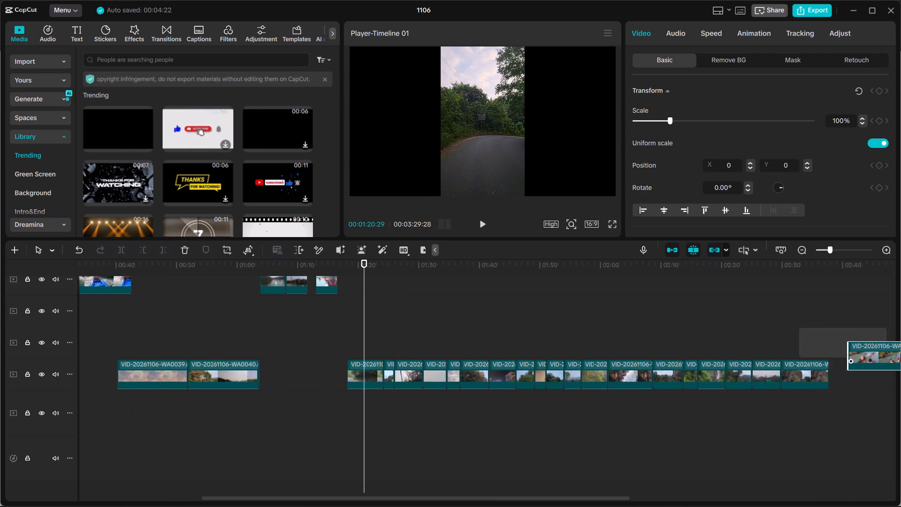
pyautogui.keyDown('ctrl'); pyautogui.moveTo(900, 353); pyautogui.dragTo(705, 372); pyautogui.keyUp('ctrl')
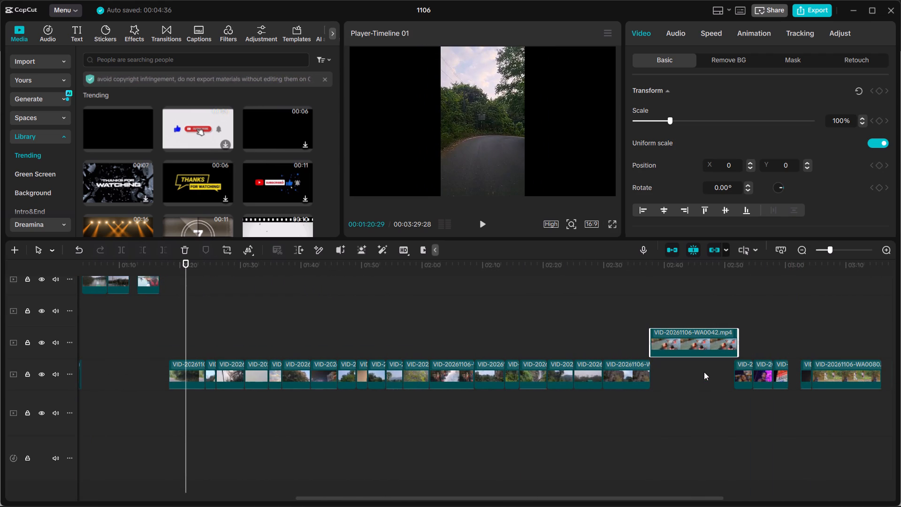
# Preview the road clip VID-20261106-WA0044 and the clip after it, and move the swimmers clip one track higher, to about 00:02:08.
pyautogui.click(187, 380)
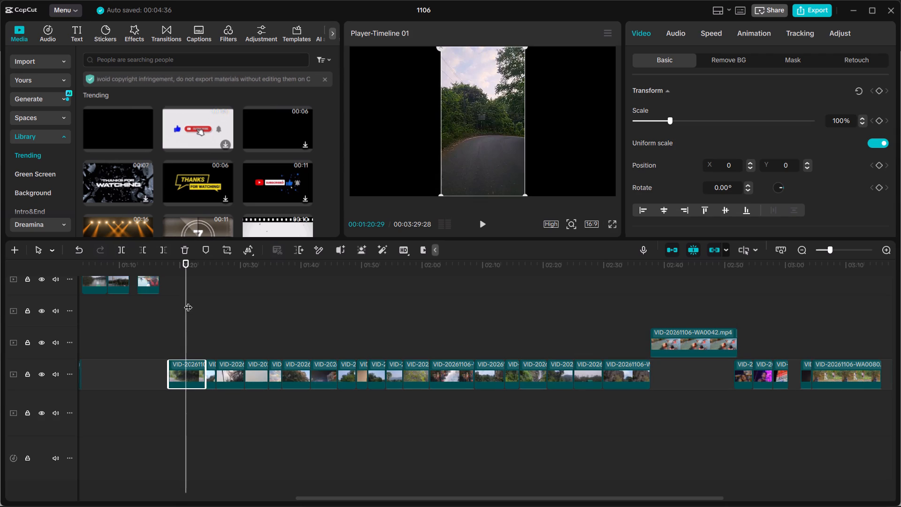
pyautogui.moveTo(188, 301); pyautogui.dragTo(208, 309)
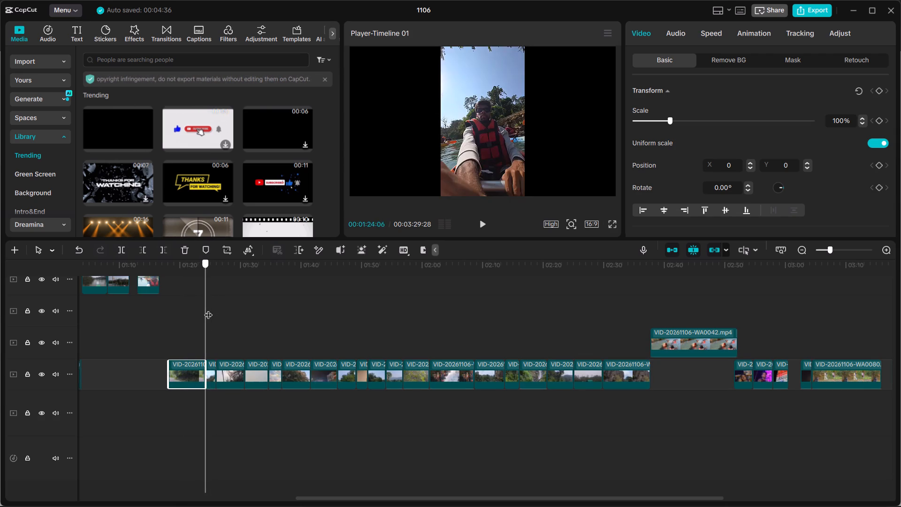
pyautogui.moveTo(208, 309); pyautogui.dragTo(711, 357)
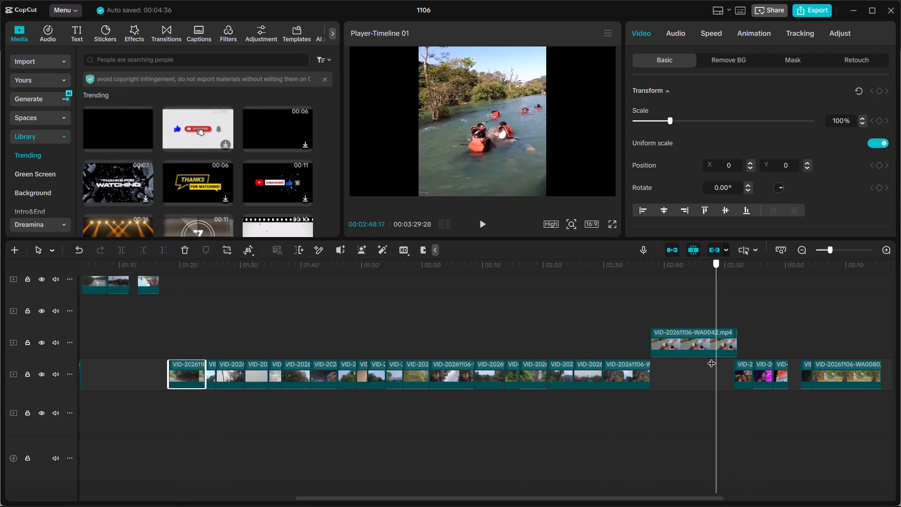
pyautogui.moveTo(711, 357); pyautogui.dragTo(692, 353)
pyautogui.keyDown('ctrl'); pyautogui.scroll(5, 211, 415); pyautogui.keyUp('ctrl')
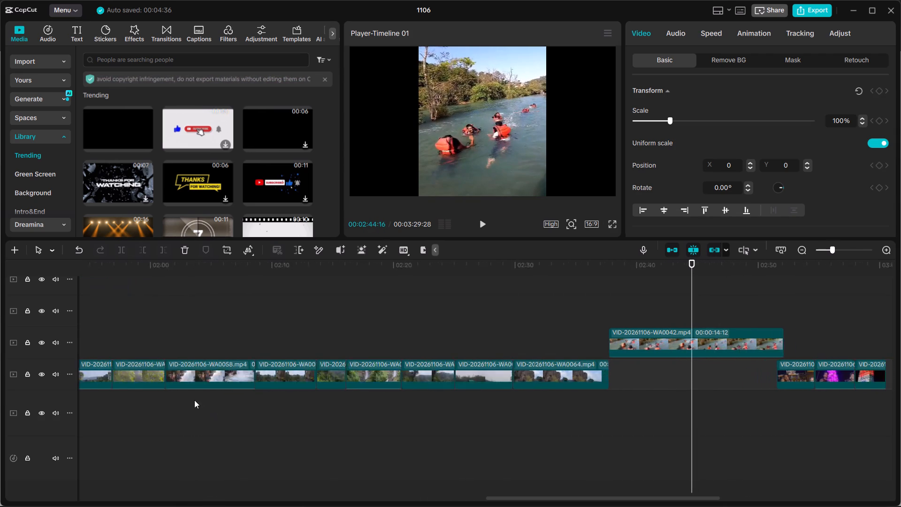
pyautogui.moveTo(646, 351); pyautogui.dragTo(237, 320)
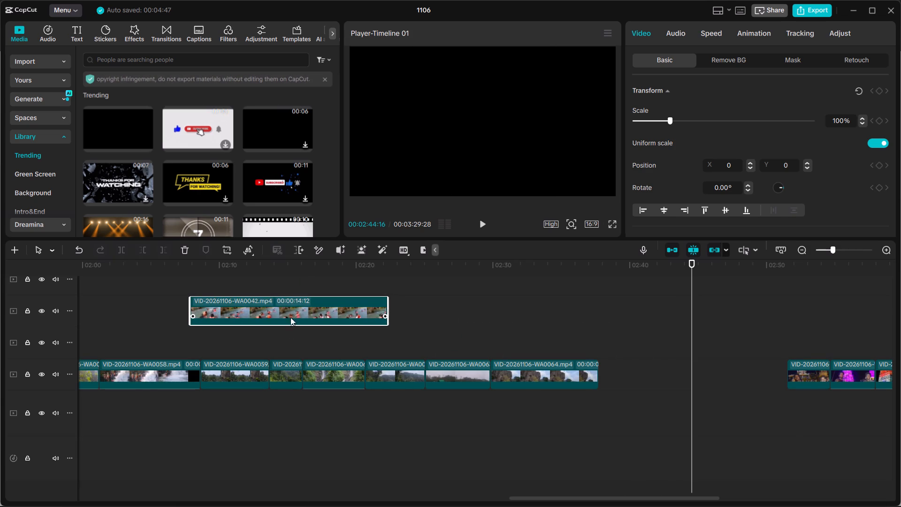
# Preview the strip's clips and move the kayak selfie clip from the upper track to directly before the night group selfie clip, at about 00:02:48.
pyautogui.moveTo(282, 260); pyautogui.dragTo(58, 283)
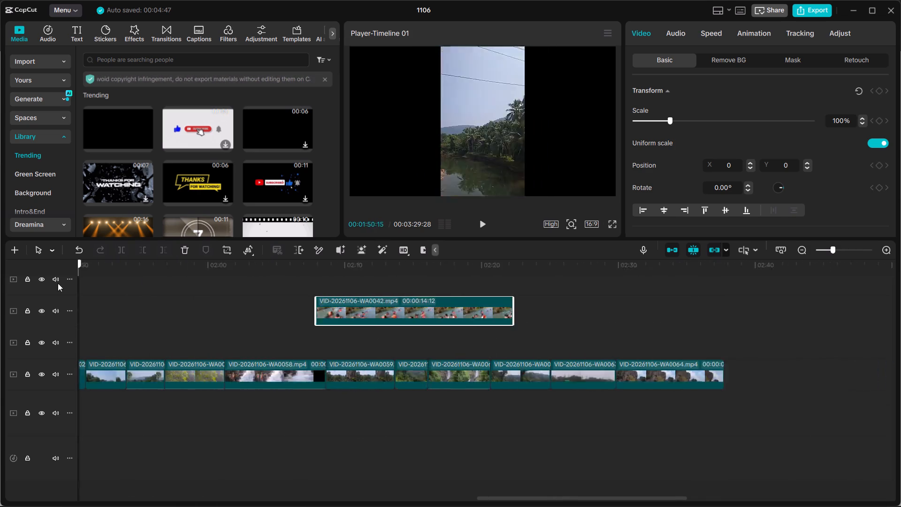
pyautogui.moveTo(58, 283); pyautogui.dragTo(166, 316)
pyautogui.moveTo(161, 314); pyautogui.dragTo(132, 314)
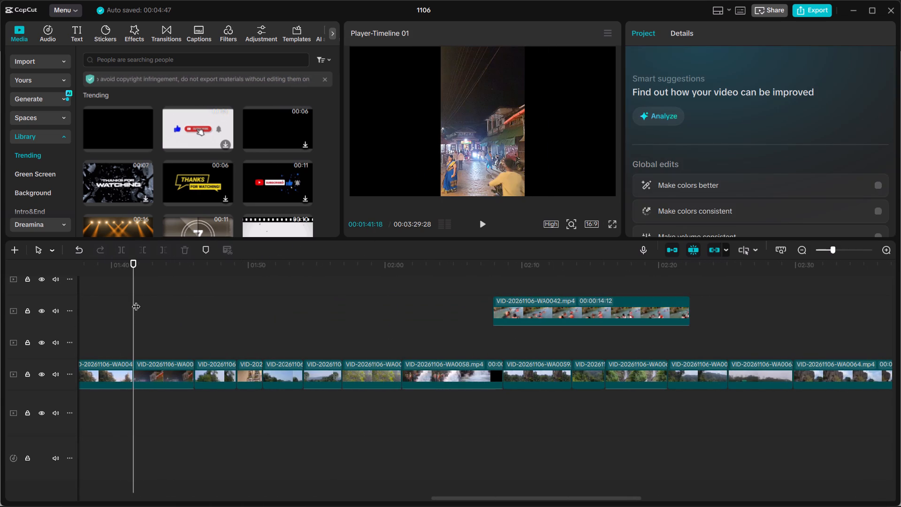
pyautogui.moveTo(120, 268); pyautogui.dragTo(112, 278)
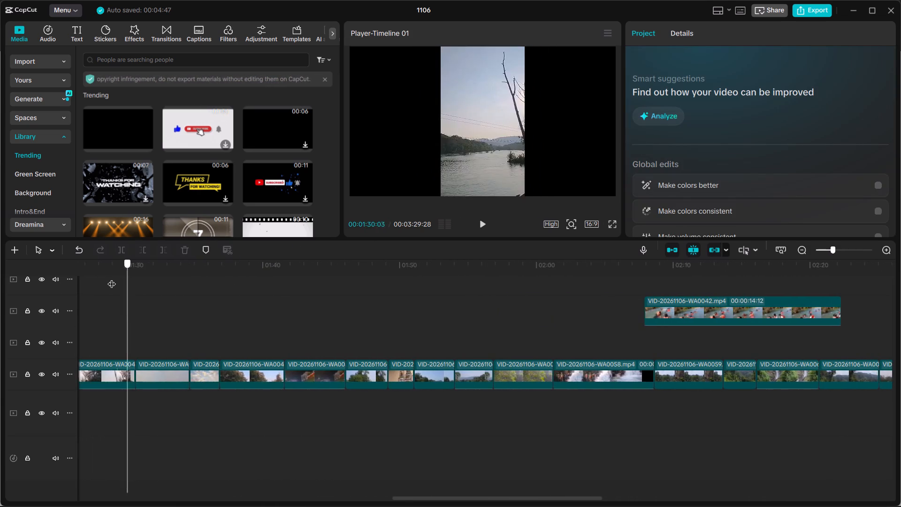
pyautogui.moveTo(112, 278); pyautogui.dragTo(197, 288)
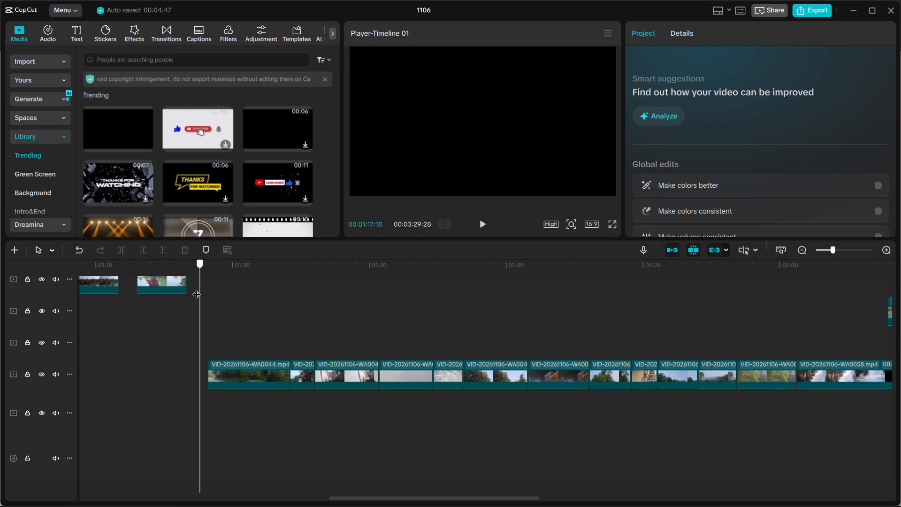
pyautogui.moveTo(197, 288); pyautogui.dragTo(189, 294)
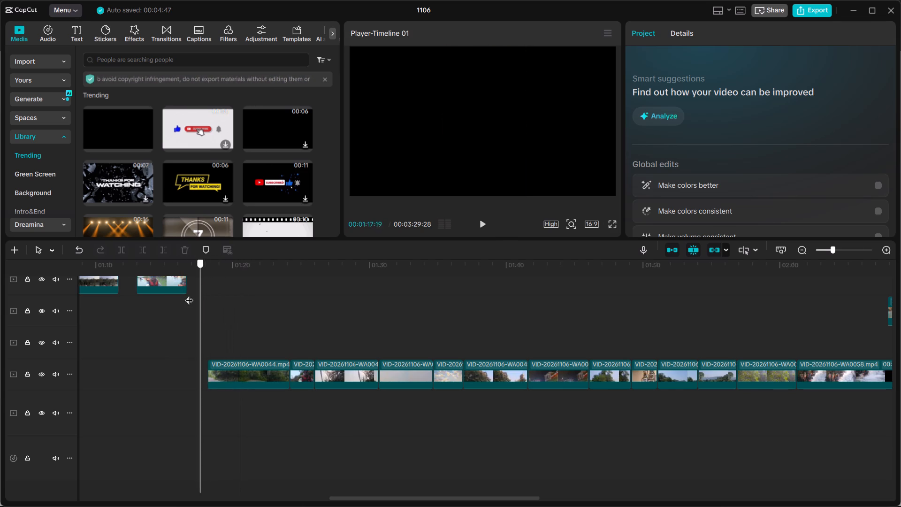
pyautogui.moveTo(189, 294); pyautogui.dragTo(167, 290)
pyautogui.click(155, 275)
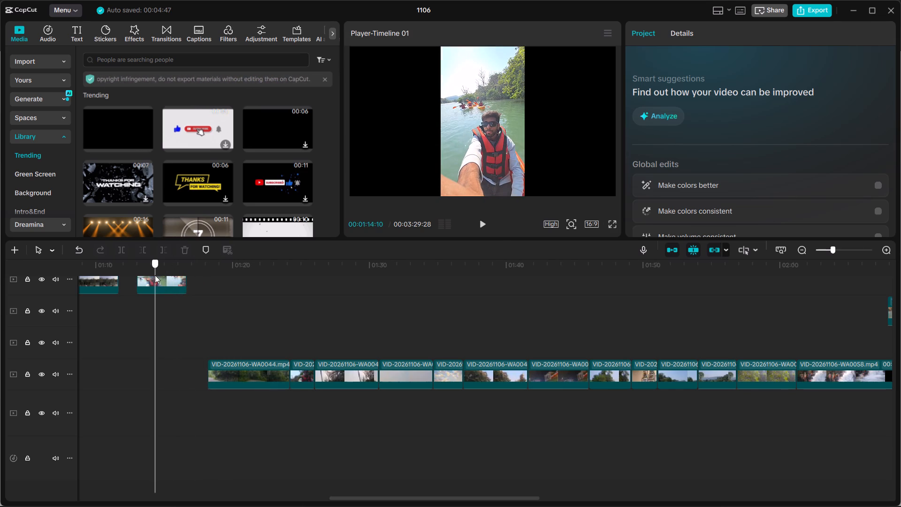
pyautogui.click(174, 287)
pyautogui.moveTo(175, 284); pyautogui.dragTo(900, 291)
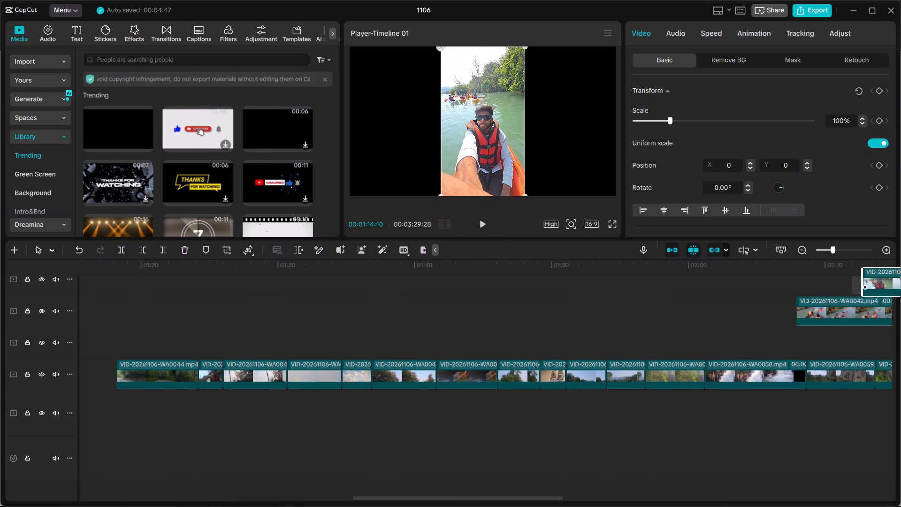
pyautogui.moveTo(900, 291); pyautogui.dragTo(777, 373)
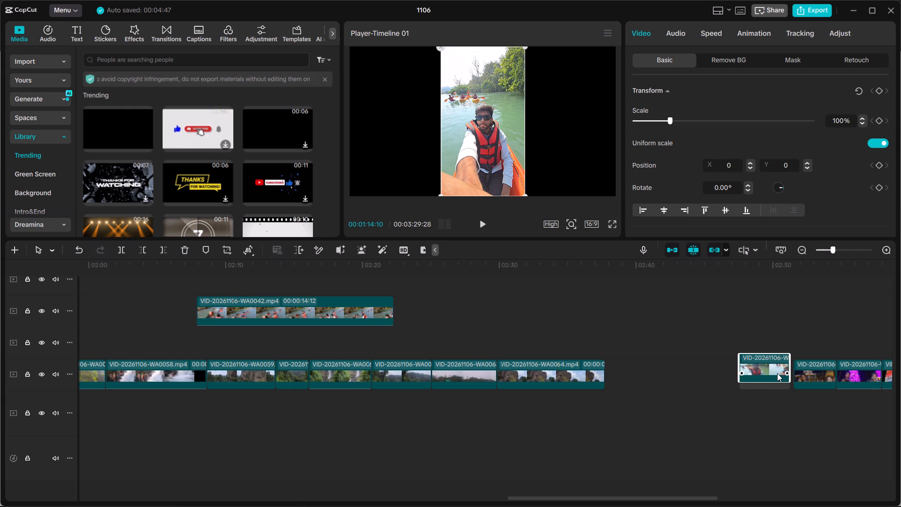
pyautogui.moveTo(777, 373); pyautogui.dragTo(779, 375)
# Scrub the waterfall, river and swimmers clips, and place VID-20261106-WA0042 two tracks above the strip, starting at about 00:01:51.
pyautogui.moveTo(541, 269); pyautogui.dragTo(111, 279)
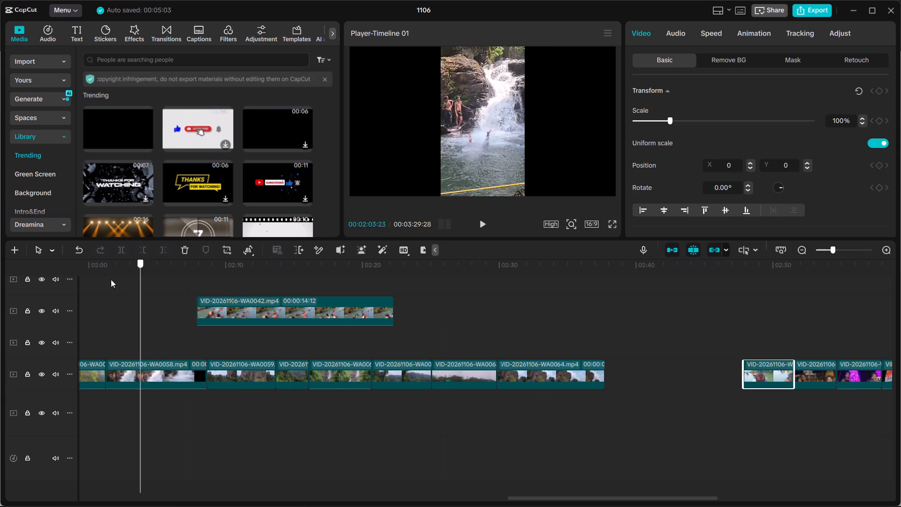
pyautogui.moveTo(111, 279); pyautogui.dragTo(258, 295)
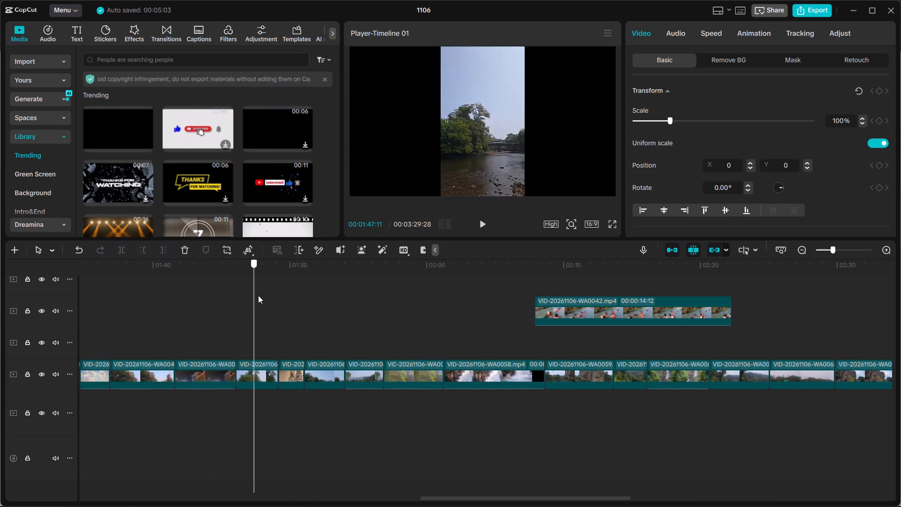
pyautogui.moveTo(258, 295); pyautogui.dragTo(589, 302)
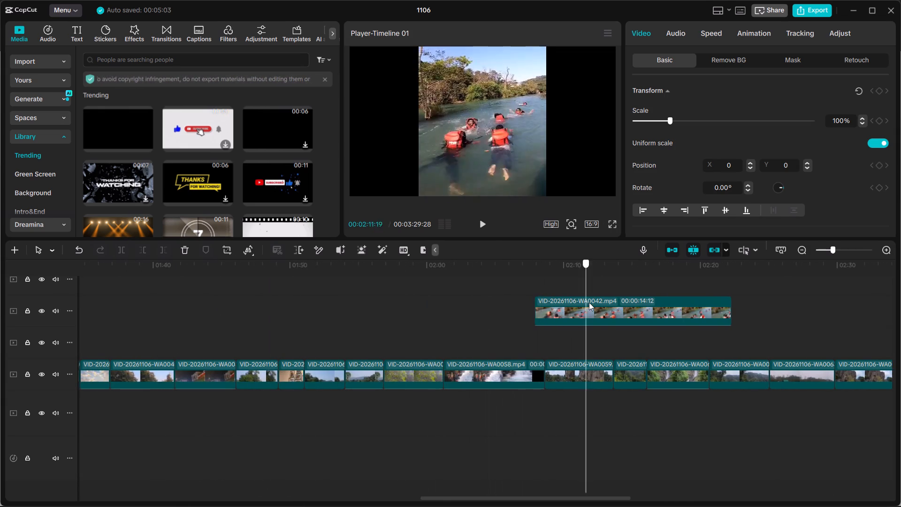
pyautogui.moveTo(589, 302); pyautogui.dragTo(757, 334)
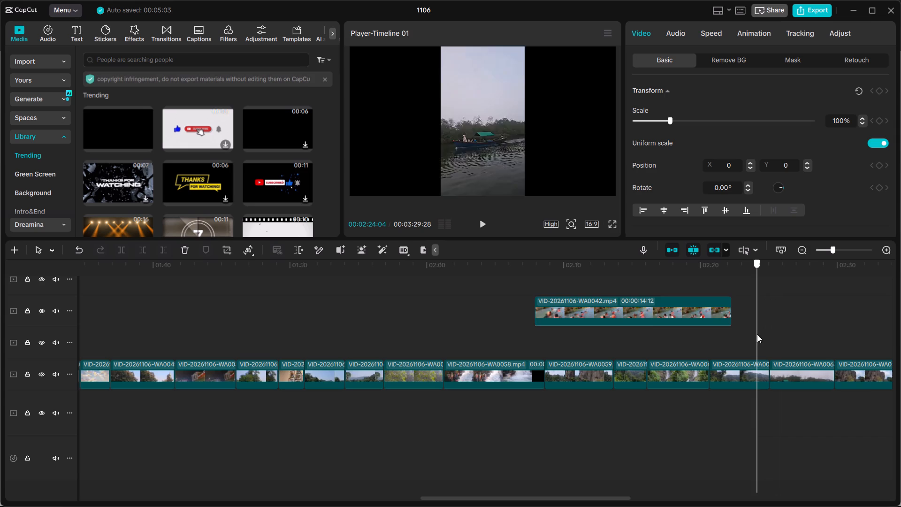
pyautogui.moveTo(757, 334); pyautogui.dragTo(756, 334)
pyautogui.moveTo(669, 318); pyautogui.dragTo(435, 316)
# Preview the clips from VID-20261106-WA0059 onward and move the forested hills clip after it forward to the track above, at about 00:00:21.
pyautogui.moveTo(542, 261); pyautogui.dragTo(547, 260)
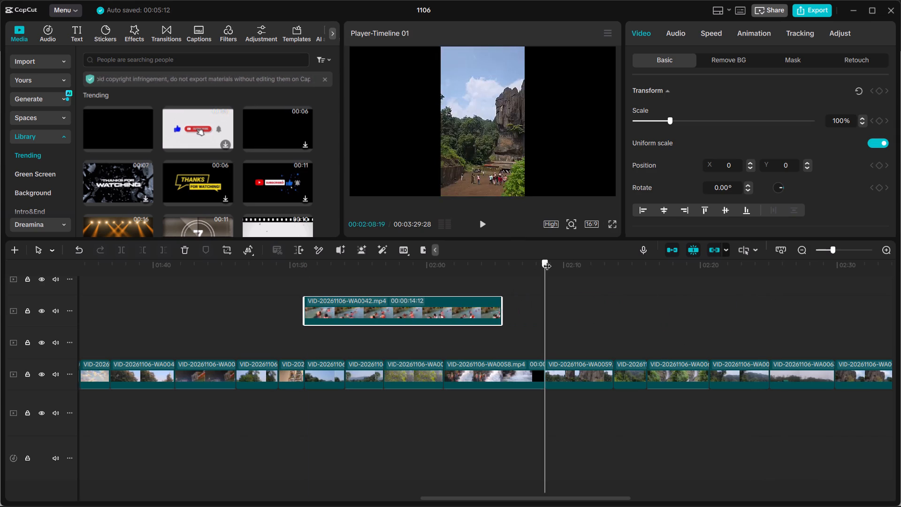
pyautogui.moveTo(547, 260); pyautogui.dragTo(655, 289)
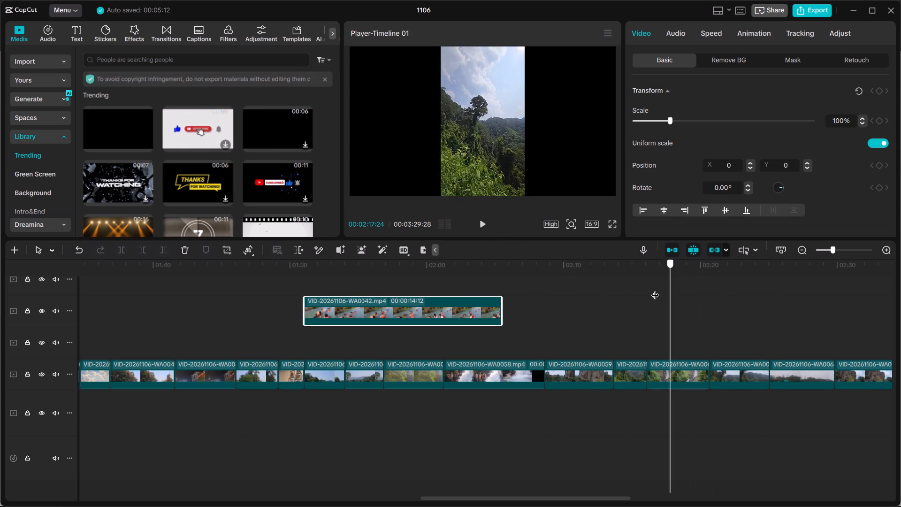
pyautogui.moveTo(655, 289); pyautogui.dragTo(629, 285)
pyautogui.moveTo(626, 377); pyautogui.dragTo(495, 334)
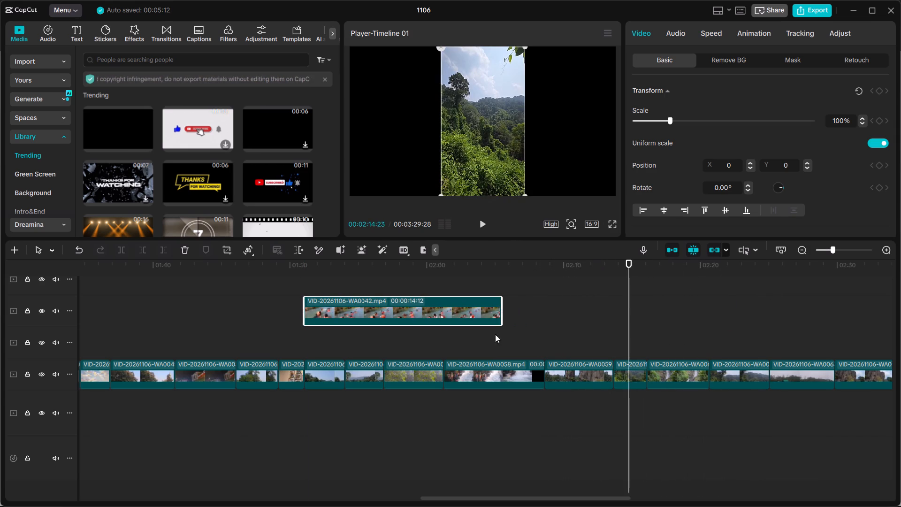
pyautogui.moveTo(495, 334); pyautogui.dragTo(151, 327)
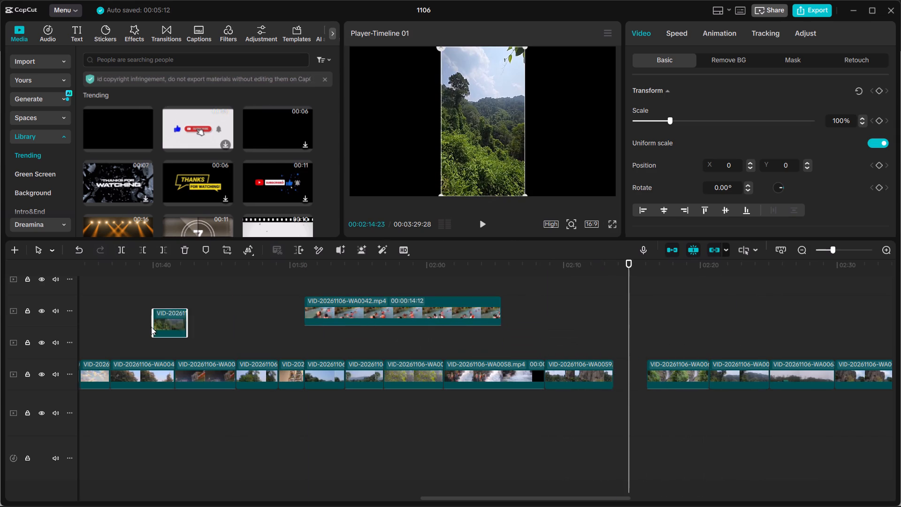
pyautogui.moveTo(151, 327); pyautogui.dragTo(232, 347)
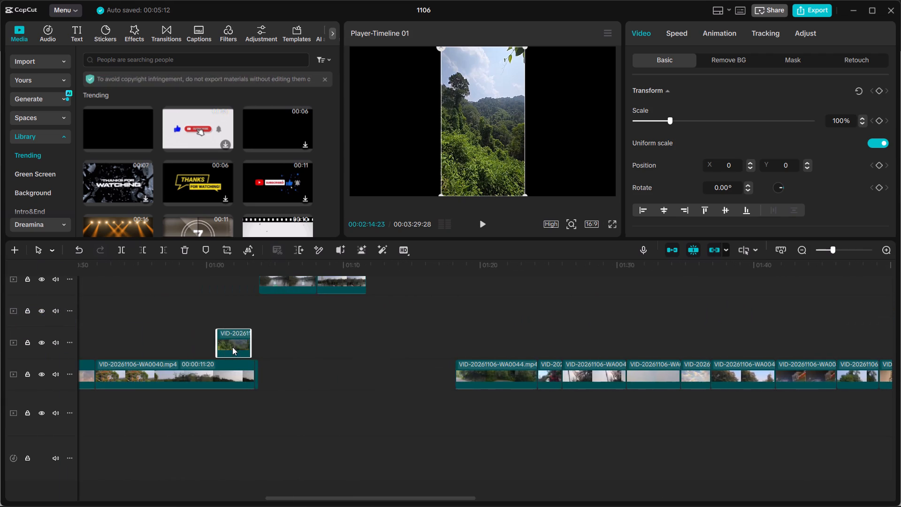
pyautogui.moveTo(232, 347); pyautogui.dragTo(83, 348)
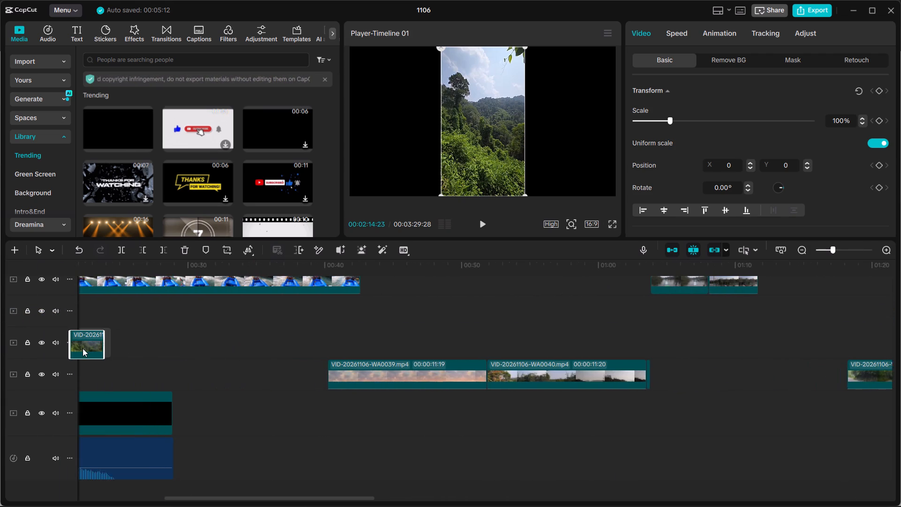
pyautogui.moveTo(83, 348); pyautogui.dragTo(352, 350)
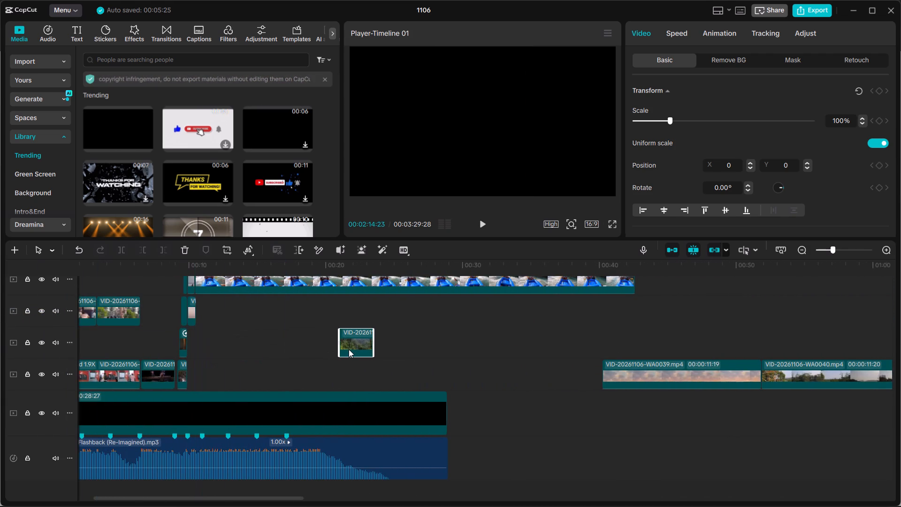
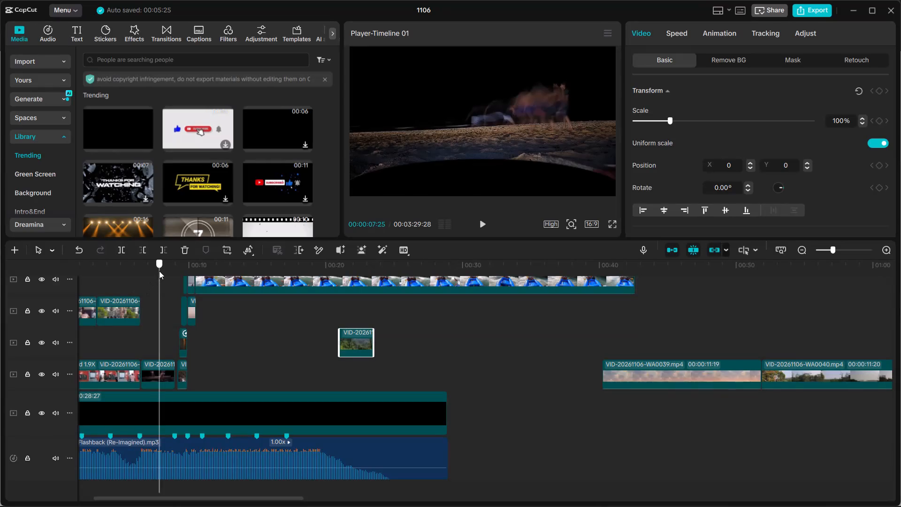
# Play back and scrub the curved-panel montage between about 00:00:08 and 00:00:12 to examine how its clips appear.
pyautogui.click(482, 223)
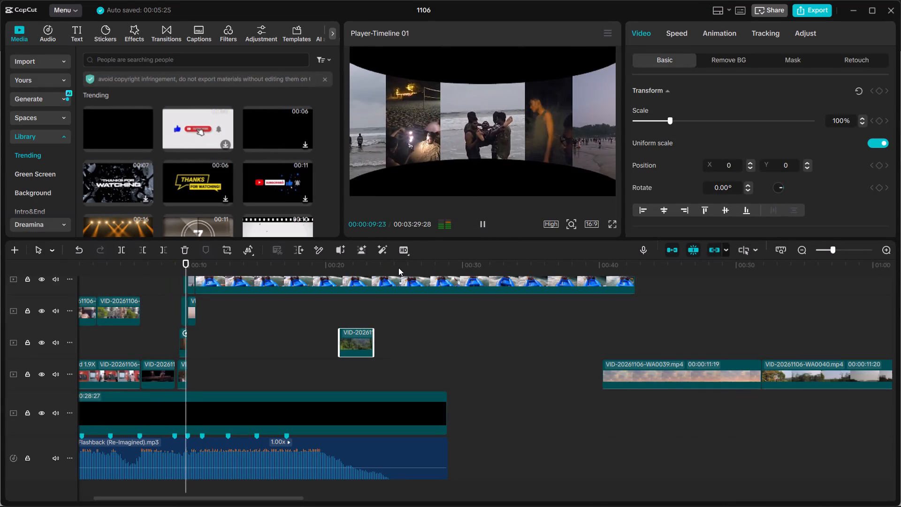
pyautogui.keyDown('ctrl'); pyautogui.scroll(7, 353, 284); pyautogui.keyUp('ctrl')
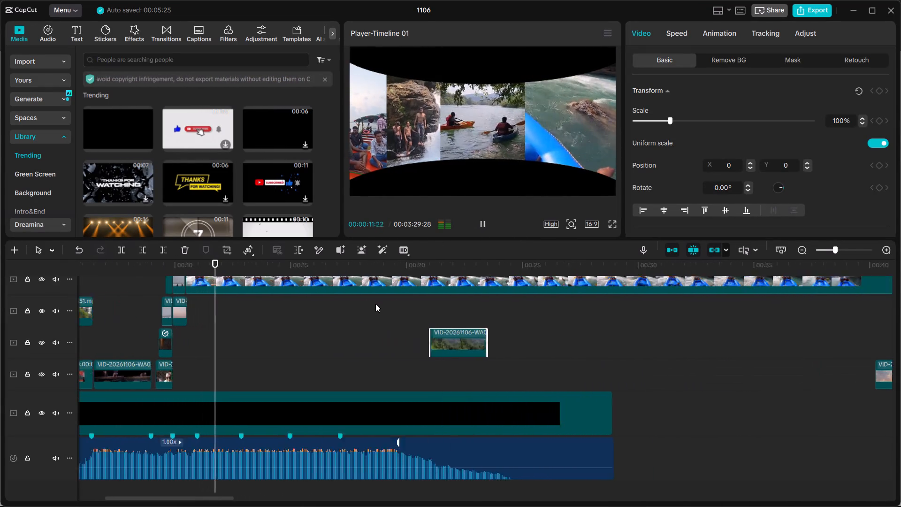
pyautogui.keyDown('ctrl'); pyautogui.scroll(6, 375, 304); pyautogui.keyUp('ctrl')
pyautogui.moveTo(143, 266); pyautogui.dragTo(136, 266)
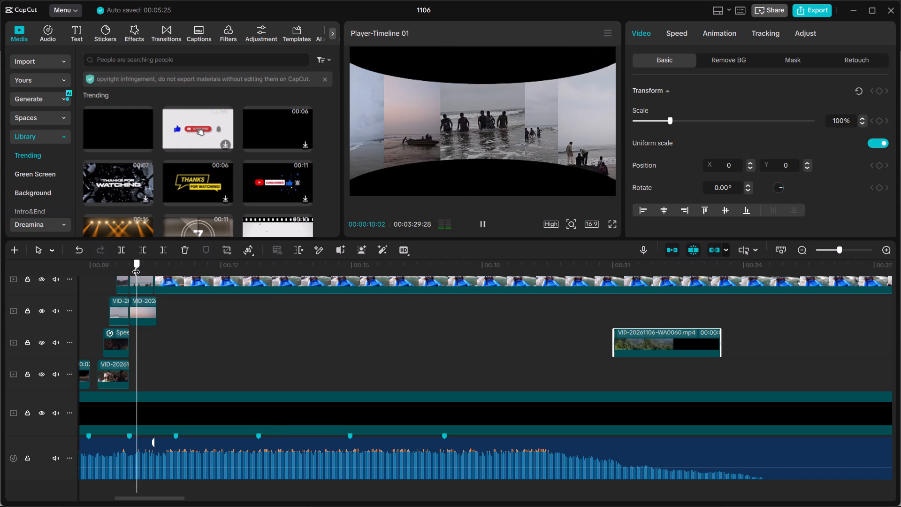
pyautogui.moveTo(136, 266); pyautogui.dragTo(123, 261)
pyautogui.scroll(10, 145, 281)
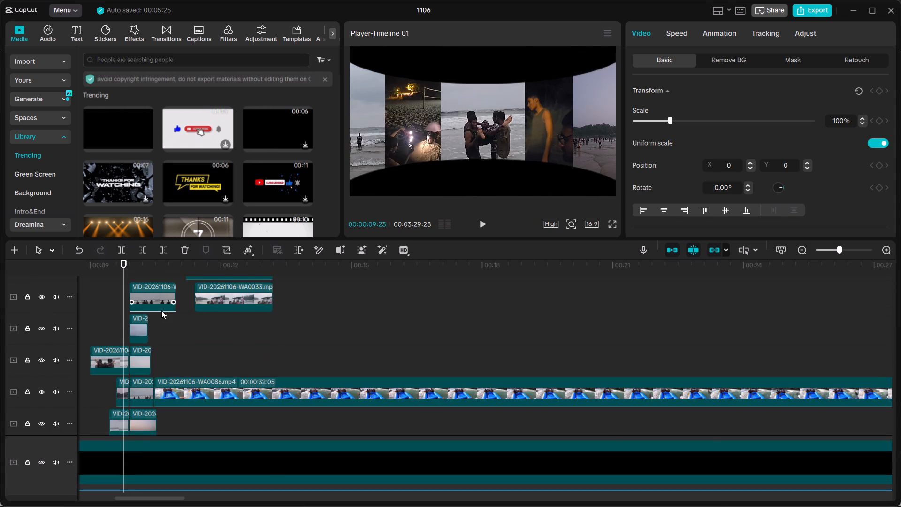
pyautogui.scroll(2, 161, 310)
pyautogui.moveTo(122, 263); pyautogui.dragTo(182, 266)
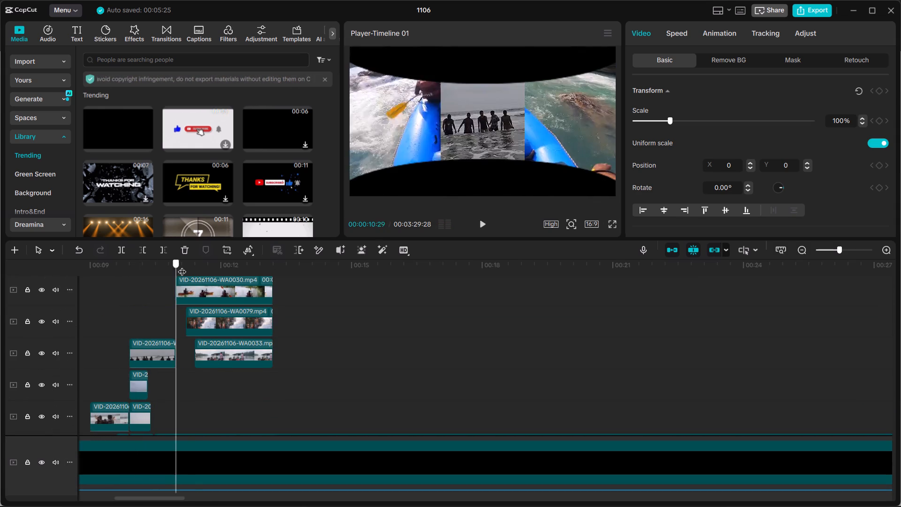
pyautogui.moveTo(182, 266); pyautogui.dragTo(217, 272)
# Move clip VID-20261106-WA0086 later so it starts at about 00:13, right where the WA0030, WA0079 and WA0033 clips end.
pyautogui.scroll(-5, 217, 285)
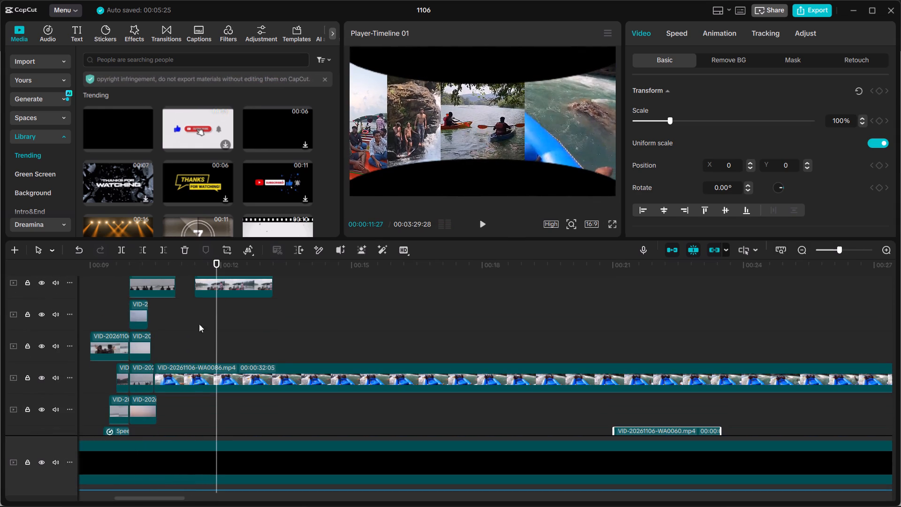
pyautogui.click(191, 384)
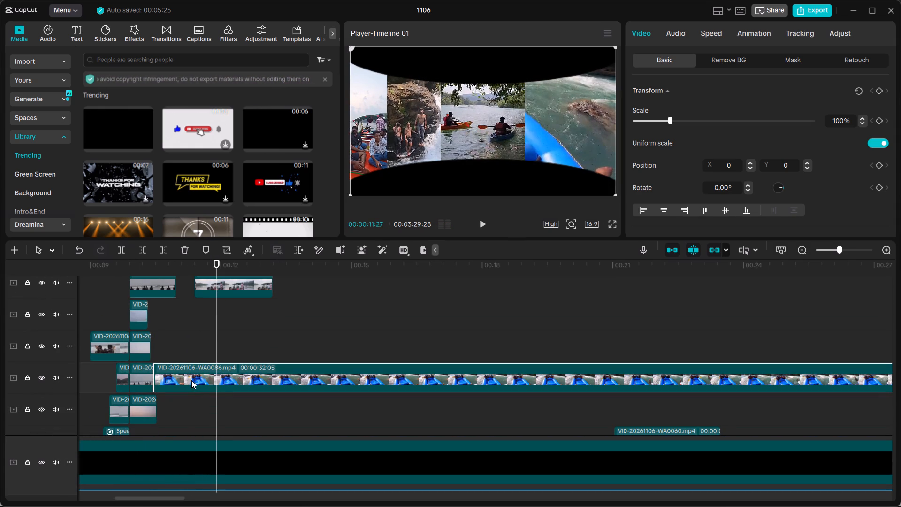
pyautogui.moveTo(191, 379); pyautogui.dragTo(314, 298)
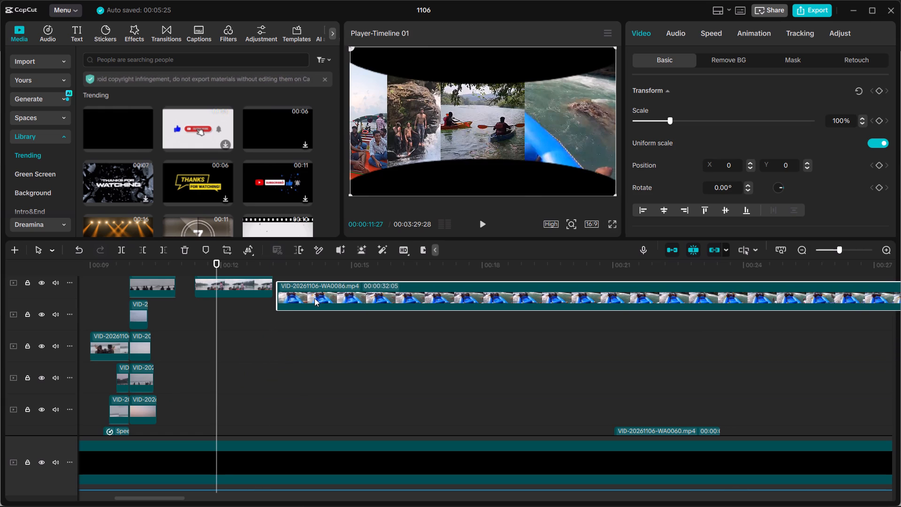
pyautogui.moveTo(314, 298); pyautogui.dragTo(311, 298)
# Play back the kayak and waterfall panels from 00:00:10:29 to examine the timing of their entrances.
pyautogui.scroll(8, 274, 321)
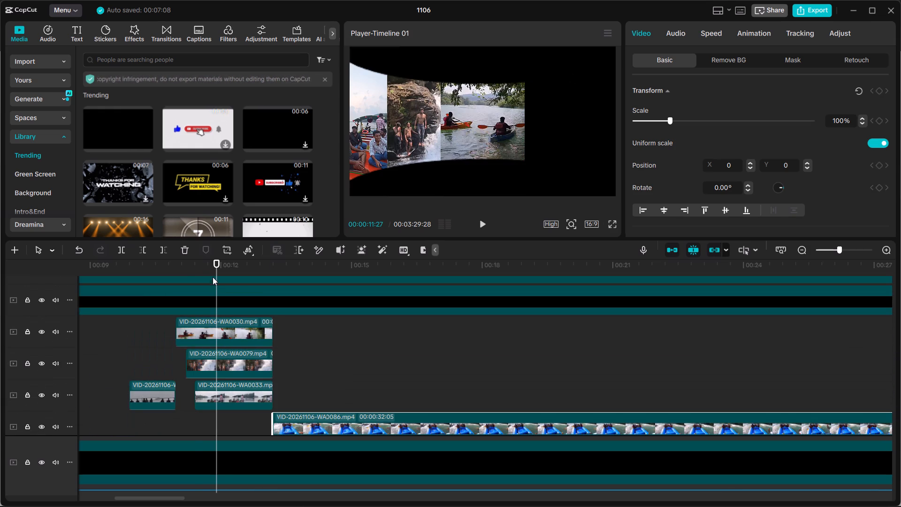
pyautogui.moveTo(196, 264); pyautogui.dragTo(177, 264)
pyautogui.click(484, 224)
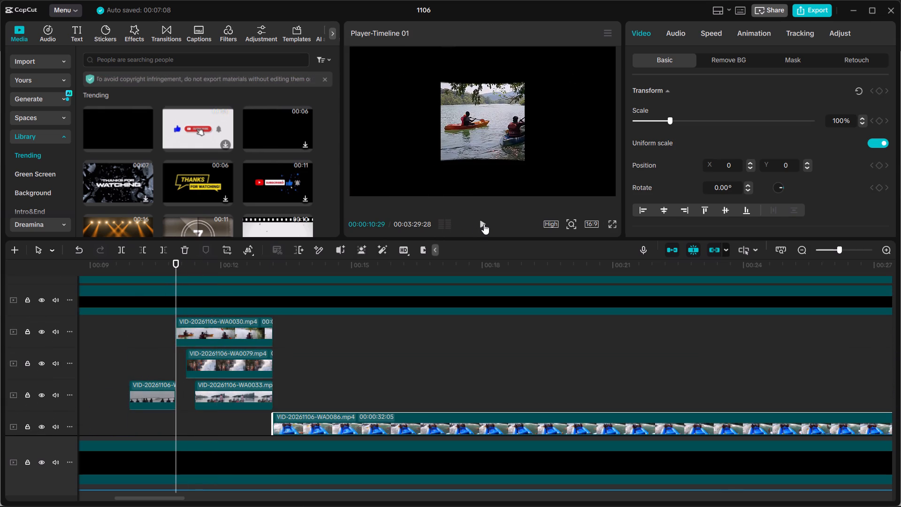
pyautogui.click(484, 224)
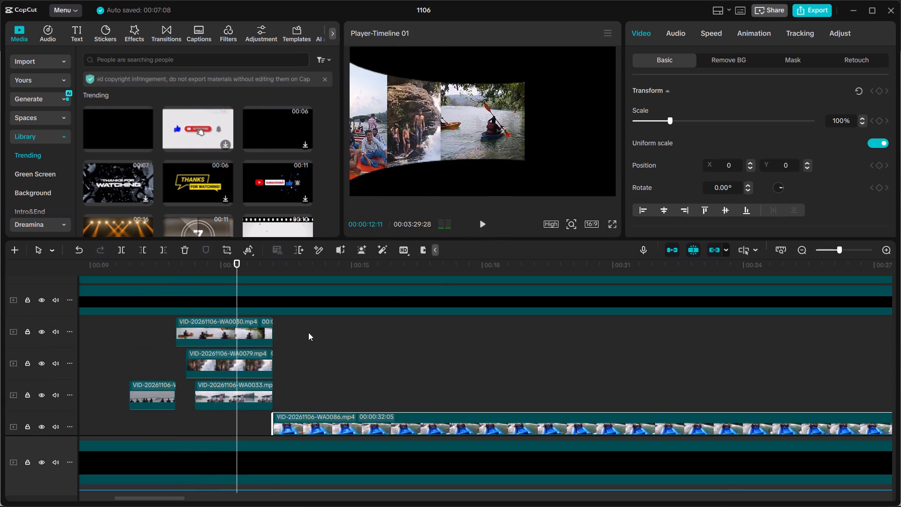
pyautogui.keyDown('ctrl'); pyautogui.scroll(9, 225, 353); pyautogui.keyUp('ctrl')
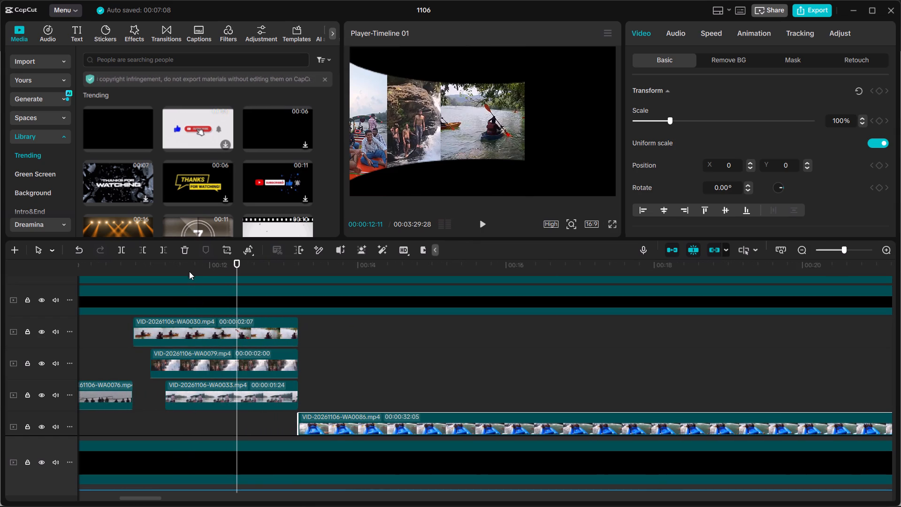
pyautogui.moveTo(183, 261); pyautogui.dragTo(185, 267)
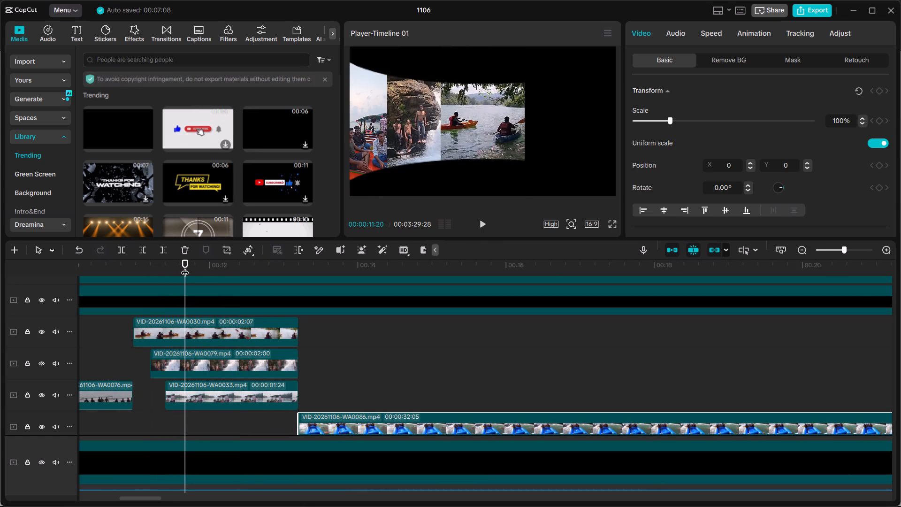
# Select the two adjacent river clips at about 01:04 and move them together to about 00:09, near the other montage clips.
pyautogui.scroll(-18, 282, 330)
pyautogui.keyDown('ctrl'); pyautogui.scroll(-7, 467, 342); pyautogui.keyUp('ctrl')
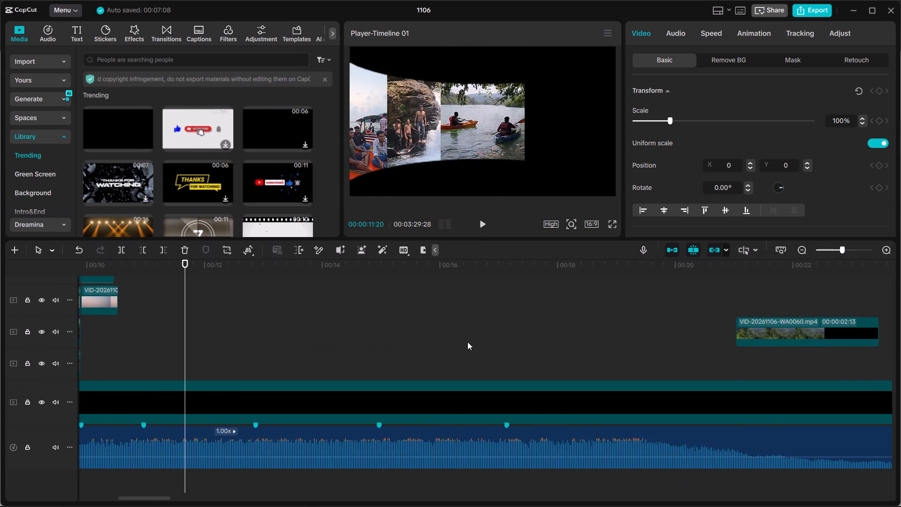
pyautogui.keyDown('ctrl'); pyautogui.scroll(-16, 467, 342); pyautogui.keyUp('ctrl')
pyautogui.keyDown('ctrl'); pyautogui.scroll(-10, 477, 338); pyautogui.keyUp('ctrl')
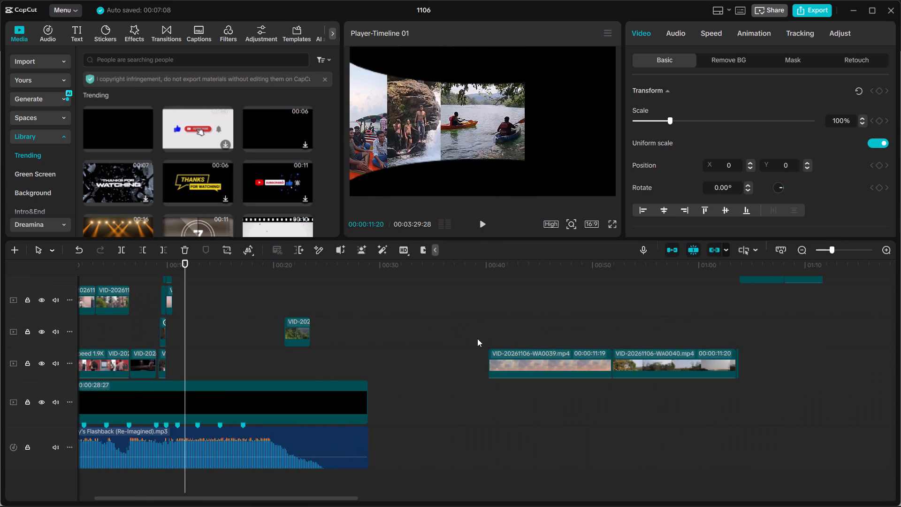
pyautogui.scroll(10, 477, 338)
pyautogui.keyDown('ctrl'); pyautogui.scroll(-10, 477, 338); pyautogui.keyUp('ctrl')
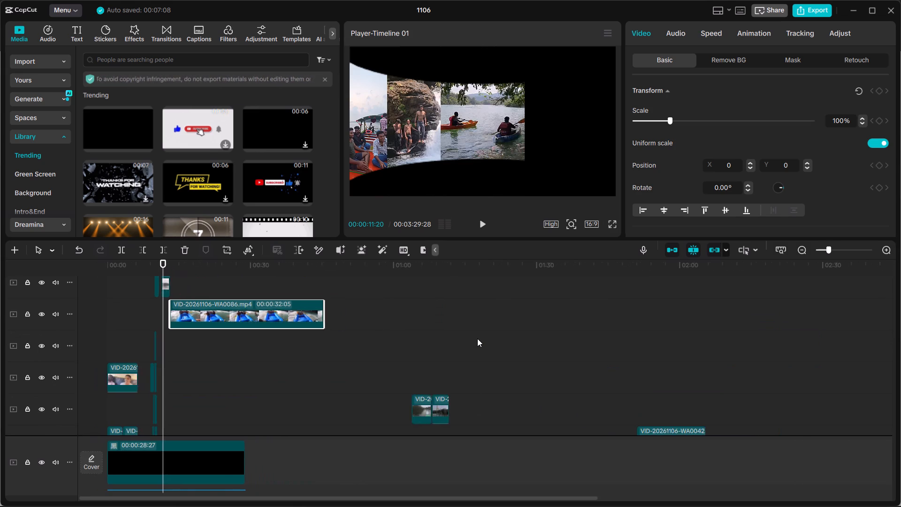
pyautogui.keyDown('ctrl'); pyautogui.scroll(-6, 477, 338); pyautogui.keyUp('ctrl')
pyautogui.click(444, 317)
pyautogui.moveTo(390, 274); pyautogui.dragTo(398, 279)
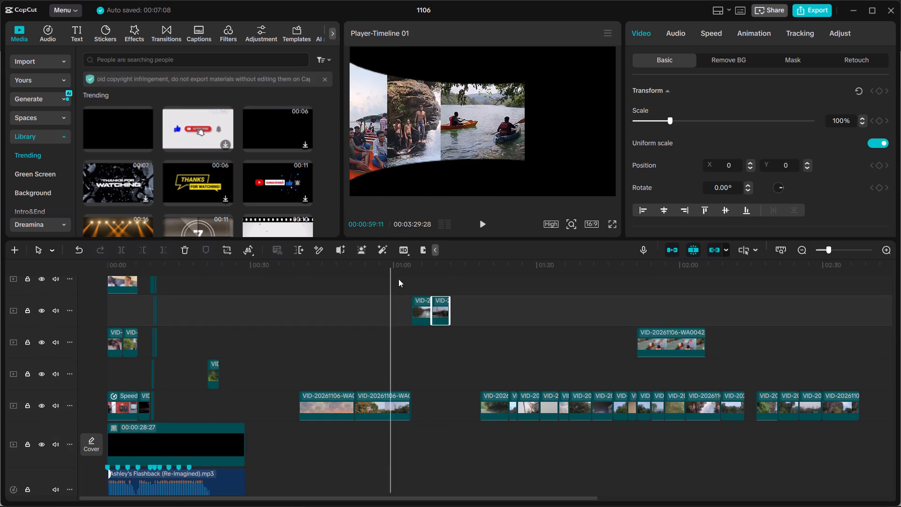
pyautogui.moveTo(398, 279); pyautogui.dragTo(438, 315)
pyautogui.moveTo(412, 287); pyautogui.dragTo(444, 321)
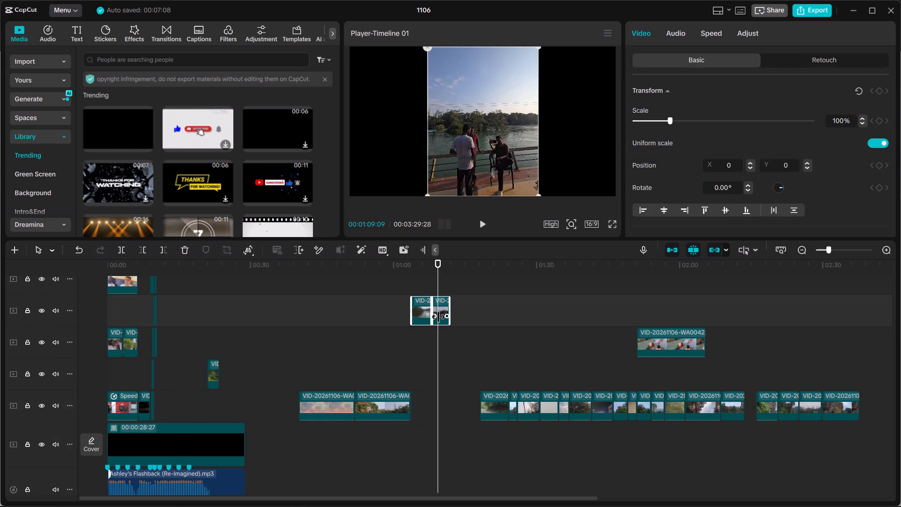
pyautogui.moveTo(428, 305); pyautogui.dragTo(172, 292)
# Move clip VID-20261106-WA0086 further along its track to start at about 00:19, freeing space after the beach clips.
pyautogui.scroll(7, 181, 296)
pyautogui.keyDown('ctrl'); pyautogui.scroll(8, 181, 342); pyautogui.keyUp('ctrl')
pyautogui.click(187, 257)
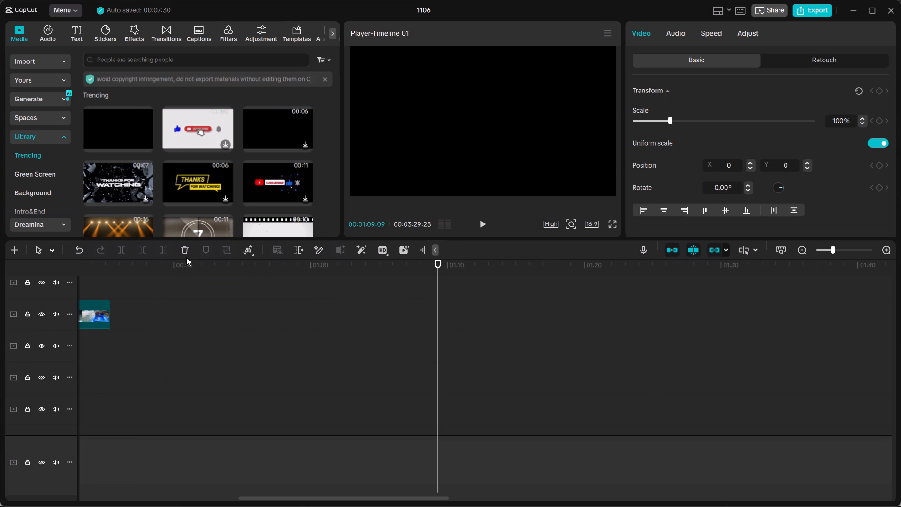
pyautogui.moveTo(181, 264); pyautogui.dragTo(219, 300)
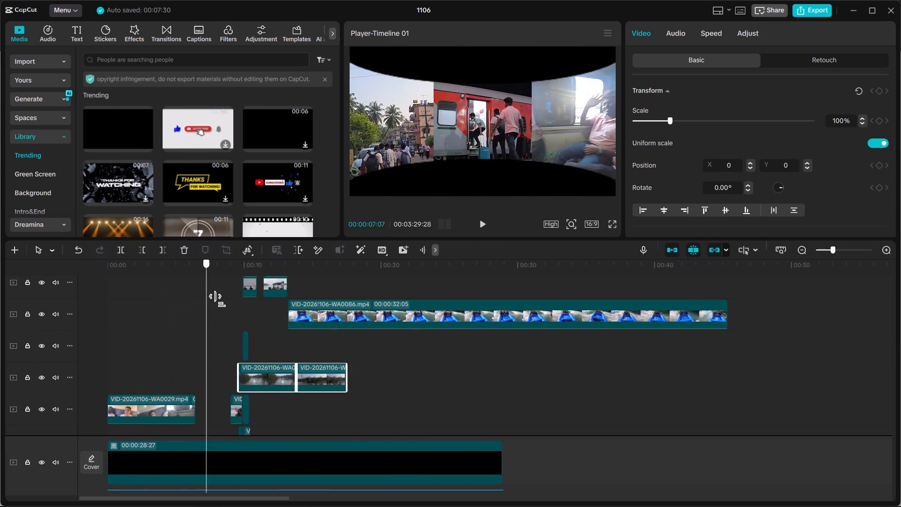
pyautogui.moveTo(219, 300); pyautogui.dragTo(247, 300)
pyautogui.scroll(9, 251, 305)
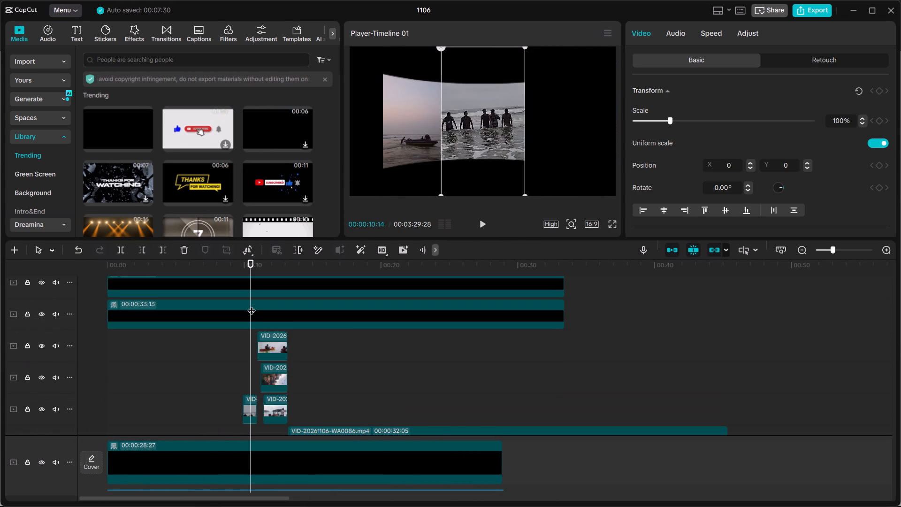
pyautogui.scroll(-7, 252, 305)
pyautogui.moveTo(338, 338); pyautogui.dragTo(421, 349)
# Stagger the two river clips on separate tracks below WA0033, starting the first at about 00:12 and the second about half a second after it.
pyautogui.moveTo(266, 404); pyautogui.dragTo(289, 342)
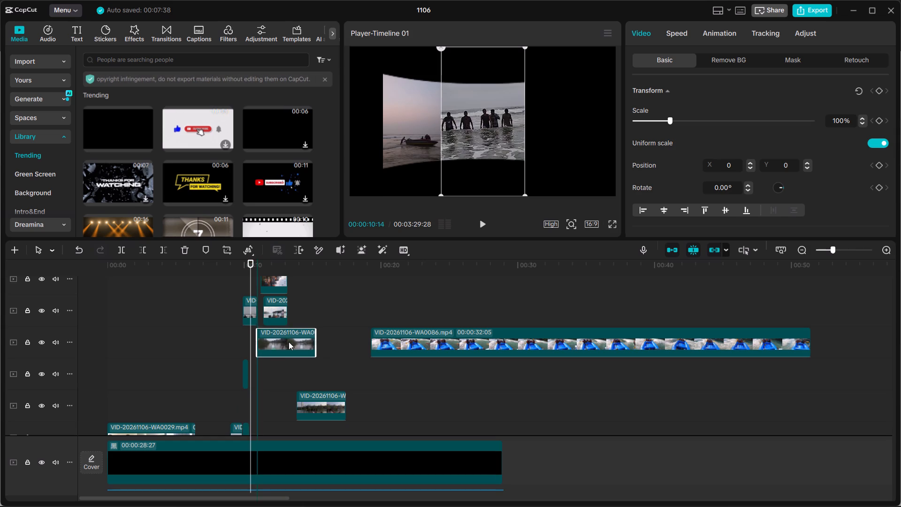
pyautogui.moveTo(289, 342); pyautogui.dragTo(298, 342)
pyautogui.moveTo(309, 405); pyautogui.dragTo(292, 384)
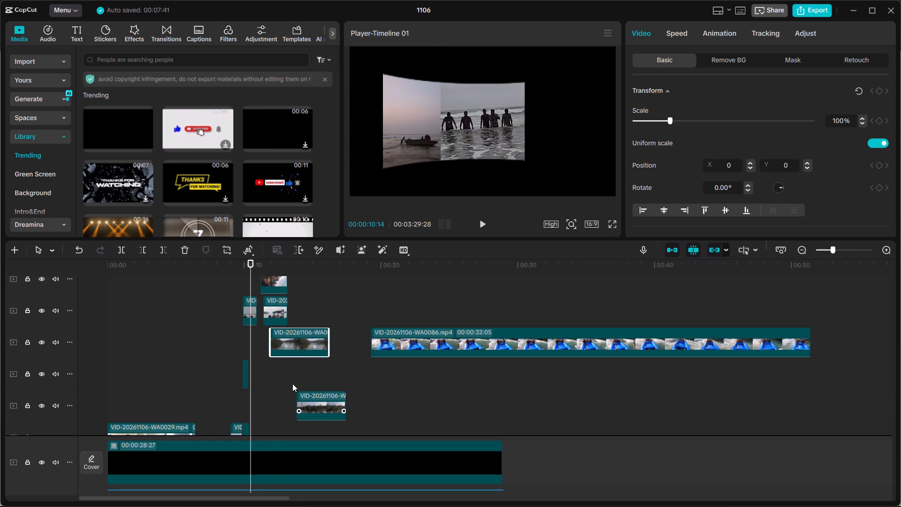
pyautogui.moveTo(292, 384); pyautogui.dragTo(293, 370)
# Trim the ends of both river clips to 00:00:13:06, in line with the ends of the clips above them.
pyautogui.scroll(4, 284, 359)
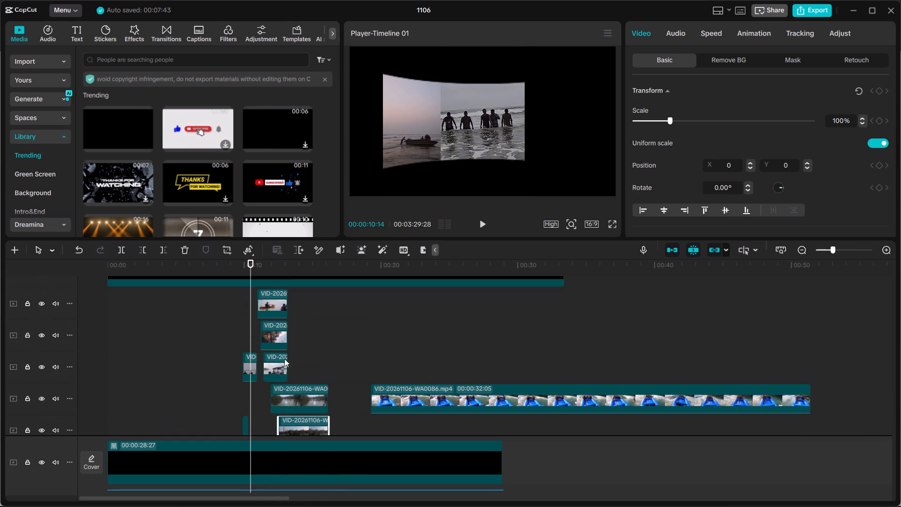
pyautogui.scroll(-2, 295, 387)
pyautogui.click(293, 372)
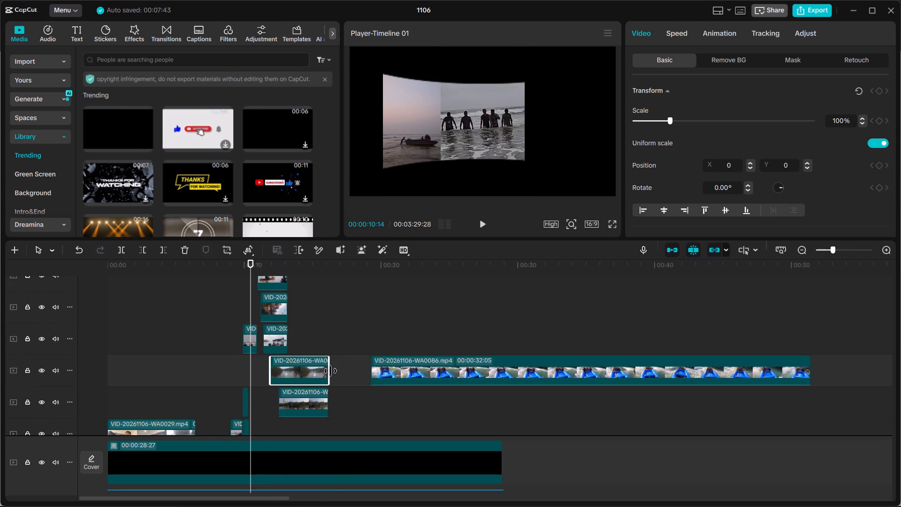
pyautogui.moveTo(330, 371); pyautogui.dragTo(286, 369)
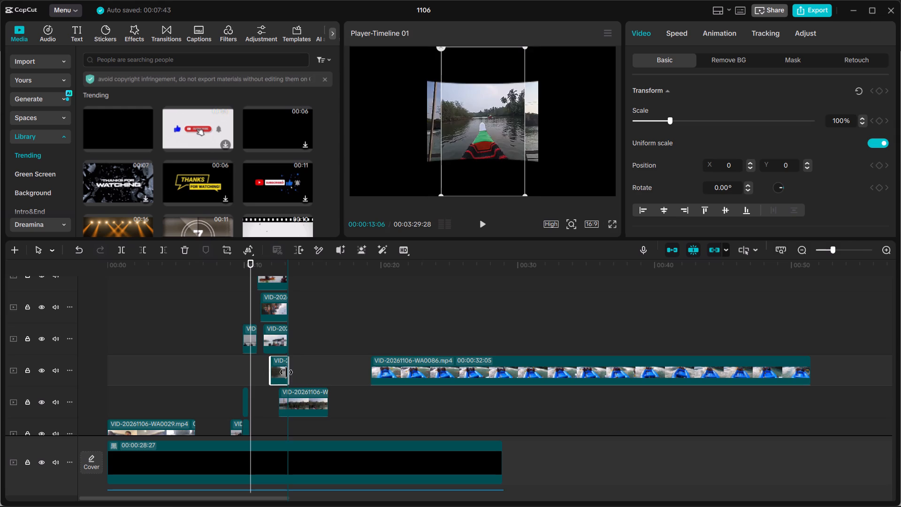
pyautogui.click(288, 397)
pyautogui.moveTo(329, 400); pyautogui.dragTo(284, 394)
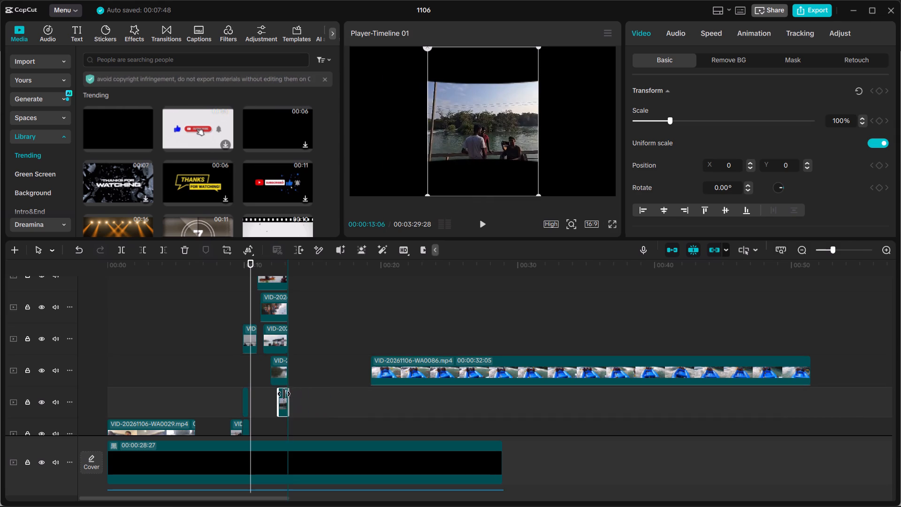
pyautogui.moveTo(284, 394); pyautogui.dragTo(283, 393)
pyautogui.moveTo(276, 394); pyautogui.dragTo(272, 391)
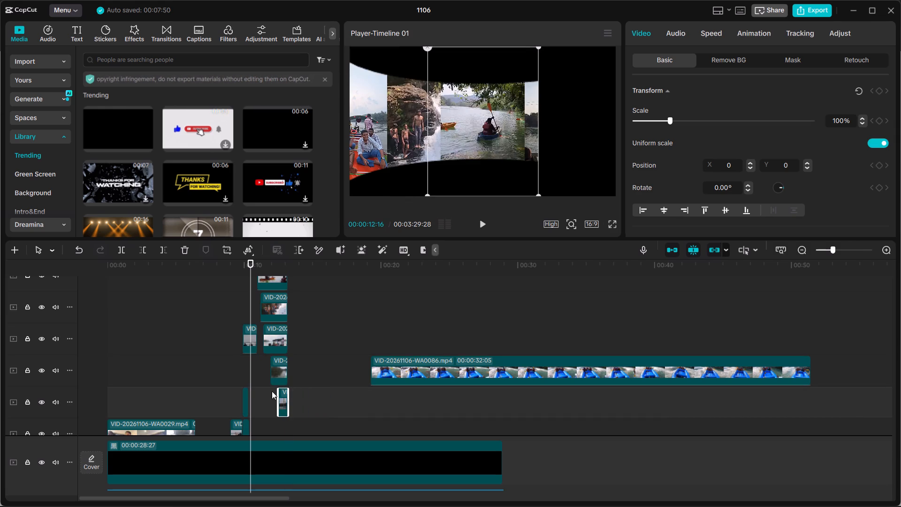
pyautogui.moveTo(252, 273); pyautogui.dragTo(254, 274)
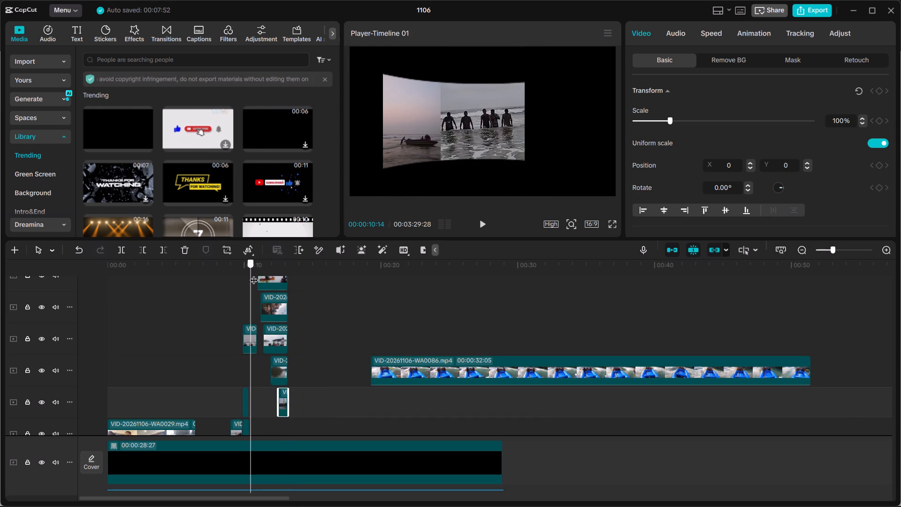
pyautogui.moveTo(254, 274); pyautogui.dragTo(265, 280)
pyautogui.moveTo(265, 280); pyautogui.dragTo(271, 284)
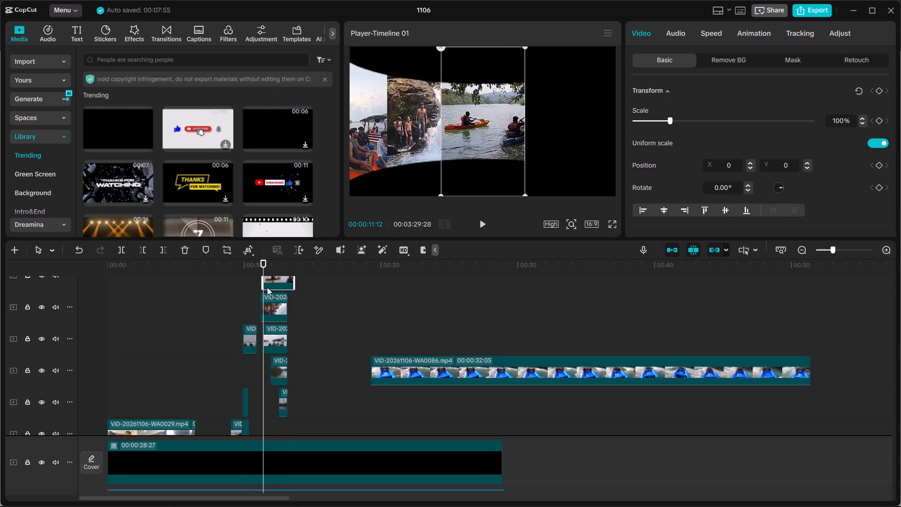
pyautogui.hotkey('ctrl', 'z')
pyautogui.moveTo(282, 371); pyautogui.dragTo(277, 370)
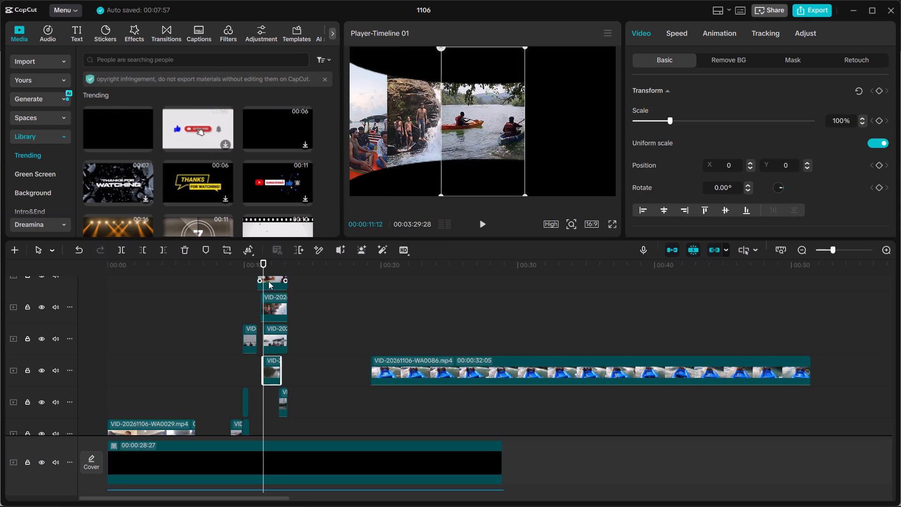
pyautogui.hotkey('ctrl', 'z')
# At 00:00:11:28, move the first river clip's picture beside the kayak panel, at position X 919, Y 0.
pyautogui.moveTo(260, 267); pyautogui.dragTo(270, 271)
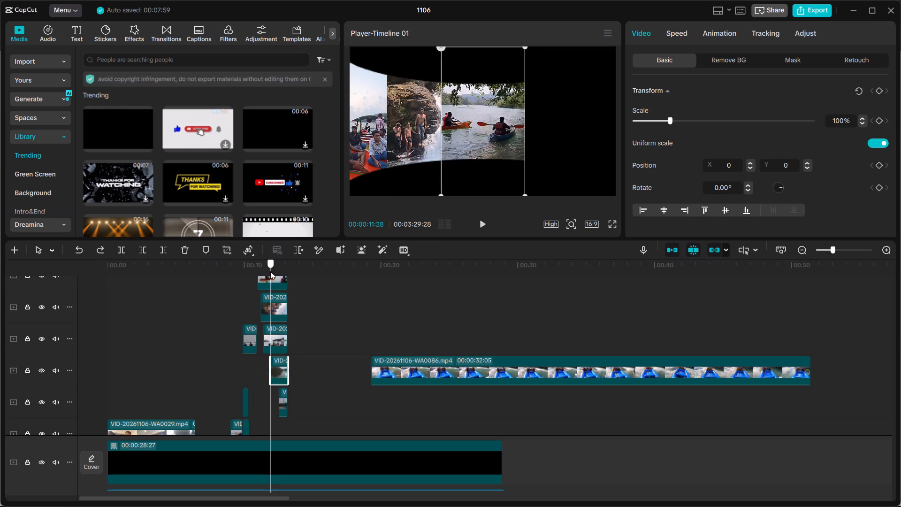
pyautogui.moveTo(270, 271); pyautogui.dragTo(272, 272)
pyautogui.moveTo(468, 139); pyautogui.dragTo(516, 146)
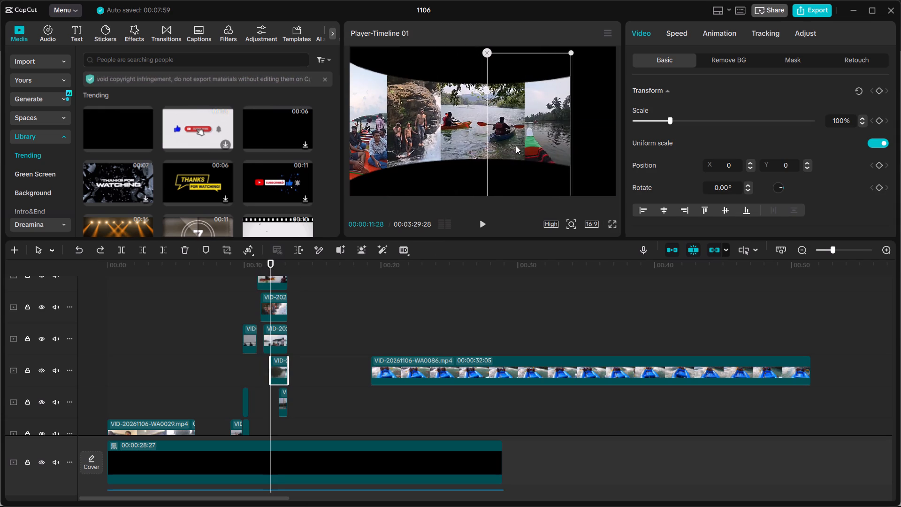
pyautogui.moveTo(516, 146); pyautogui.dragTo(532, 138)
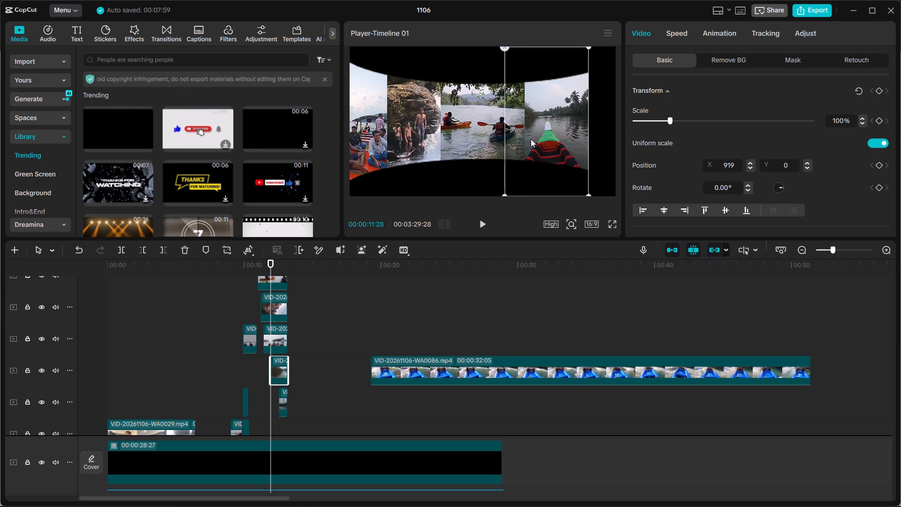
# At 00:00:12:25, move the second river clip's picture to the end panel beyond the boat-bow picture, at position X 1376, Y 131.
pyautogui.moveTo(272, 265); pyautogui.dragTo(284, 265)
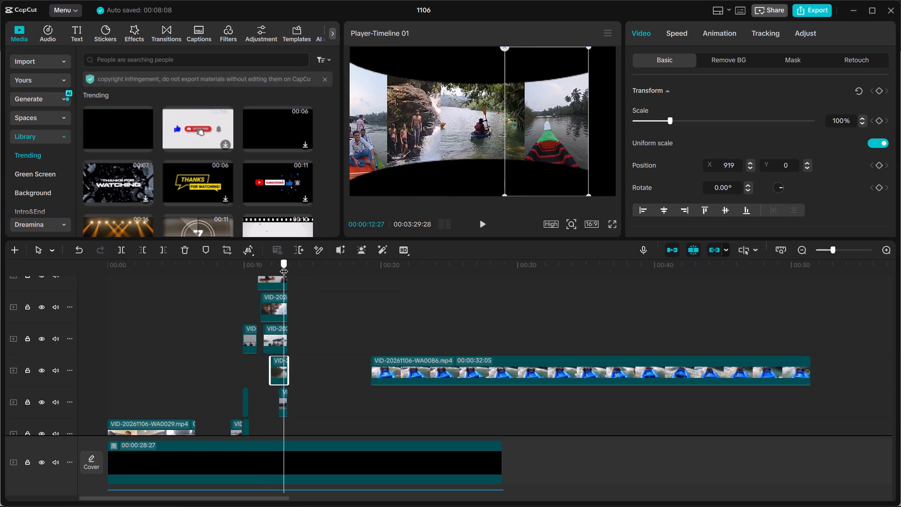
pyautogui.moveTo(284, 265); pyautogui.dragTo(283, 265)
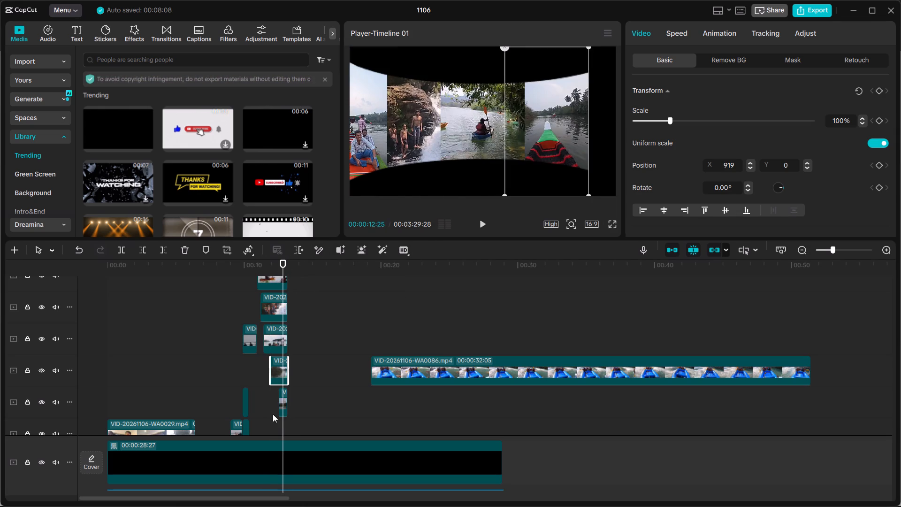
pyautogui.click(284, 395)
pyautogui.moveTo(465, 158); pyautogui.dragTo(479, 158)
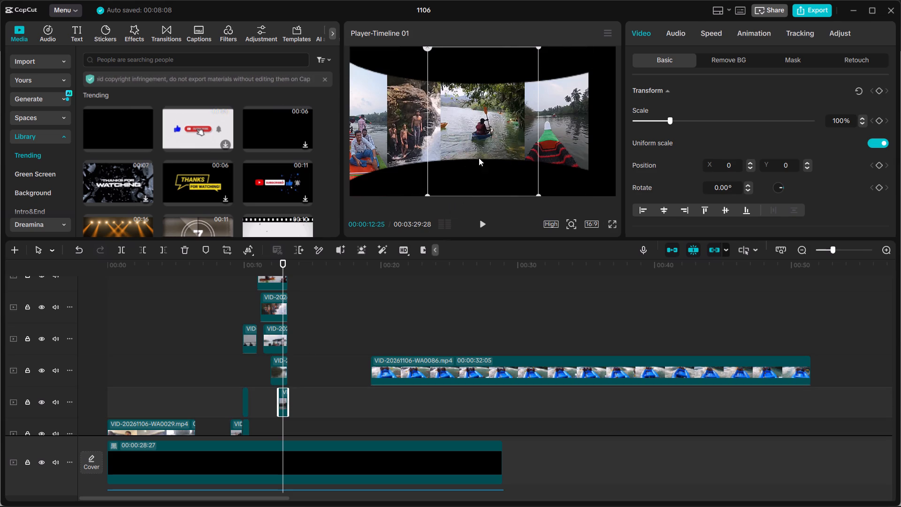
pyautogui.moveTo(479, 158); pyautogui.dragTo(548, 146)
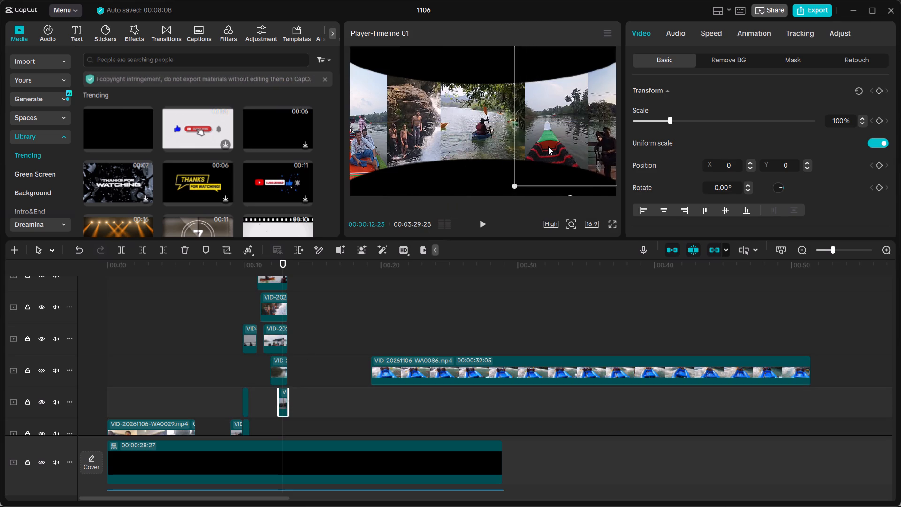
pyautogui.moveTo(548, 146); pyautogui.dragTo(560, 148)
pyautogui.click(560, 142)
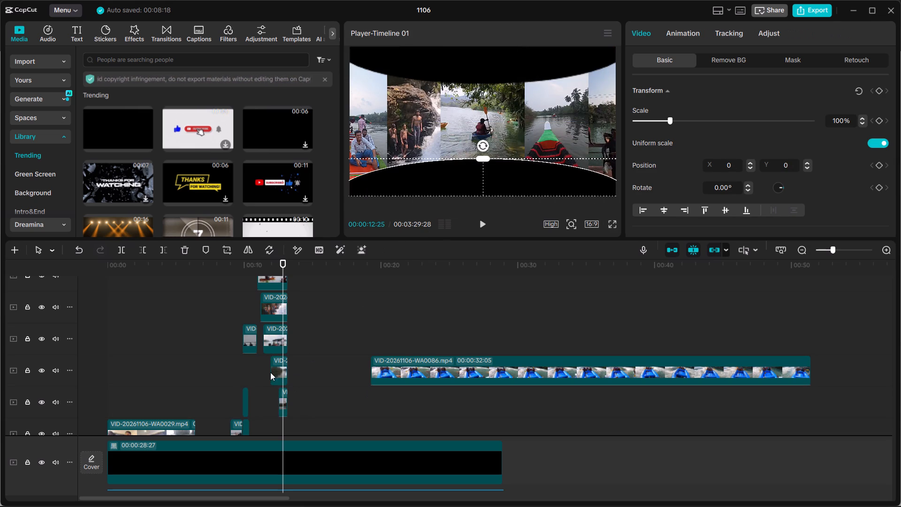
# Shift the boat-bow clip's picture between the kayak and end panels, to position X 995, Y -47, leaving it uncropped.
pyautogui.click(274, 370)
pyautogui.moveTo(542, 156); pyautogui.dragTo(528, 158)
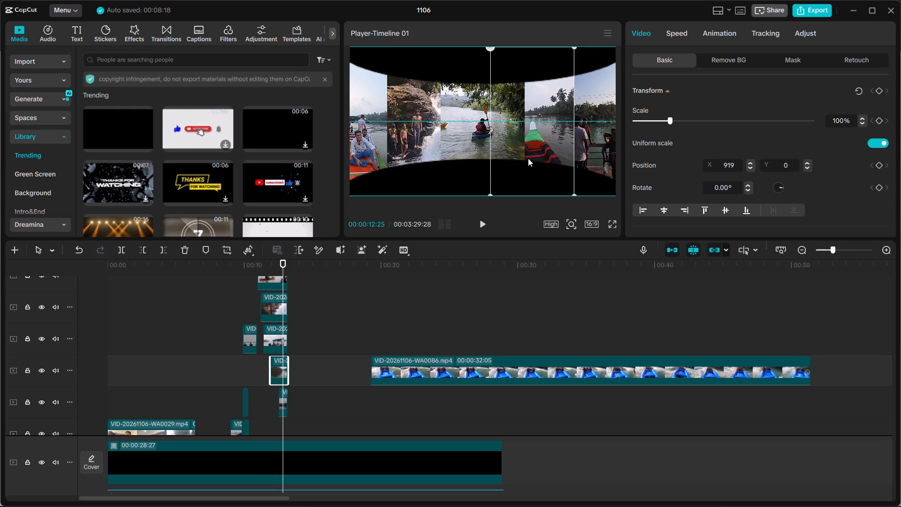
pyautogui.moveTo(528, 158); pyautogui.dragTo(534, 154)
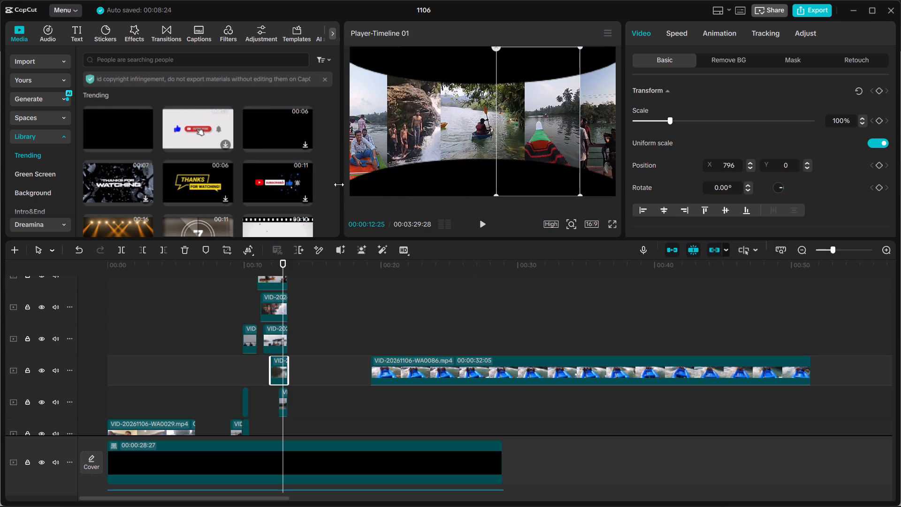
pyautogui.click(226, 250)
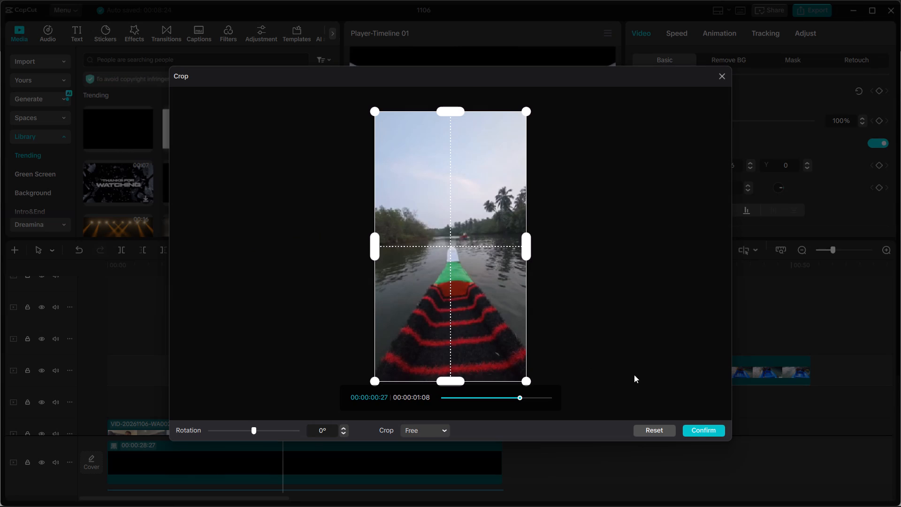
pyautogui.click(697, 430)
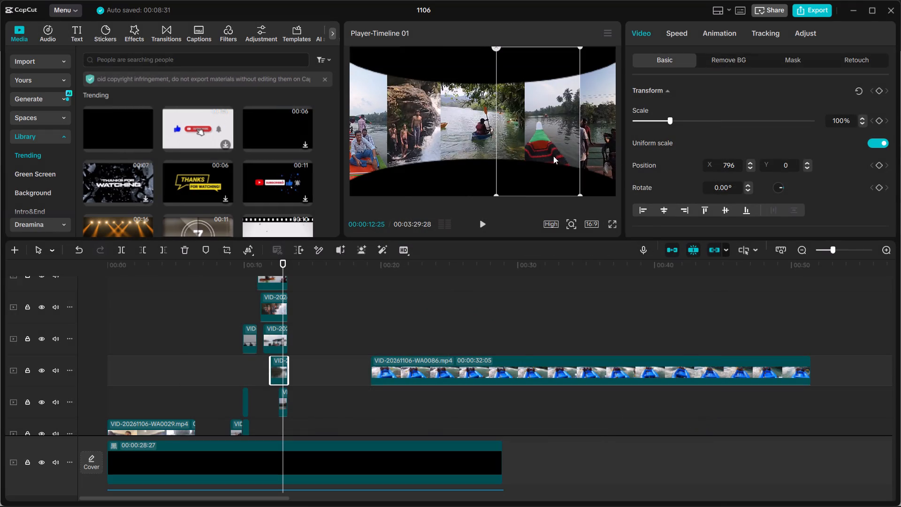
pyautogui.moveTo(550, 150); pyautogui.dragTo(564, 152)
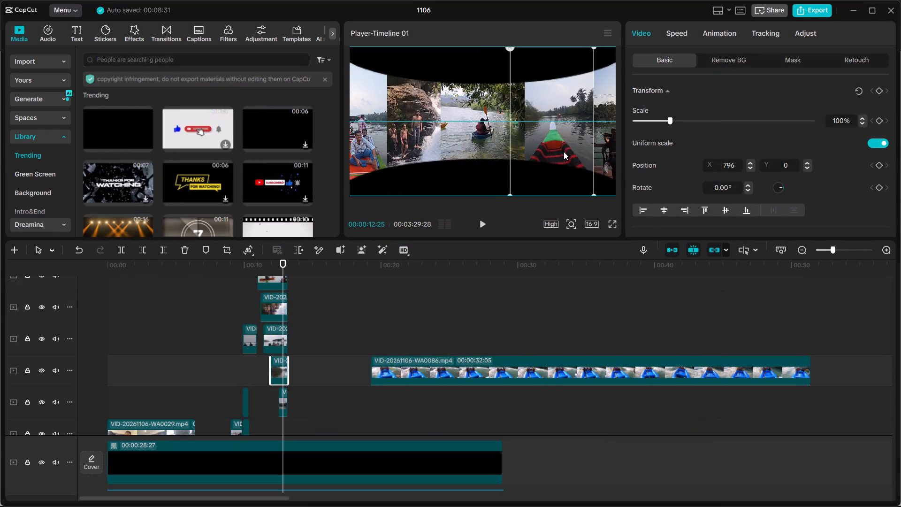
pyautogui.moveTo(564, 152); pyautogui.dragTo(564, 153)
# Swap the tracks of the boat-bow and kayak clips, starting the kayak clip at about 00:12 and trimming its end to 00:00:13:06.
pyautogui.scroll(2, 273, 391)
pyautogui.moveTo(277, 393); pyautogui.dragTo(278, 393)
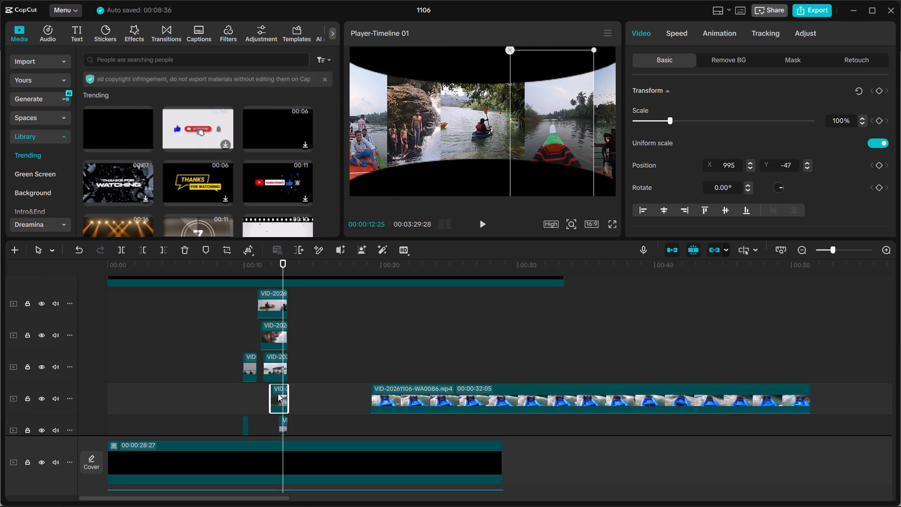
pyautogui.moveTo(278, 393); pyautogui.dragTo(302, 296)
pyautogui.moveTo(268, 301); pyautogui.dragTo(285, 335)
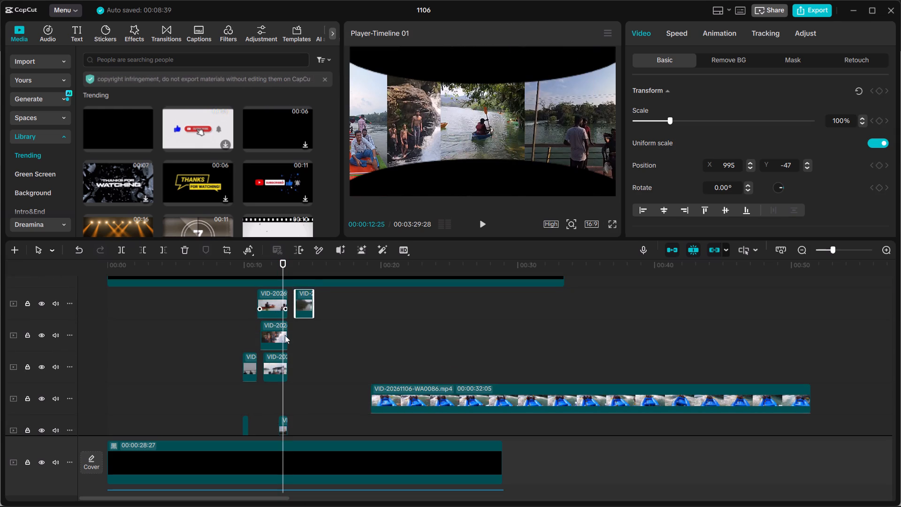
pyautogui.moveTo(285, 335); pyautogui.dragTo(284, 393)
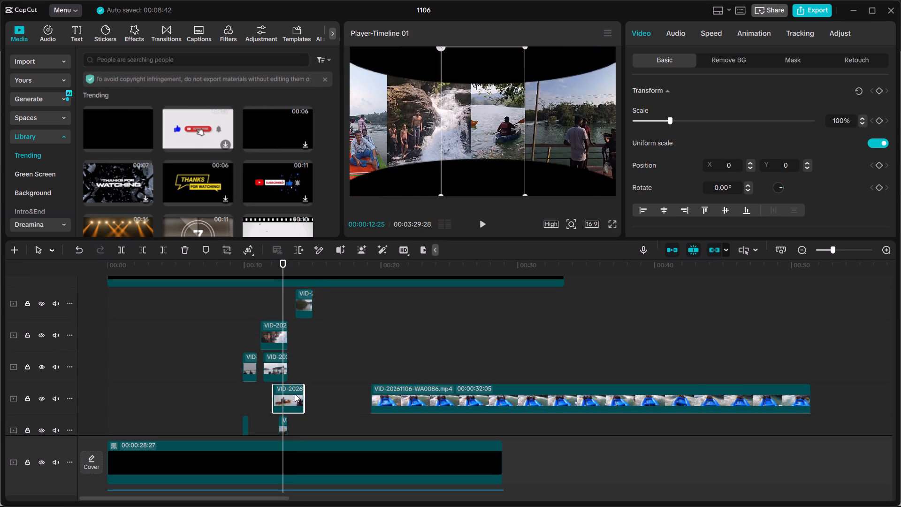
pyautogui.moveTo(307, 395); pyautogui.dragTo(299, 394)
pyautogui.click(294, 396)
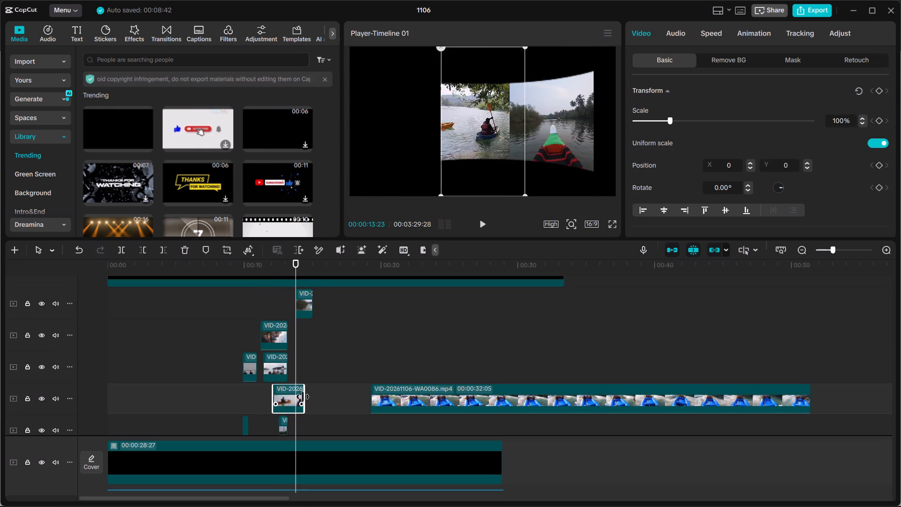
pyautogui.moveTo(303, 397); pyautogui.dragTo(284, 394)
# Move the boat-bow clip back to start at about 00:11:08 on its new track and extend its end to 00:00:13:06.
pyautogui.moveTo(305, 295); pyautogui.dragTo(273, 303)
pyautogui.moveTo(280, 309); pyautogui.dragTo(280, 309)
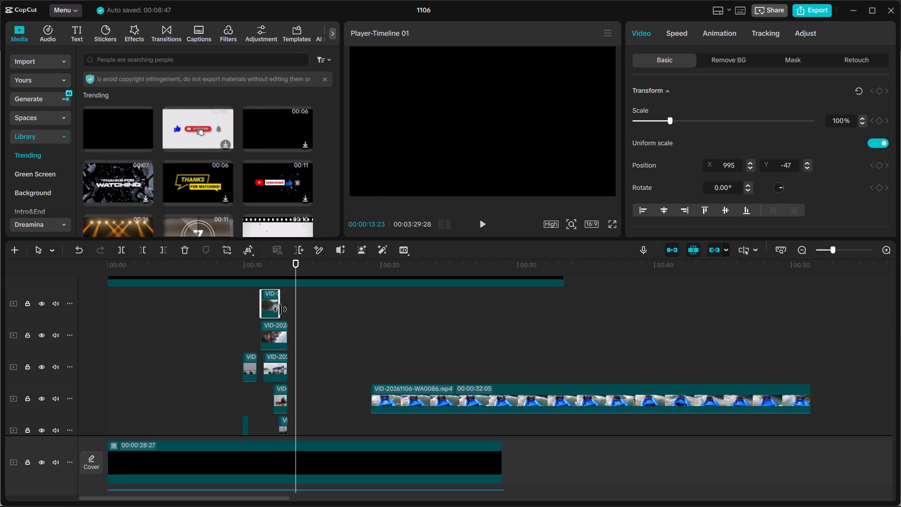
pyautogui.moveTo(280, 309); pyautogui.dragTo(289, 312)
# At 00:00:12:04, centre the boat-bow clip's picture in the middle panel, at position X 0, Y 0.
pyautogui.click(271, 263)
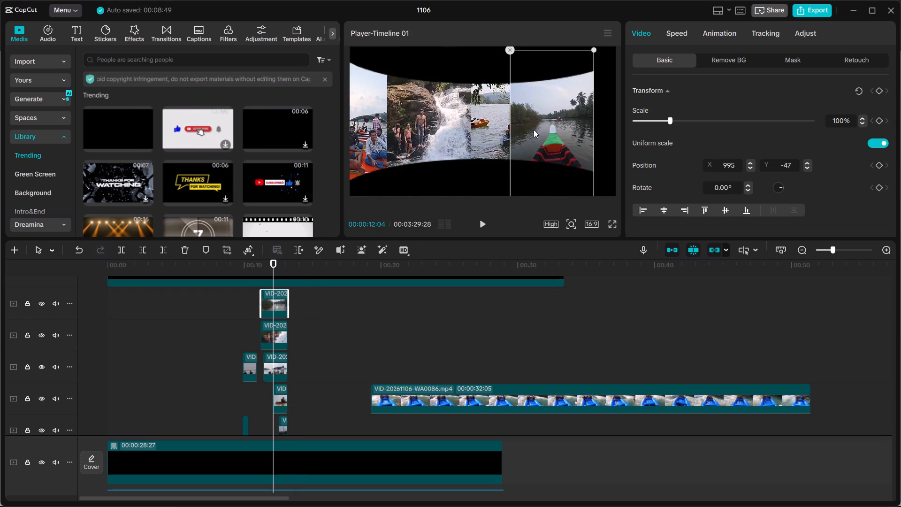
pyautogui.moveTo(537, 126); pyautogui.dragTo(464, 125)
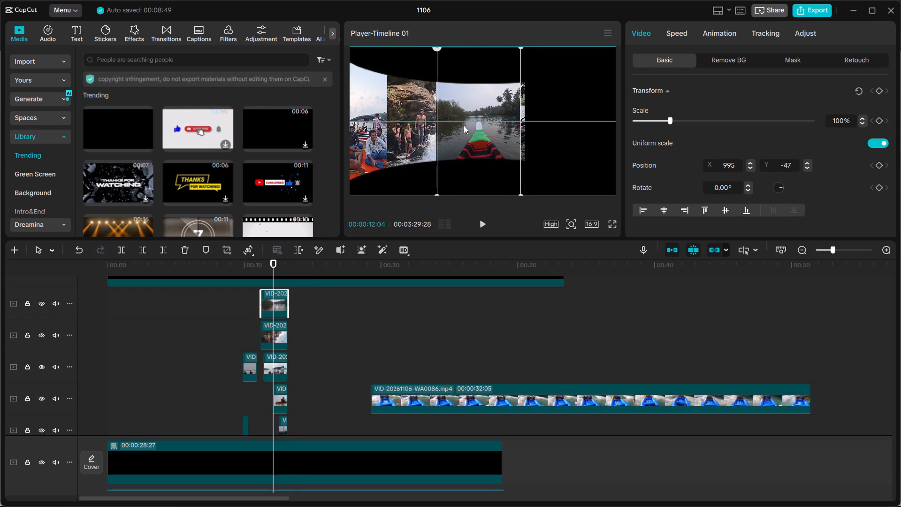
pyautogui.moveTo(464, 125); pyautogui.dragTo(468, 125)
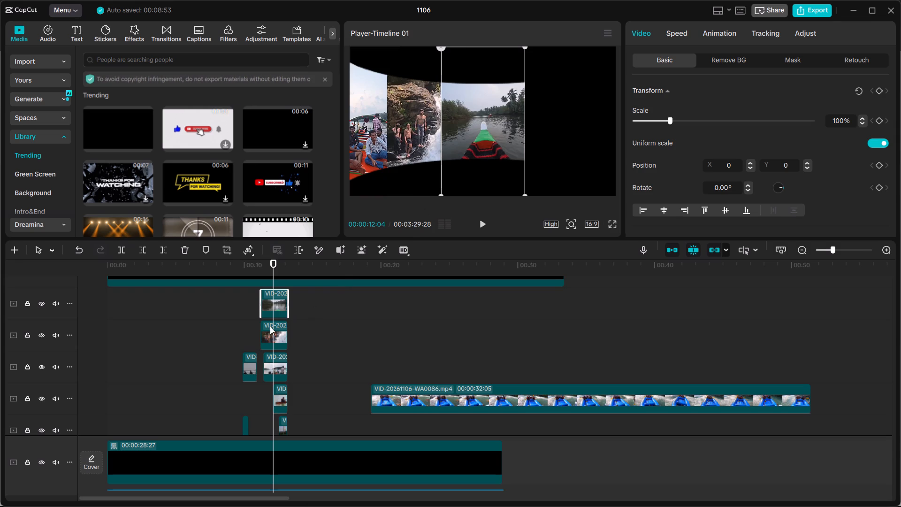
# Move the kayak clip's picture into the panel beside the boat-bow picture, at position X 639, Y 0.
pyautogui.click(268, 331)
pyautogui.click(281, 361)
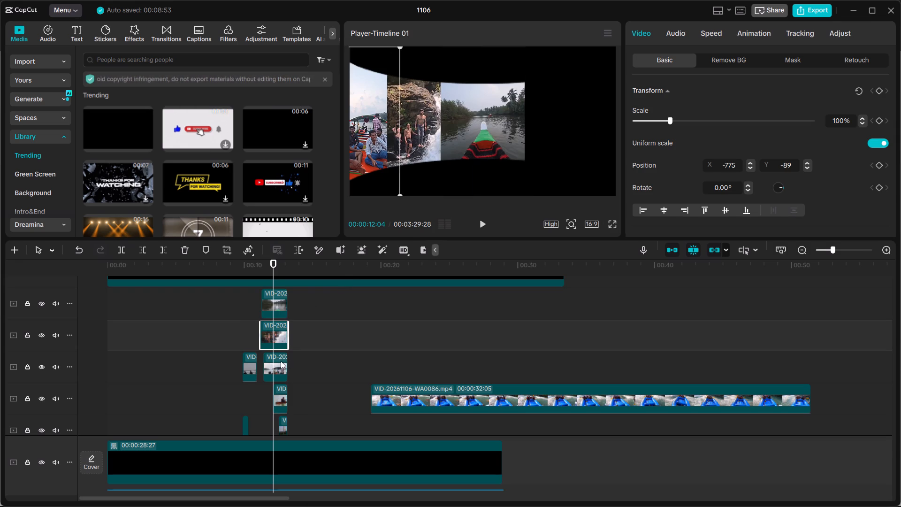
pyautogui.click(280, 396)
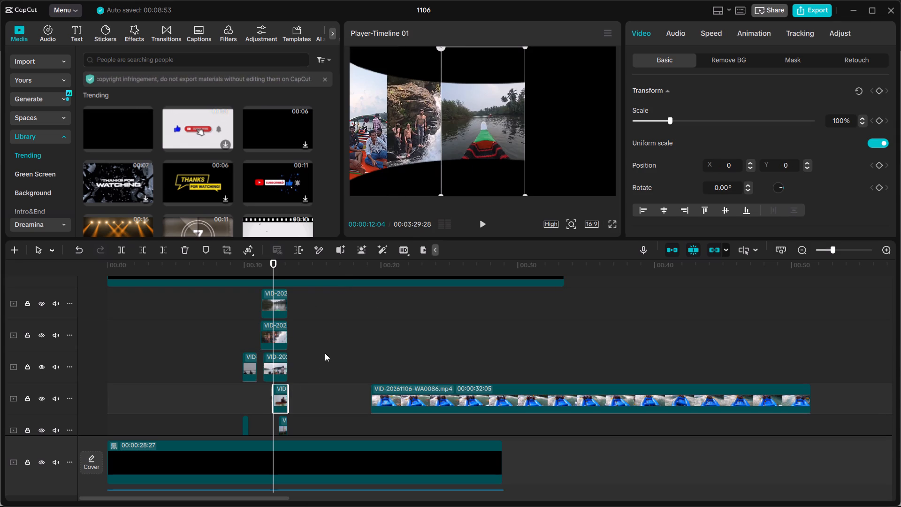
pyautogui.moveTo(469, 153); pyautogui.dragTo(540, 152)
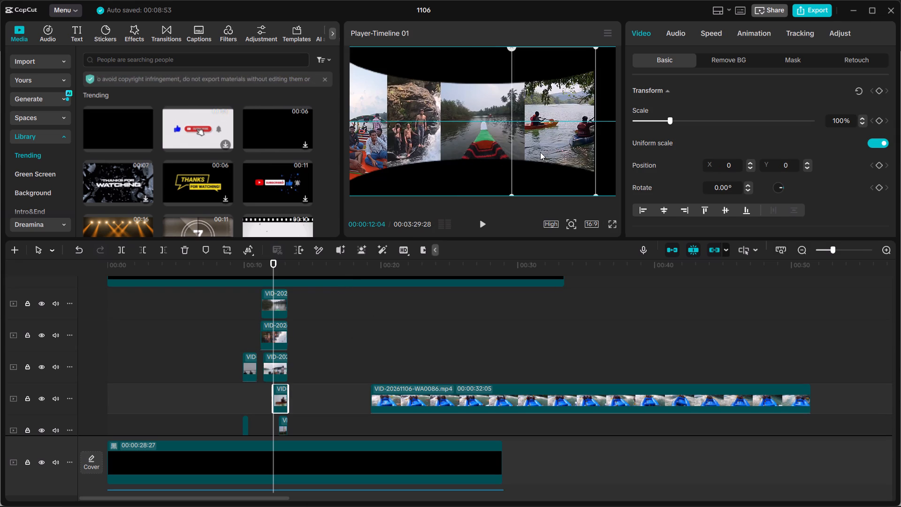
pyautogui.moveTo(540, 152); pyautogui.dragTo(513, 150)
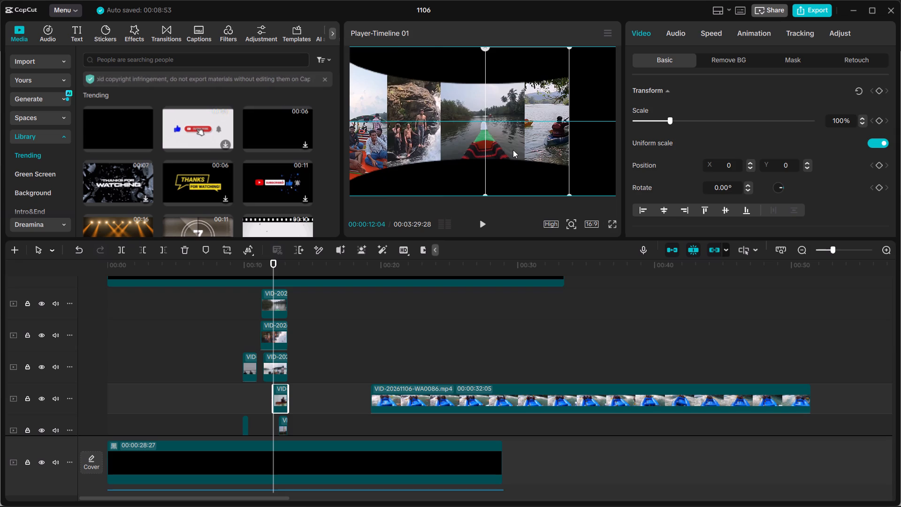
pyautogui.moveTo(513, 150); pyautogui.dragTo(513, 150)
# Play the section leading up to 00:00:12:17 to check when each panel's clip appears.
pyautogui.scroll(-3, 371, 316)
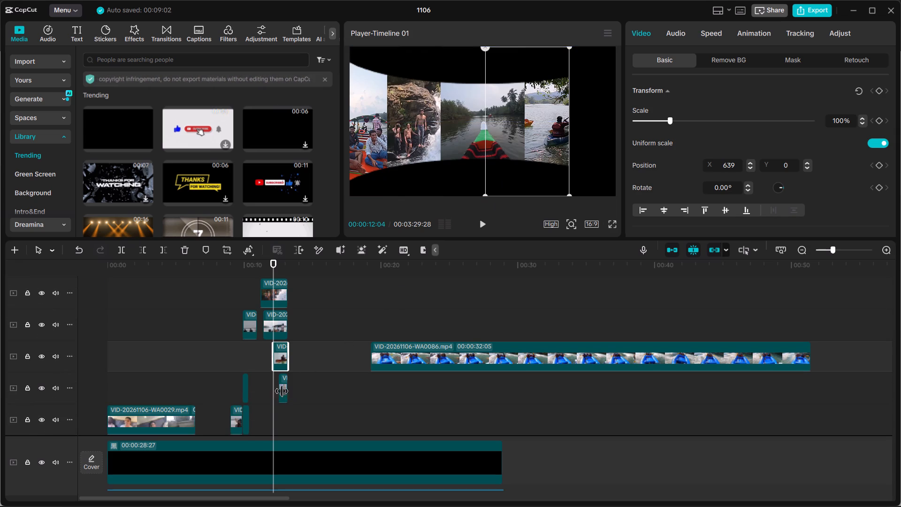
pyautogui.click(282, 391)
pyautogui.moveTo(276, 272); pyautogui.dragTo(286, 275)
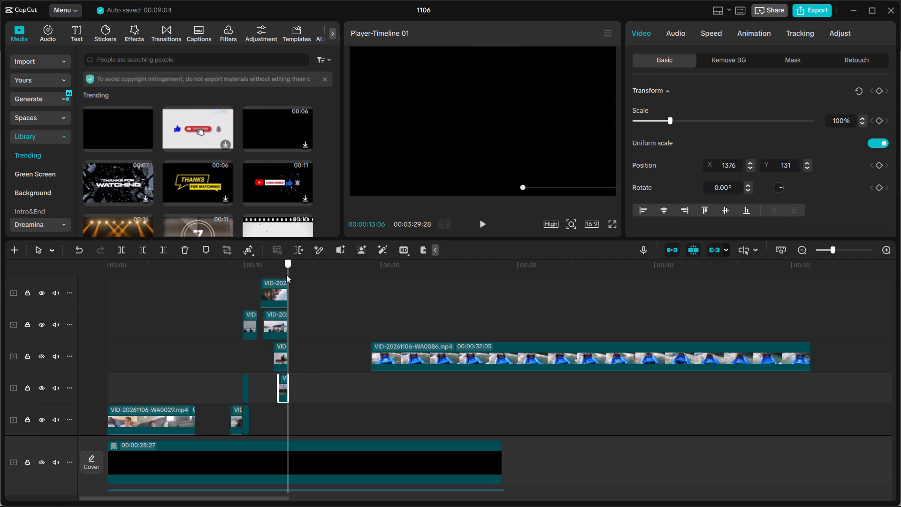
pyautogui.moveTo(286, 275); pyautogui.dragTo(281, 275)
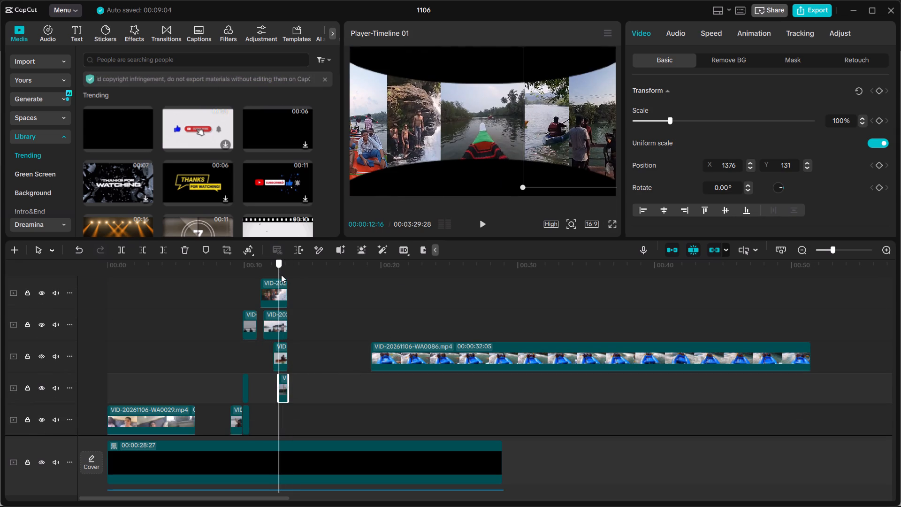
pyautogui.moveTo(281, 275); pyautogui.dragTo(219, 271)
pyautogui.click(478, 223)
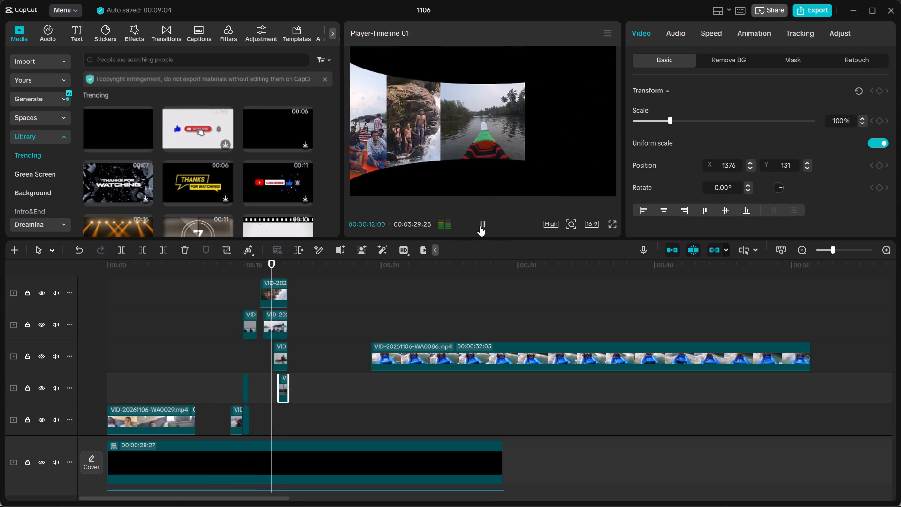
pyautogui.click(480, 226)
# Shift the kayak clip earlier to start at about 00:11:21 and extend its end to 00:00:13:06.
pyautogui.keyDown('ctrl'); pyautogui.scroll(12, 296, 383); pyautogui.keyUp('ctrl')
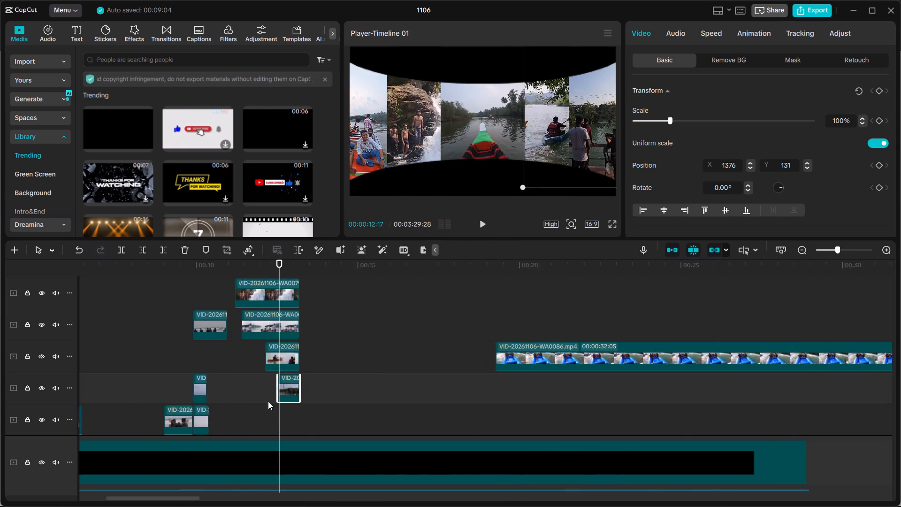
pyautogui.click(274, 359)
pyautogui.scroll(1, 274, 359)
pyautogui.moveTo(261, 361); pyautogui.dragTo(248, 363)
pyautogui.moveTo(284, 364); pyautogui.dragTo(268, 365)
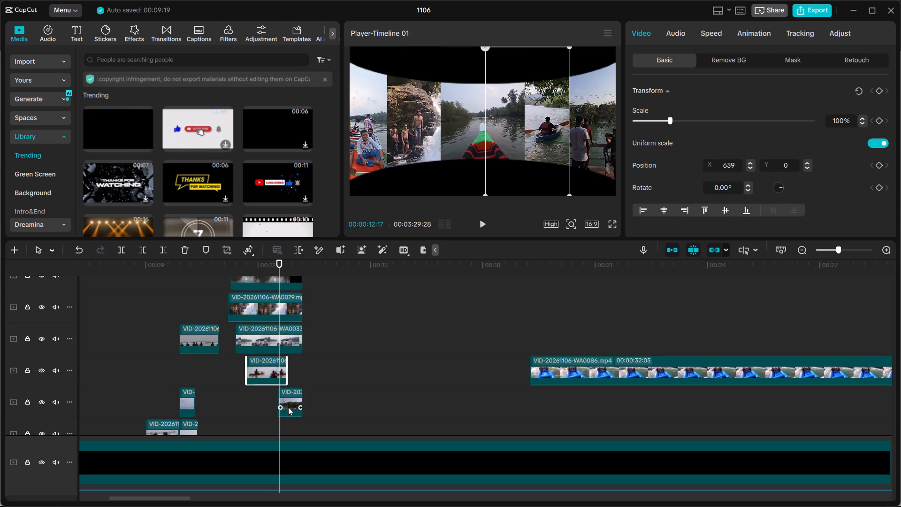
pyautogui.moveTo(286, 370); pyautogui.dragTo(301, 371)
# Shift the second river clip earlier to start at about 00:12:03 and extend its end to 00:00:13:06.
pyautogui.click(290, 413)
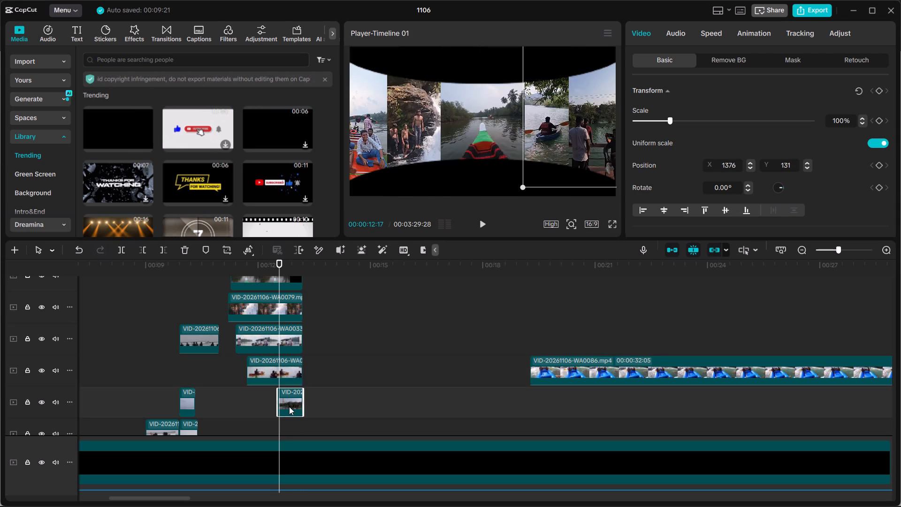
pyautogui.moveTo(289, 406); pyautogui.dragTo(272, 406)
pyautogui.moveTo(285, 397); pyautogui.dragTo(301, 399)
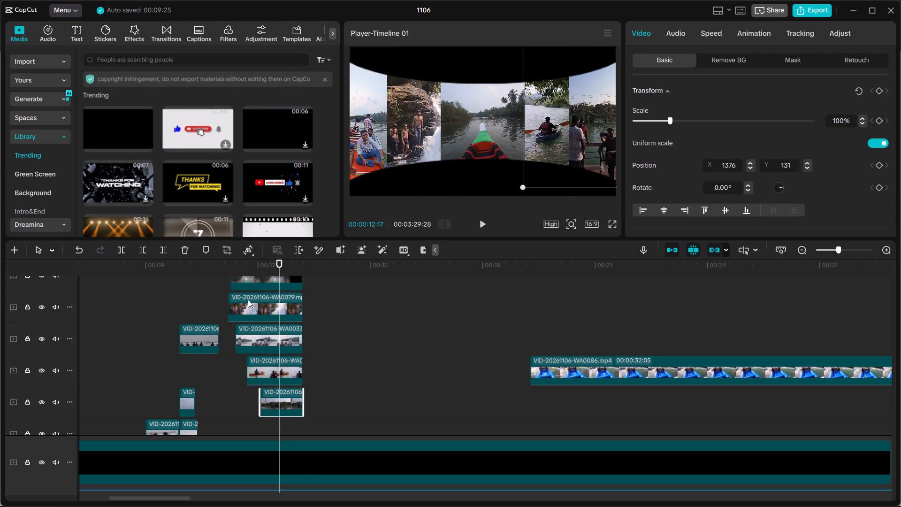
# Shift boat-bow clip WA0070 slightly earlier to line up with WA0079's start, and extend its end to 00:00:13:06.
pyautogui.scroll(1, 253, 322)
pyautogui.click(247, 292)
pyautogui.moveTo(229, 290); pyautogui.dragTo(227, 290)
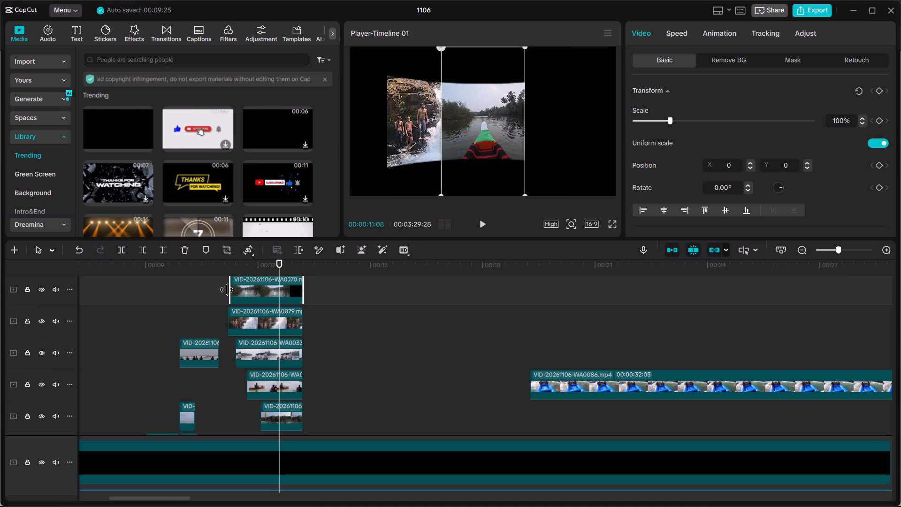
pyautogui.moveTo(227, 290); pyautogui.dragTo(212, 290)
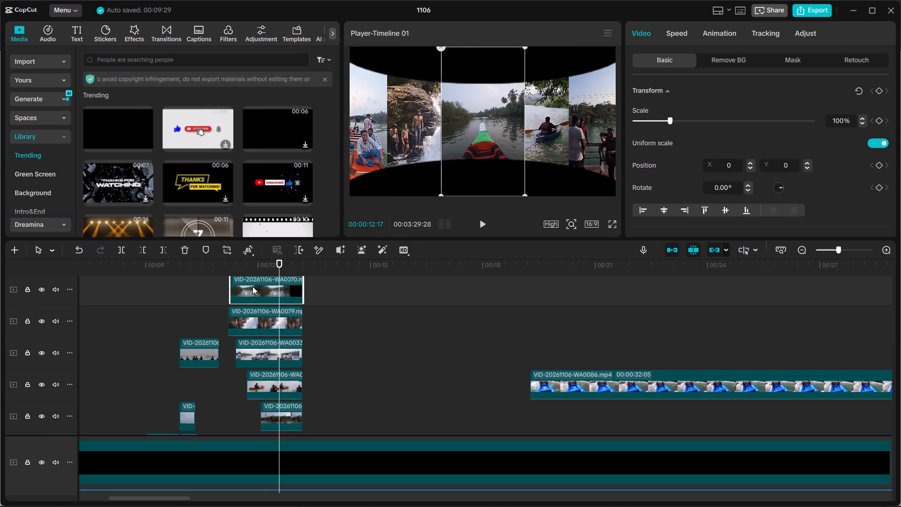
pyautogui.click(252, 286)
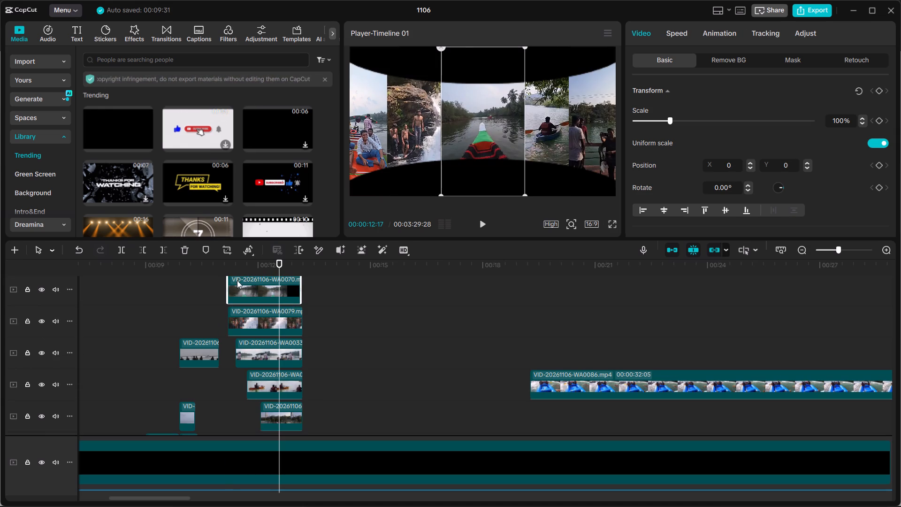
pyautogui.click(301, 299)
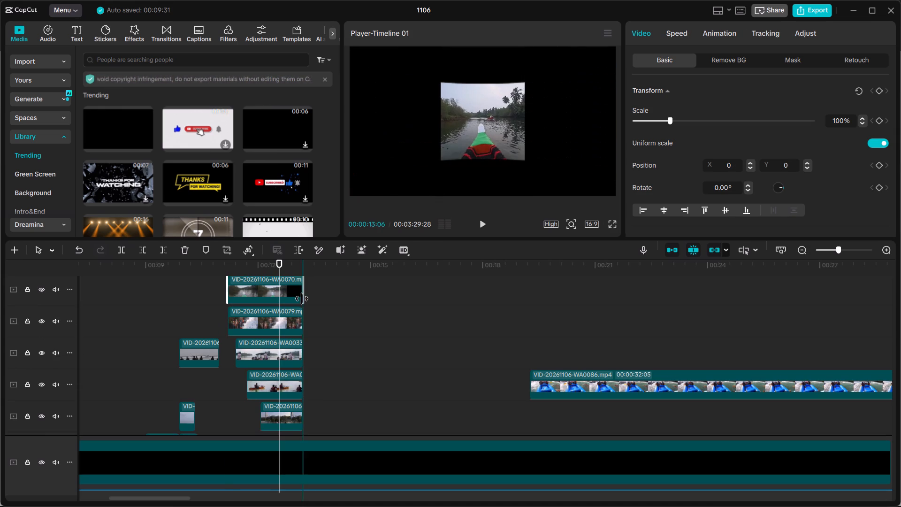
# Shift boat-bow clip WA0070 earlier to start at about 00:00:10:29 and extend its end back to 00:00:13:06.
pyautogui.moveTo(223, 266); pyautogui.dragTo(218, 265)
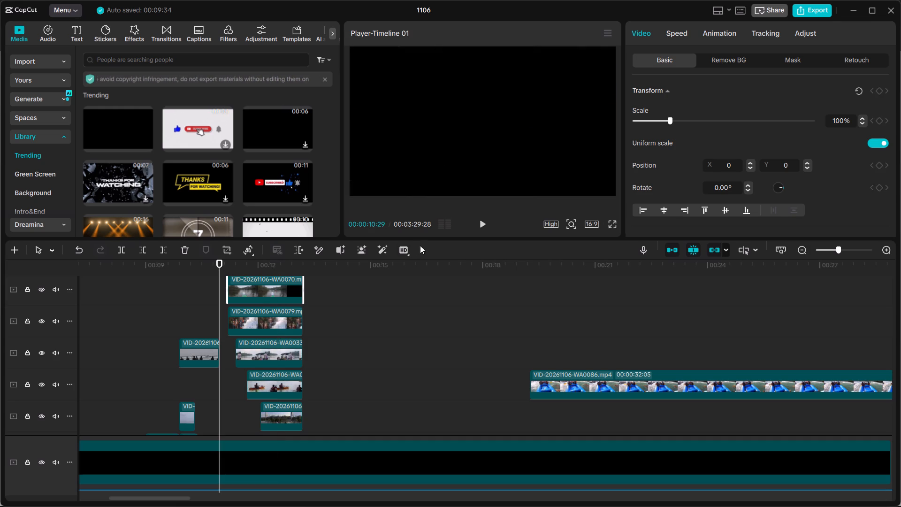
pyautogui.click(479, 223)
pyautogui.scroll(-5, 359, 282)
pyautogui.scroll(6, 325, 298)
pyautogui.scroll(2, 262, 350)
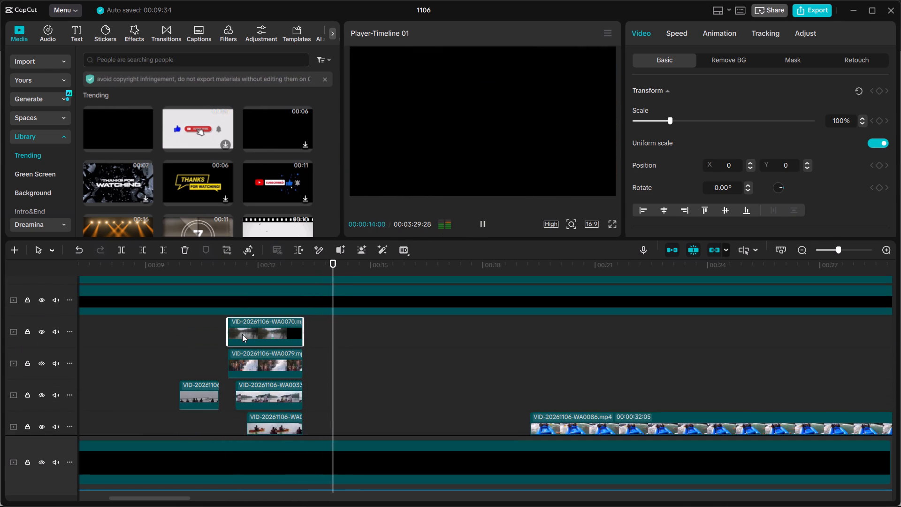
pyautogui.moveTo(242, 334); pyautogui.dragTo(232, 334)
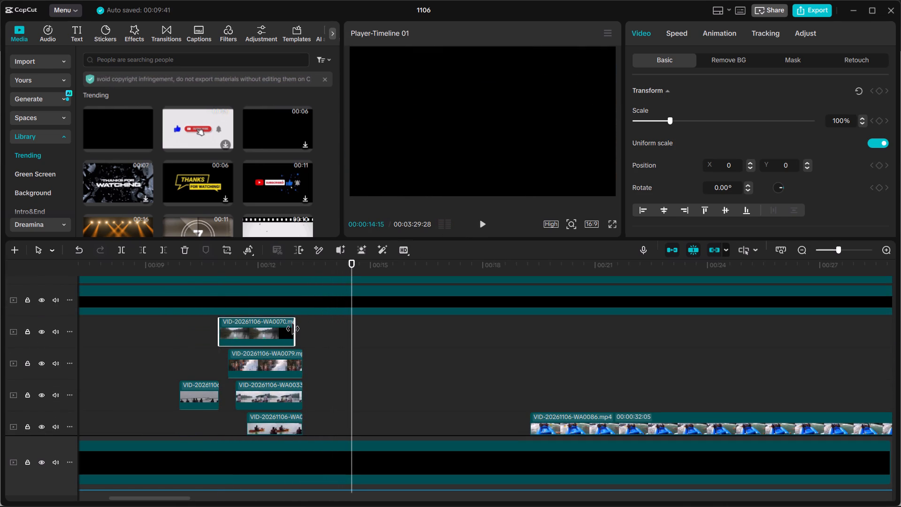
pyautogui.click(294, 329)
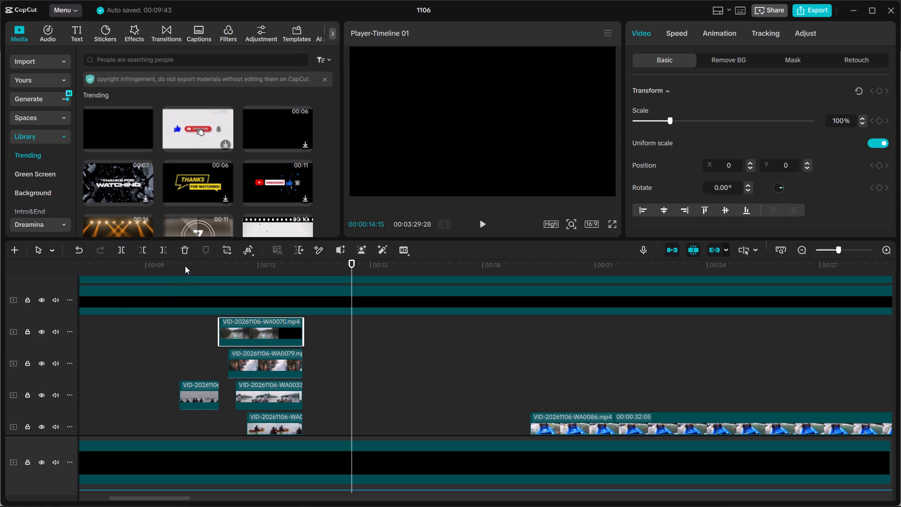
# Play from about 00:00:10 through 00:00:22:11 to check the staggered panel timing and the rafting section.
pyautogui.click(185, 266)
pyautogui.click(481, 226)
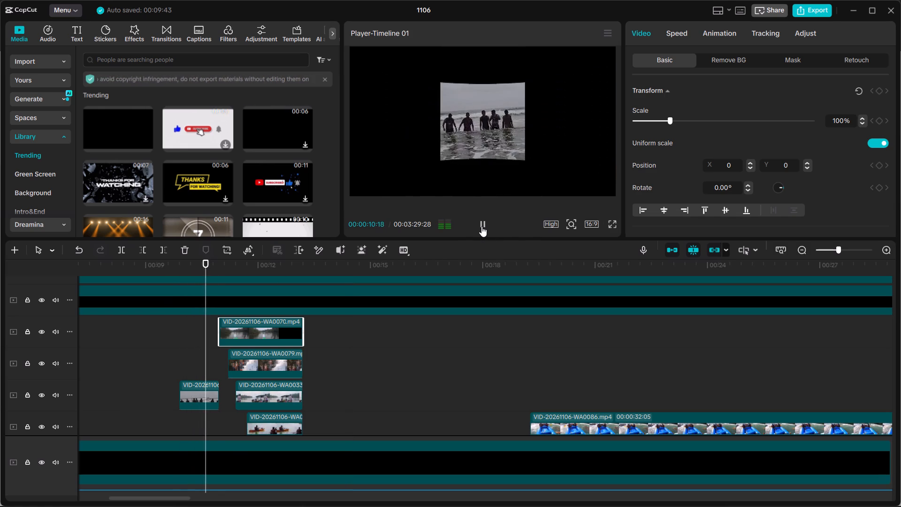
pyautogui.click(481, 226)
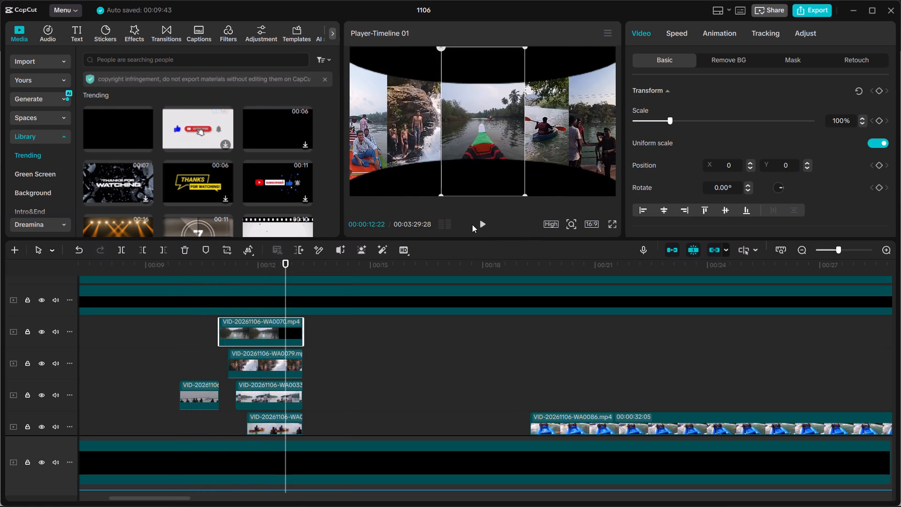
pyautogui.click(488, 225)
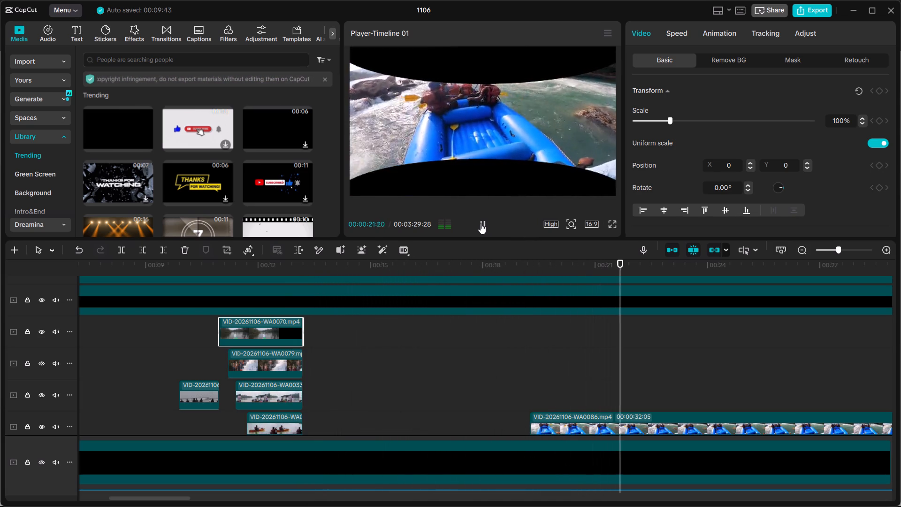
pyautogui.click(481, 223)
# Trim the end of the music track Ashley's Flashback (Re-Imagined) to about 00:00:24:20, where its waveform fades out.
pyautogui.scroll(-2, 536, 380)
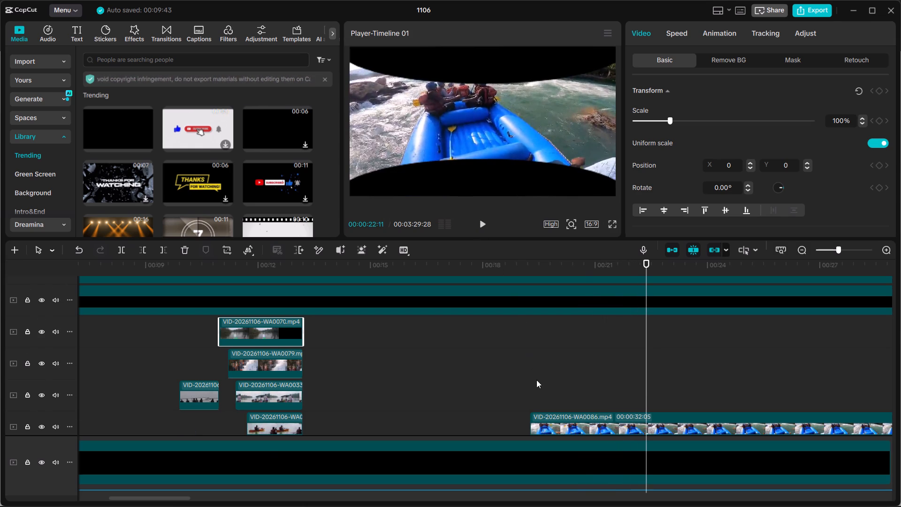
pyautogui.scroll(-14, 536, 380)
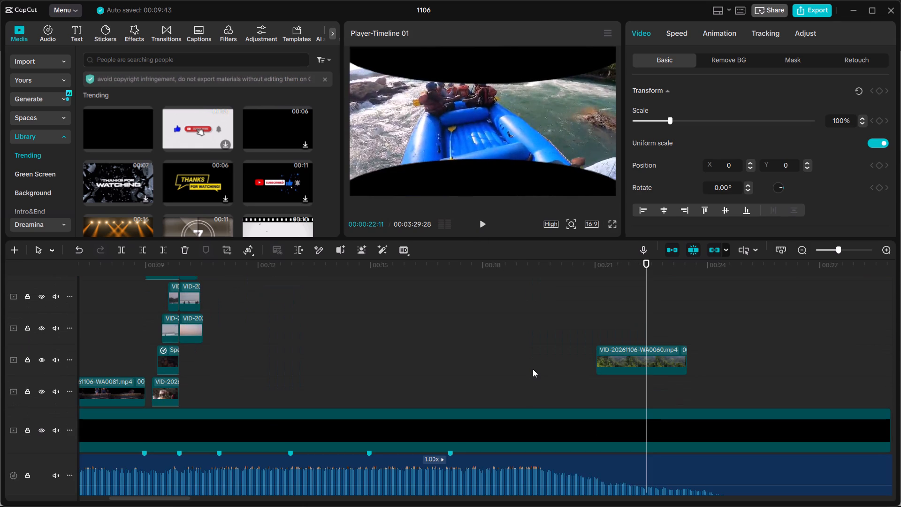
pyautogui.keyDown('ctrl'); pyautogui.scroll(-9, 616, 393); pyautogui.keyUp('ctrl')
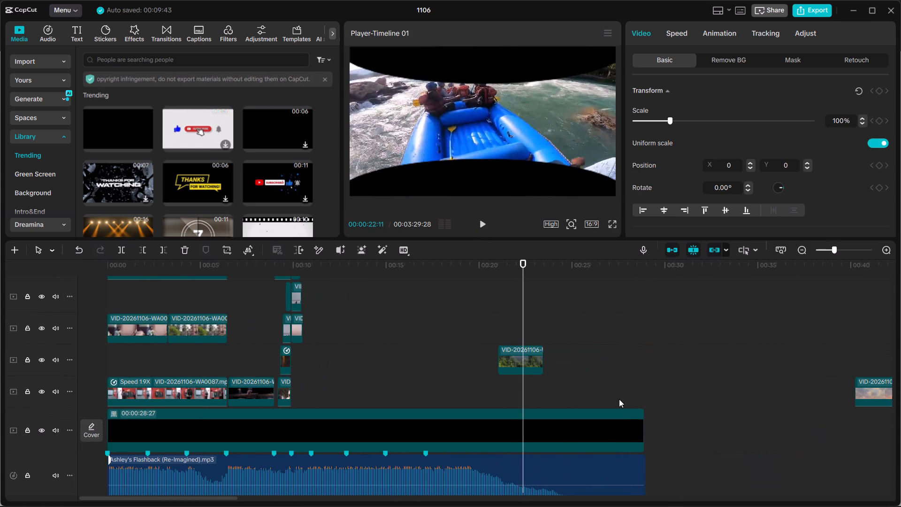
pyautogui.click(584, 468)
pyautogui.moveTo(646, 465); pyautogui.dragTo(630, 464)
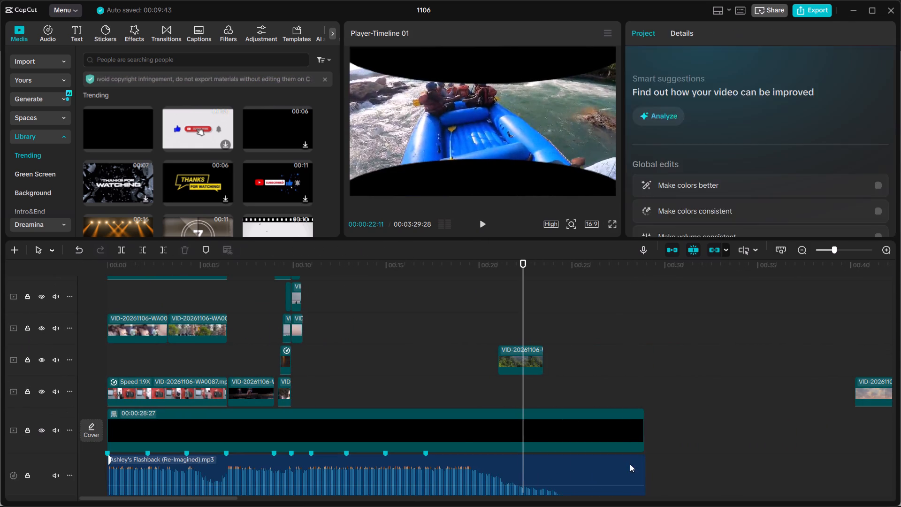
pyautogui.moveTo(630, 464); pyautogui.dragTo(602, 458)
pyautogui.moveTo(648, 468); pyautogui.dragTo(622, 465)
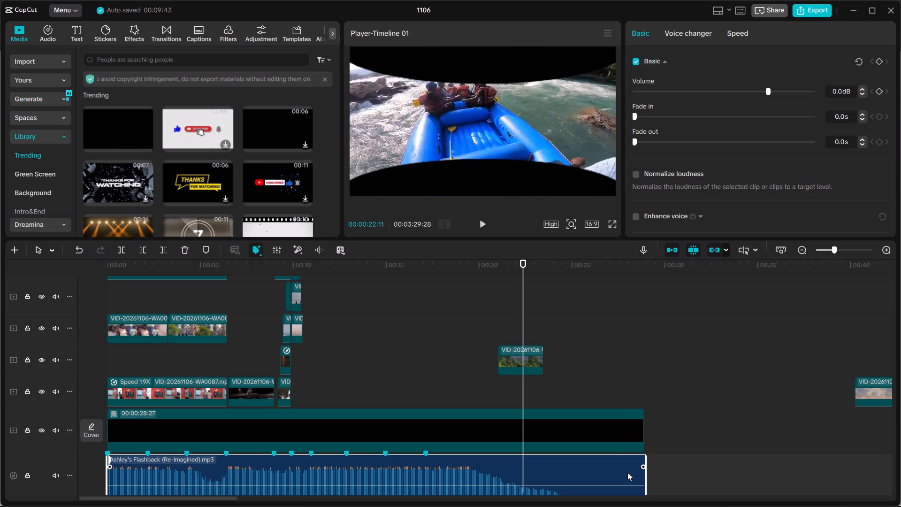
pyautogui.click(627, 472)
pyautogui.moveTo(645, 475); pyautogui.dragTo(565, 461)
# Move the opening left-panel clip of the seated train passengers outward to position X -1399, Y 45.
pyautogui.scroll(-5, 558, 455)
pyautogui.moveTo(250, 264); pyautogui.dragTo(121, 267)
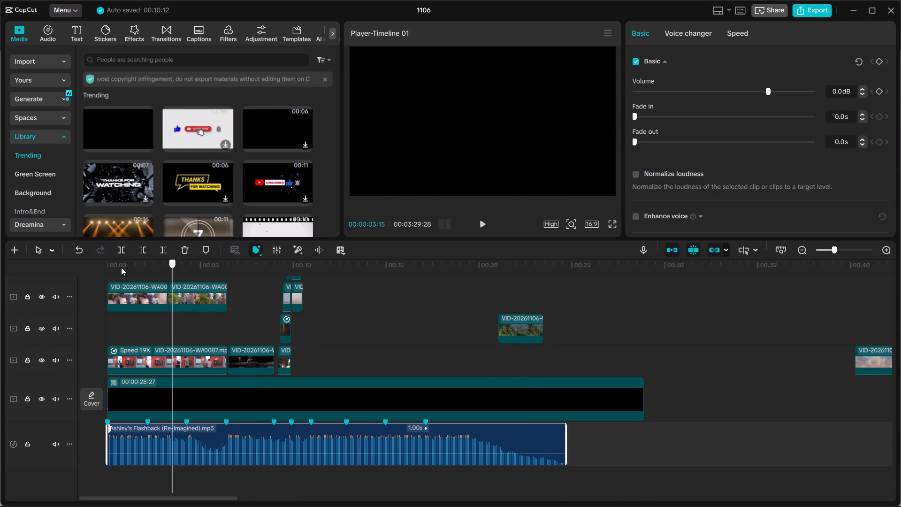
pyautogui.moveTo(121, 267); pyautogui.dragTo(18, 269)
pyautogui.click(485, 216)
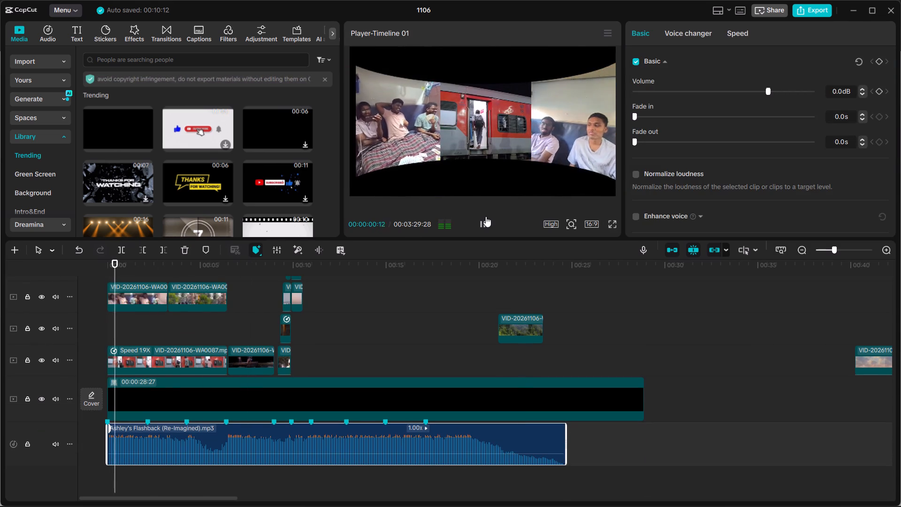
pyautogui.scroll(3, 134, 379)
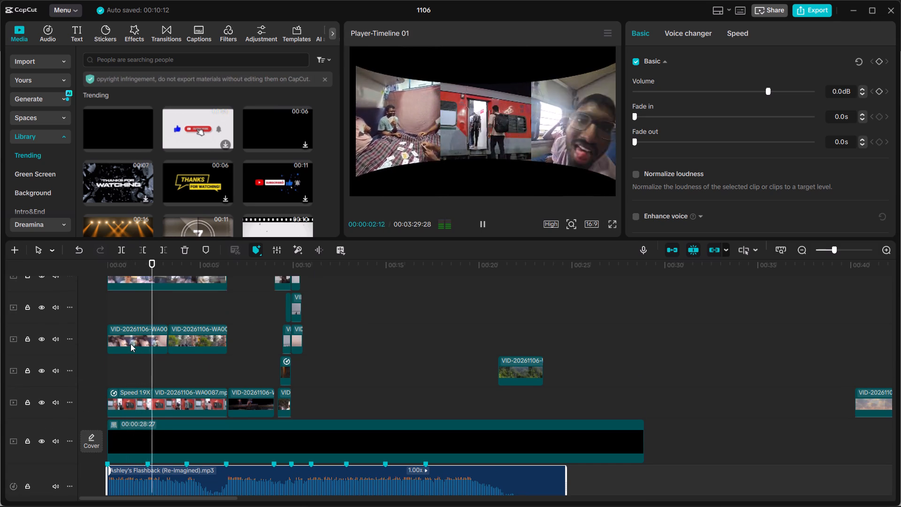
pyautogui.click(130, 343)
pyautogui.moveTo(402, 146); pyautogui.dragTo(378, 147)
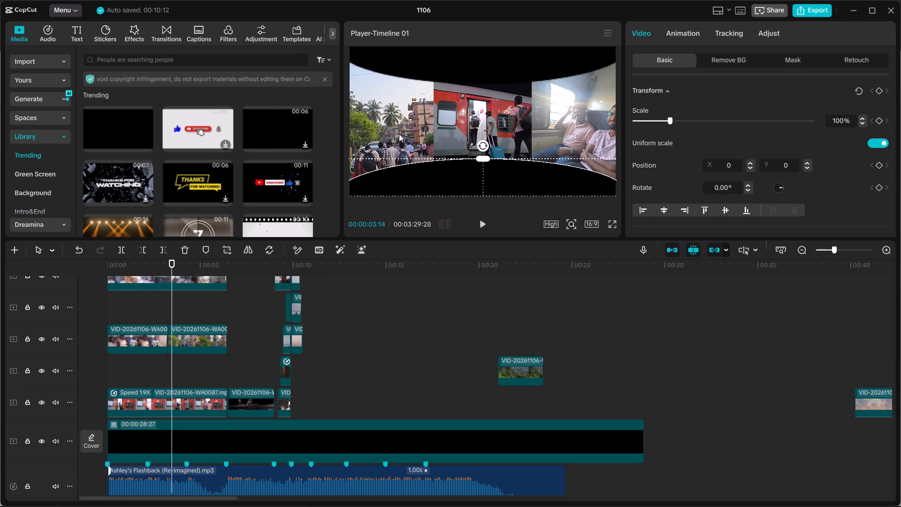
pyautogui.click(403, 131)
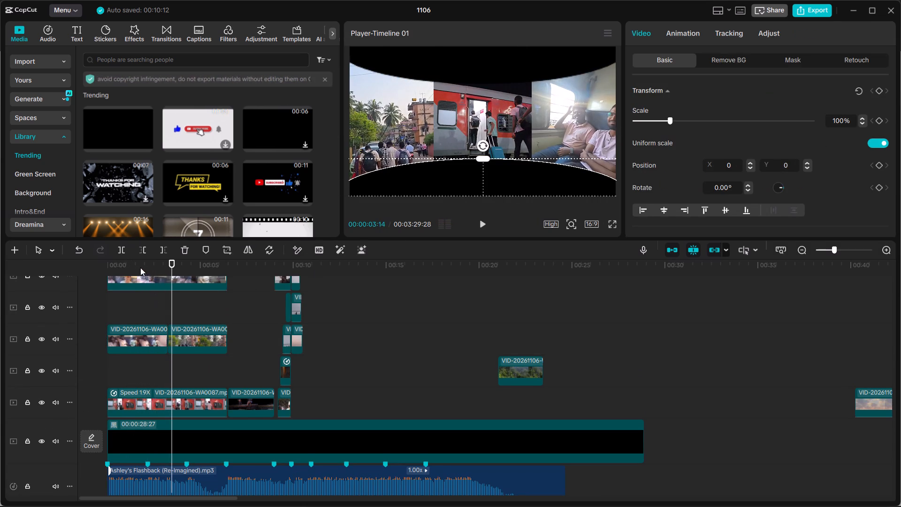
pyautogui.moveTo(140, 268); pyautogui.dragTo(108, 271)
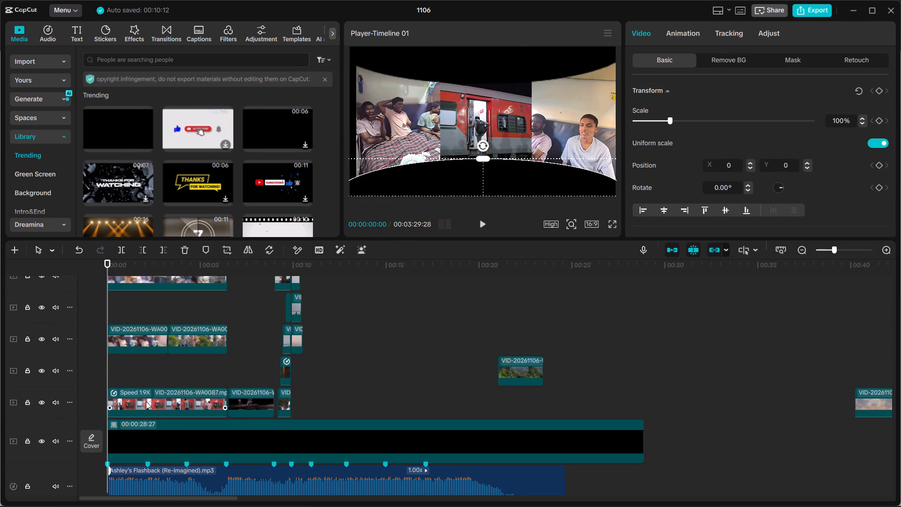
pyautogui.click(146, 401)
pyautogui.click(136, 333)
pyautogui.moveTo(387, 136); pyautogui.dragTo(372, 136)
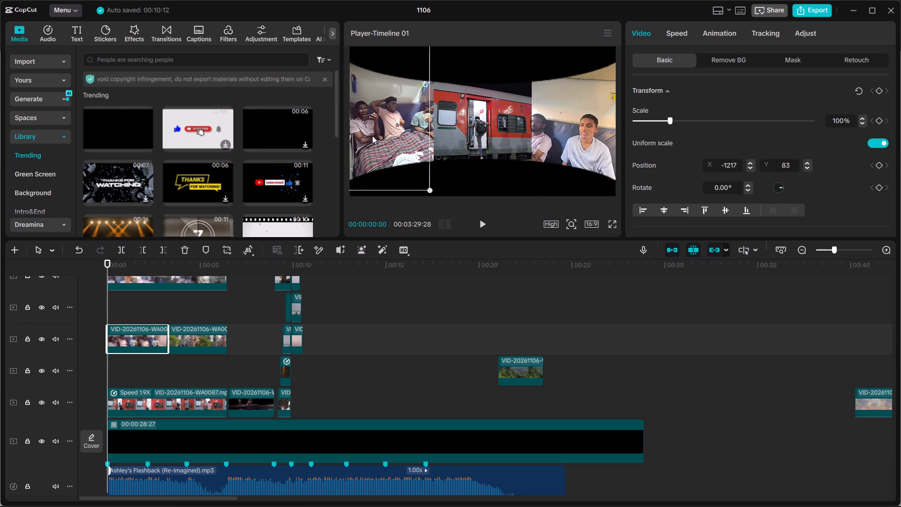
pyautogui.moveTo(372, 136); pyautogui.dragTo(374, 138)
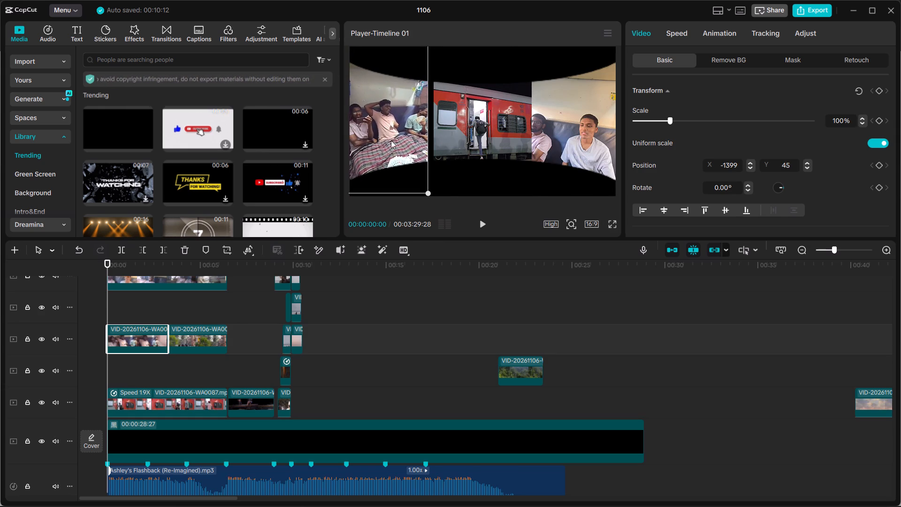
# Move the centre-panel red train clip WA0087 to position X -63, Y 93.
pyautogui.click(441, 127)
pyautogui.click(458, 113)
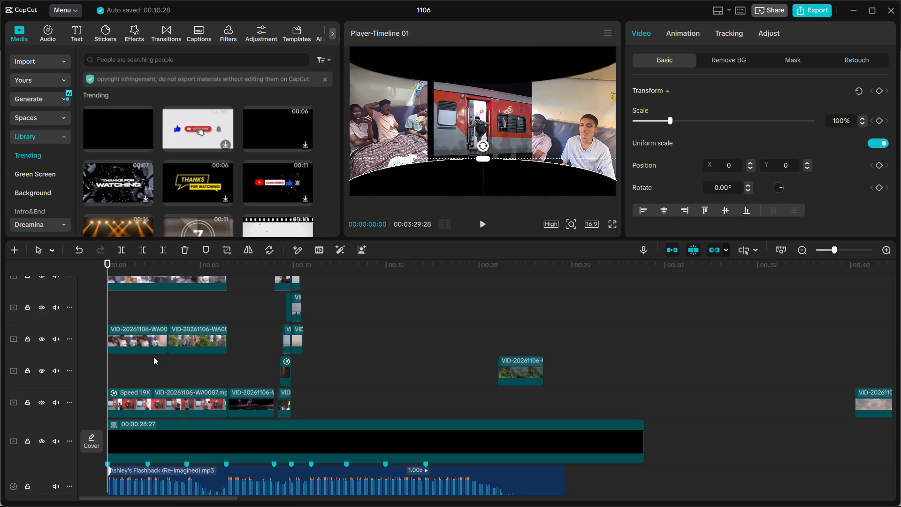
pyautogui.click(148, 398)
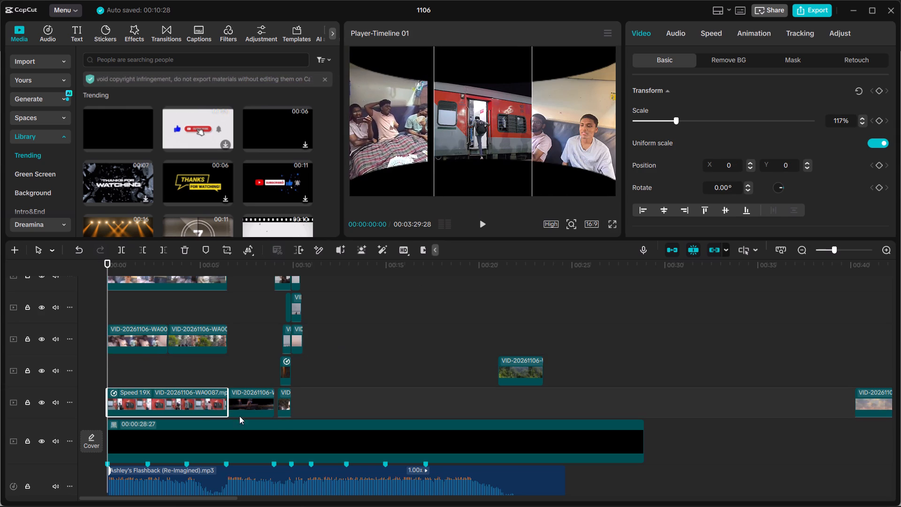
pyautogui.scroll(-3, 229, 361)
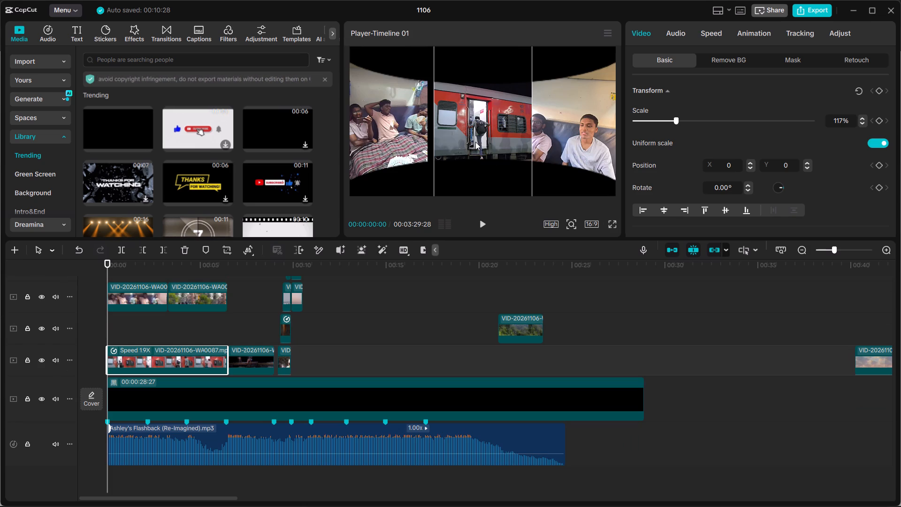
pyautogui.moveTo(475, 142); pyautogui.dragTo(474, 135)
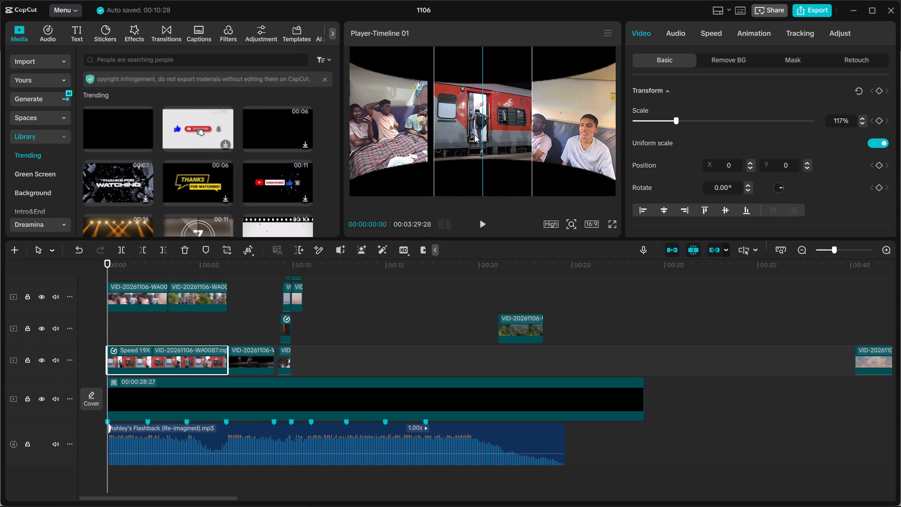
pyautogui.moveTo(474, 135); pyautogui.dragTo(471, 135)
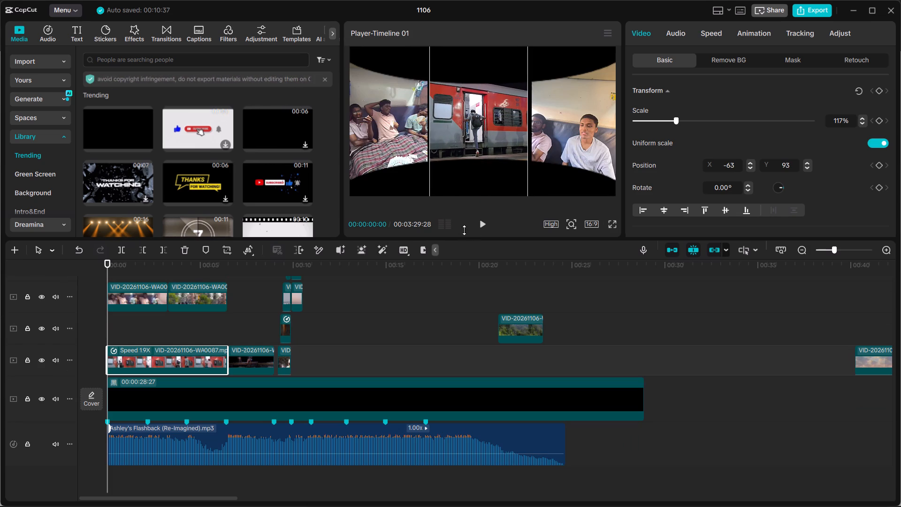
# Play the opening seconds from 00:00:00:00 to check how the three train panels line up.
pyautogui.click(482, 223)
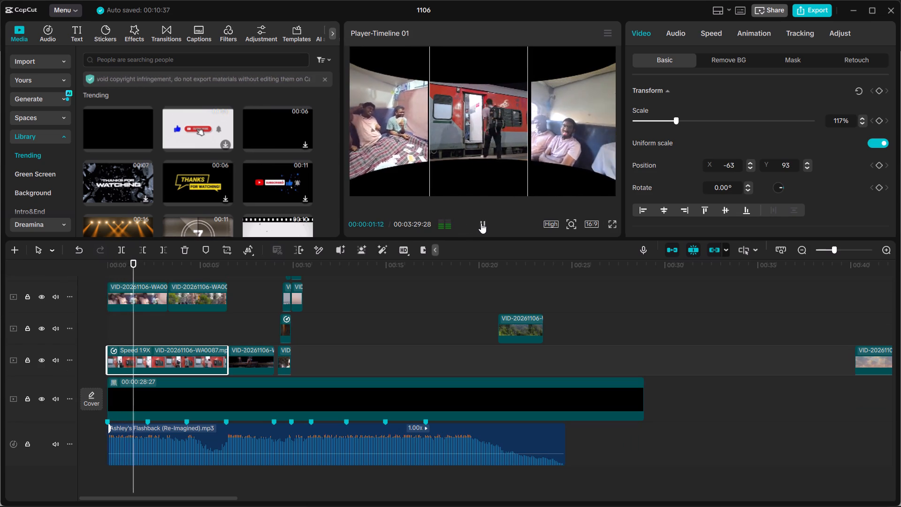
pyautogui.click(510, 250)
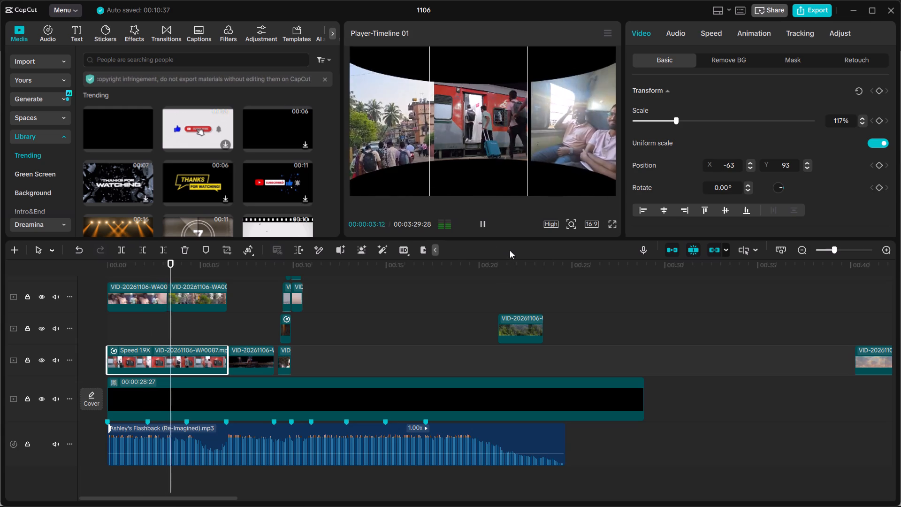
pyautogui.click(490, 272)
pyautogui.moveTo(490, 272); pyautogui.dragTo(0, 345)
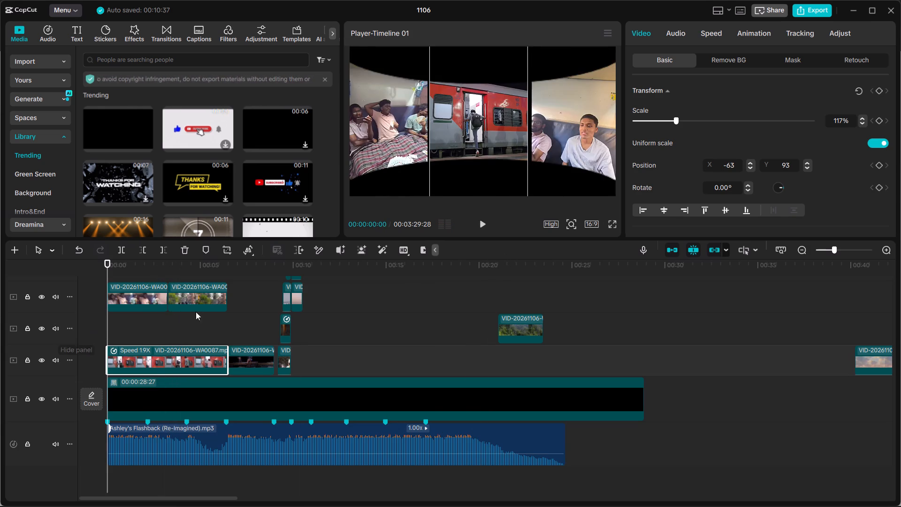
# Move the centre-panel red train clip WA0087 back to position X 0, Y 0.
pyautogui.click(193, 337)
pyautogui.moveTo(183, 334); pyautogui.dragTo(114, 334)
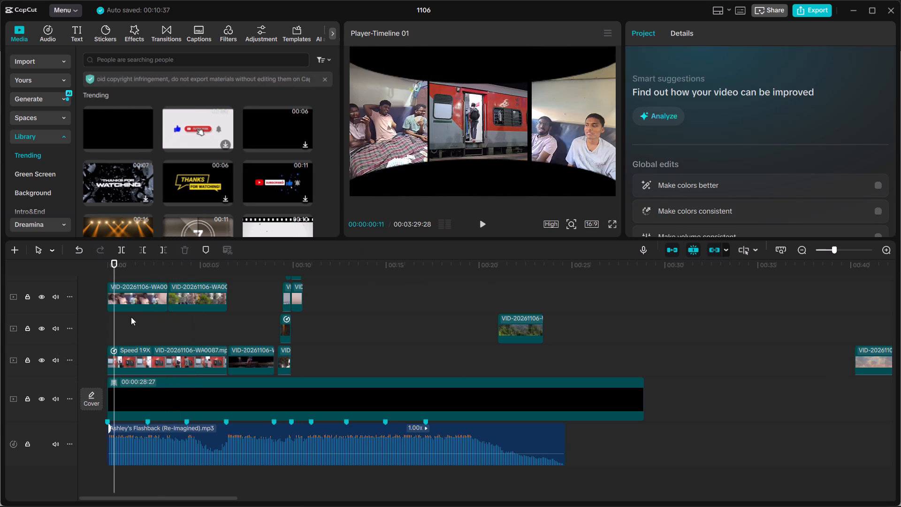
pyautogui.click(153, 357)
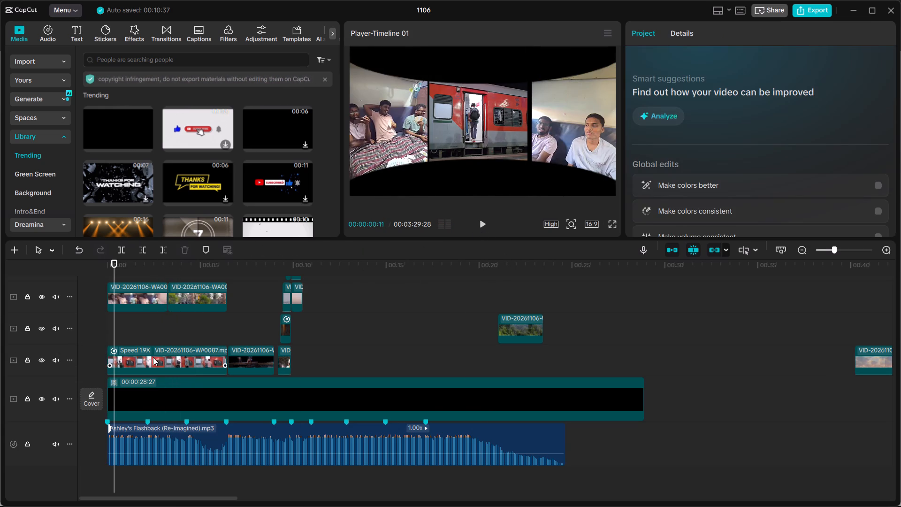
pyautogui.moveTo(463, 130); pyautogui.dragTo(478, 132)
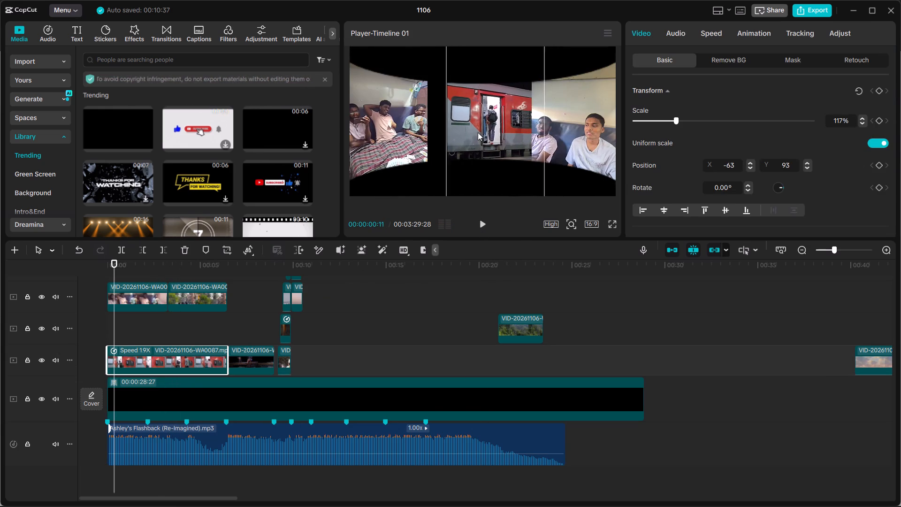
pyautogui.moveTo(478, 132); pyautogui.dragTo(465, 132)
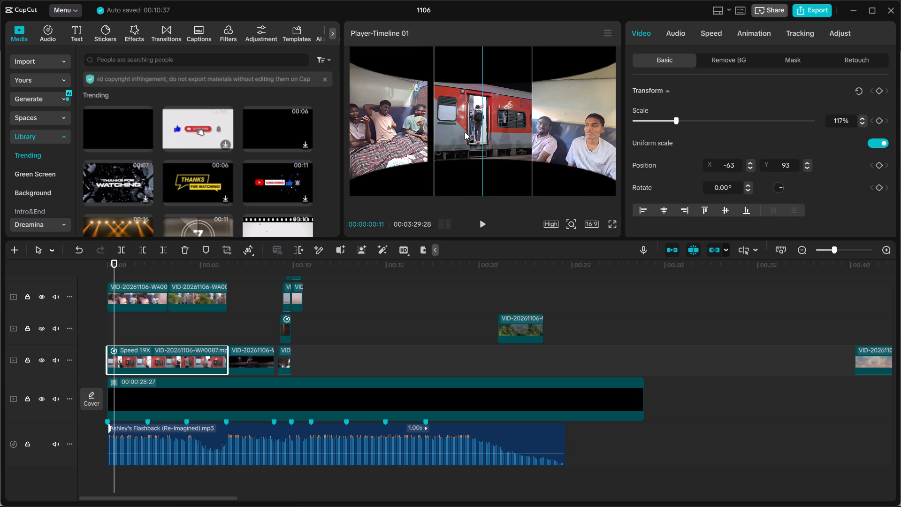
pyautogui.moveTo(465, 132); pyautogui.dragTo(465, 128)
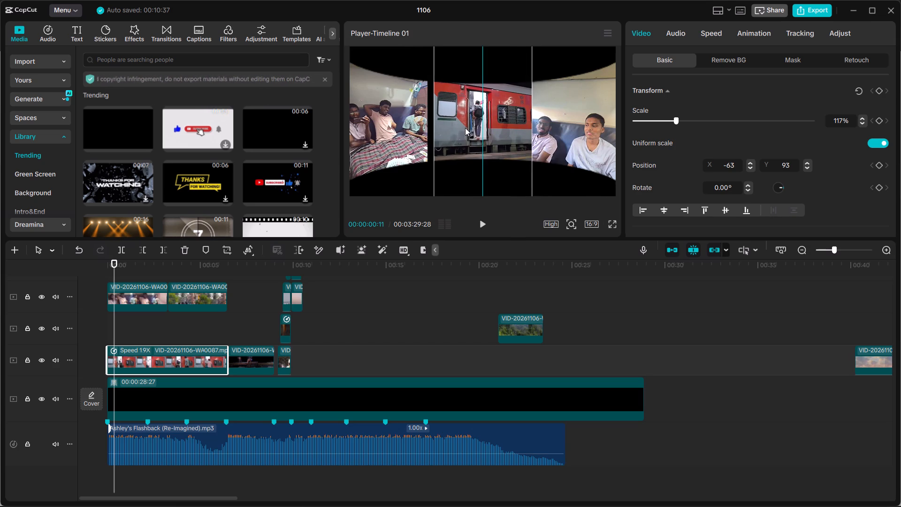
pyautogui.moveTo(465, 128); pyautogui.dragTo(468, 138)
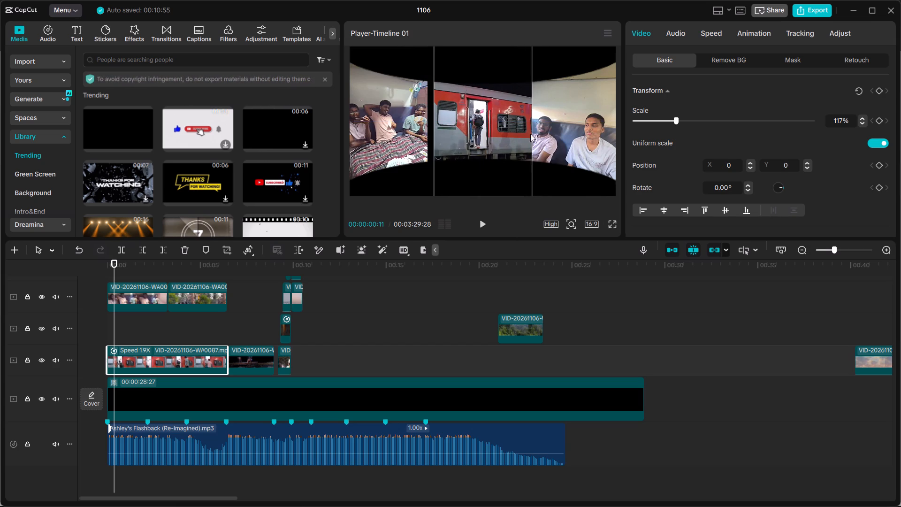
# Move the opening right-panel train passenger clip WA0029 outward to position X 1385, Y -89.
pyautogui.click(549, 125)
pyautogui.moveTo(553, 127); pyautogui.dragTo(561, 129)
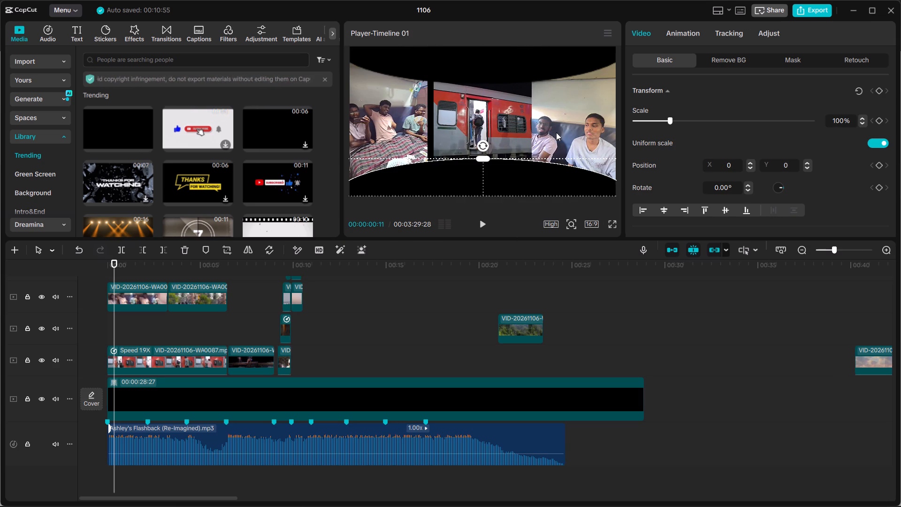
pyautogui.click(199, 294)
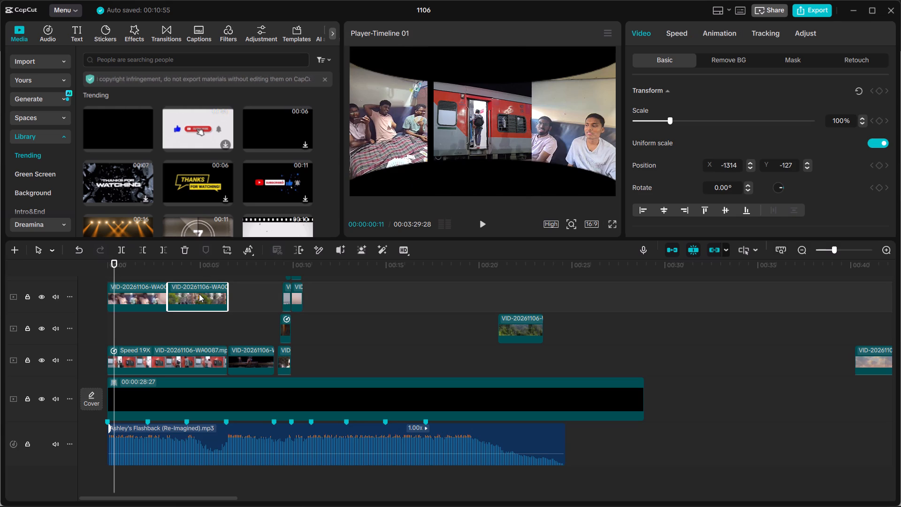
pyautogui.scroll(5, 183, 320)
pyautogui.click(186, 303)
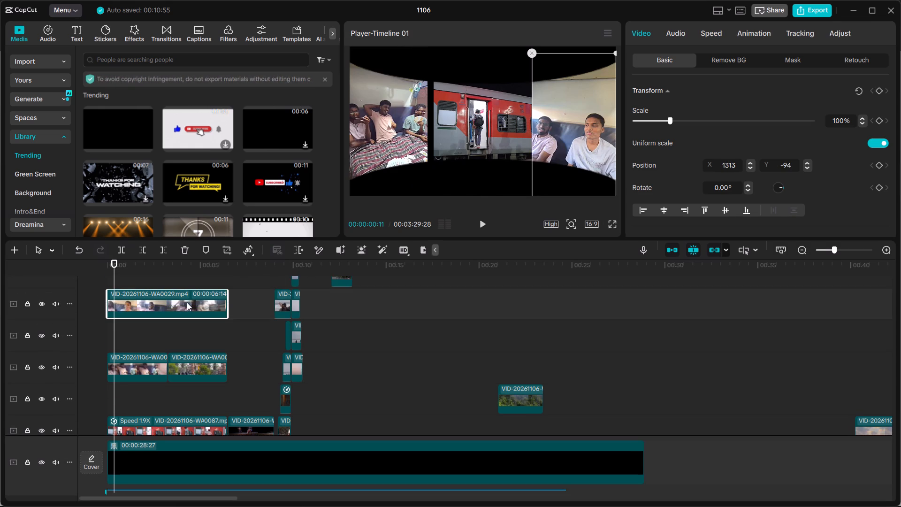
pyautogui.moveTo(557, 150); pyautogui.dragTo(561, 149)
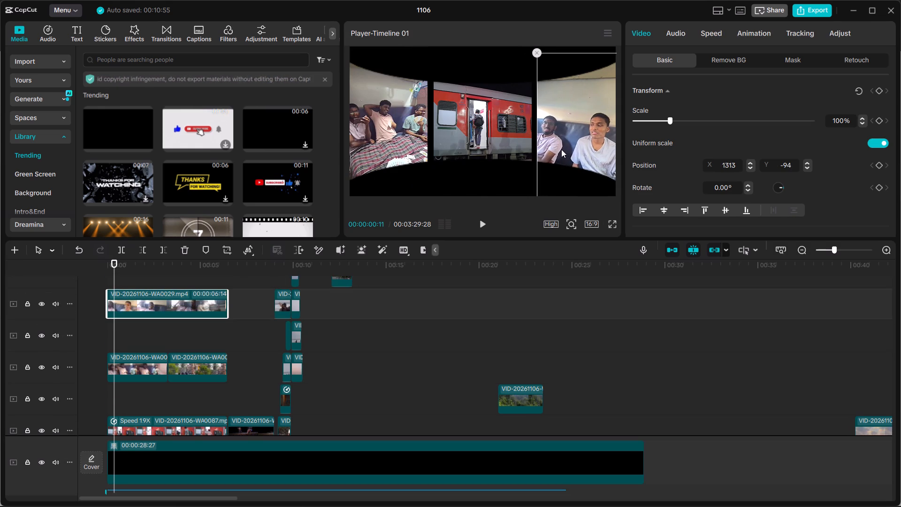
# Play the montage from the opening train panels through the boat panels, and scrub back through the night beach and sea clips to check panel spacing.
pyautogui.click(481, 221)
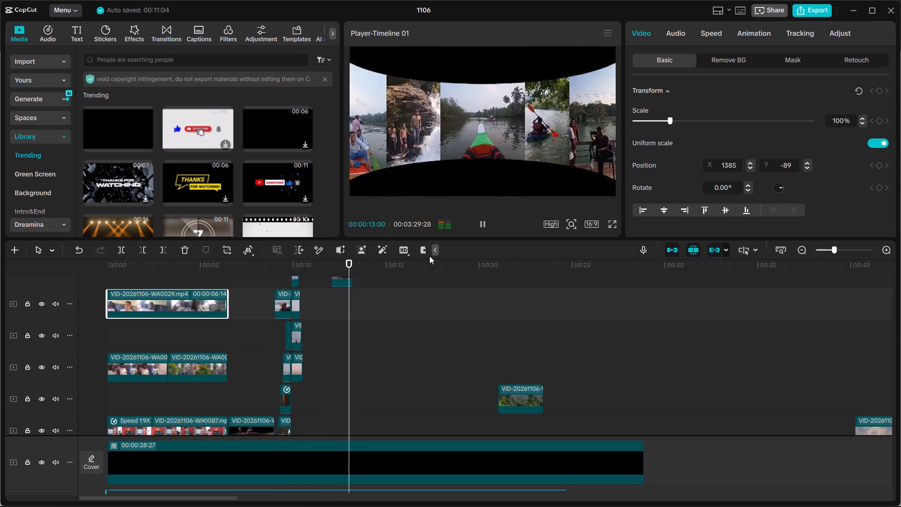
pyautogui.click(483, 223)
pyautogui.moveTo(309, 268); pyautogui.dragTo(278, 268)
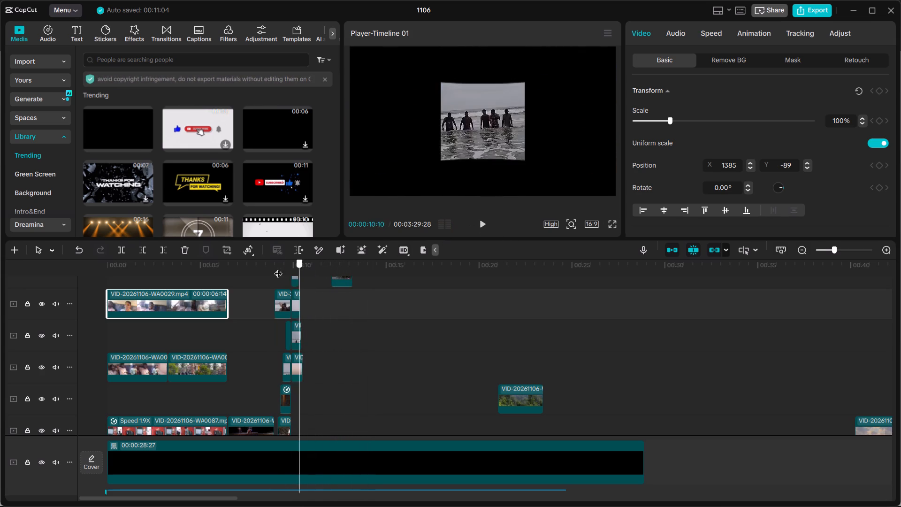
pyautogui.moveTo(278, 268); pyautogui.dragTo(246, 275)
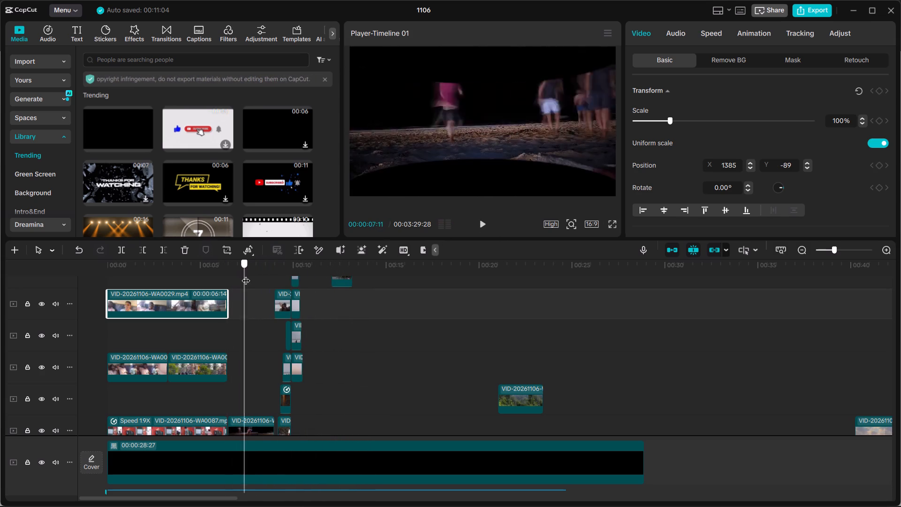
pyautogui.moveTo(246, 275); pyautogui.dragTo(270, 279)
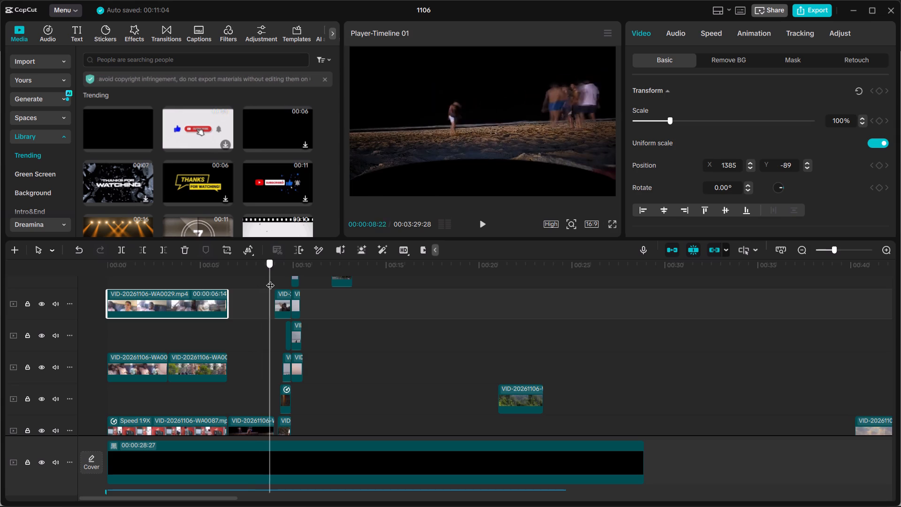
pyautogui.moveTo(270, 279); pyautogui.dragTo(288, 283)
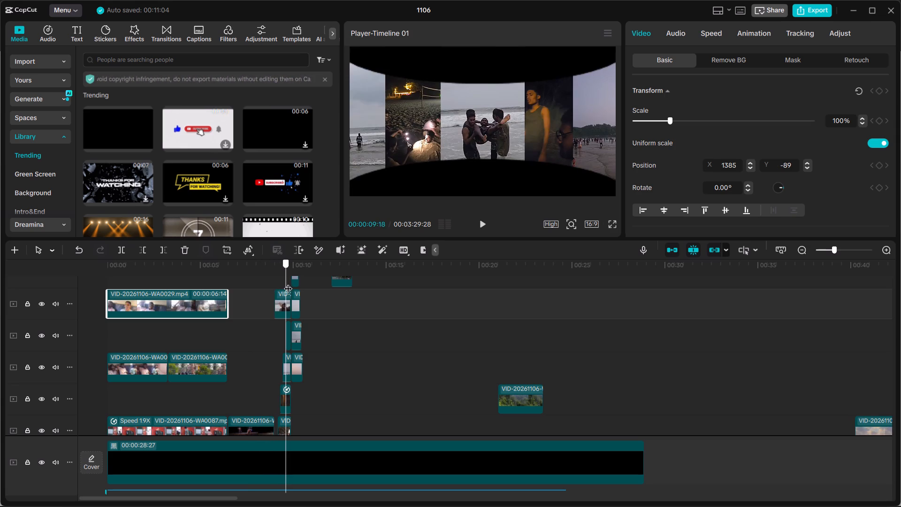
pyautogui.moveTo(288, 283); pyautogui.dragTo(293, 284)
# Move the sea clip WA0034, in the panel beside the centre, outward to position X 720, Y 0.
pyautogui.keyDown('ctrl'); pyautogui.scroll(5, 387, 338); pyautogui.keyUp('ctrl')
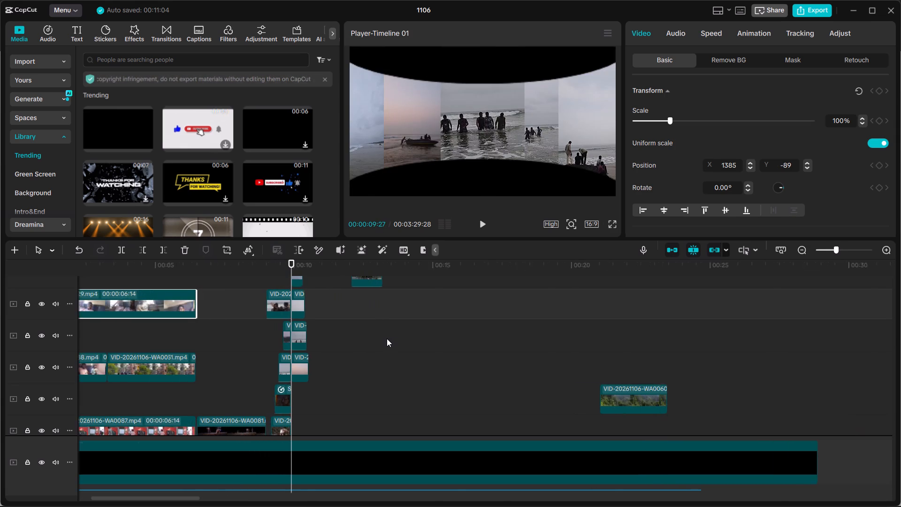
pyautogui.keyDown('ctrl'); pyautogui.scroll(9, 385, 350); pyautogui.keyUp('ctrl')
pyautogui.keyDown('ctrl'); pyautogui.click(378, 349); pyautogui.keyUp('ctrl')
pyautogui.keyDown('ctrl'); pyautogui.scroll(4, 377, 345); pyautogui.keyUp('ctrl')
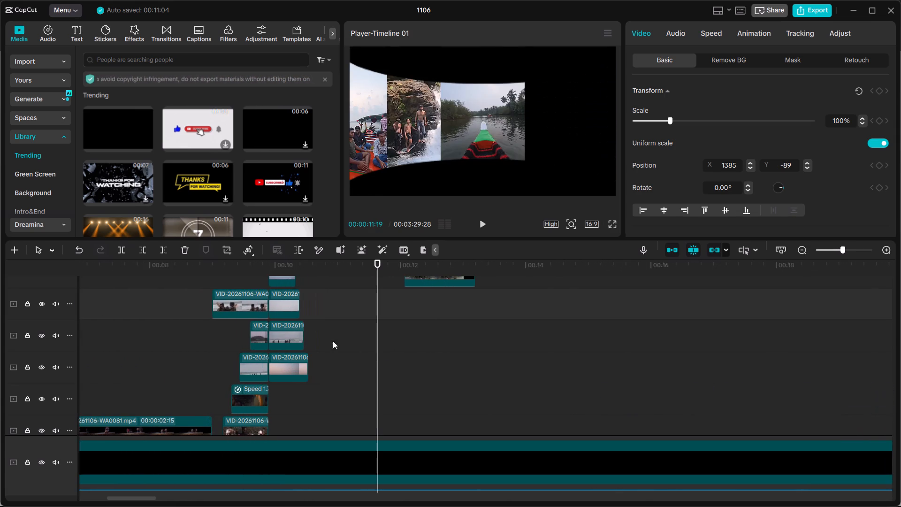
pyautogui.keyDown('ctrl'); pyautogui.moveTo(260, 264); pyautogui.dragTo(285, 270); pyautogui.keyUp('ctrl')
pyautogui.keyDown('ctrl'); pyautogui.scroll(17, 295, 304); pyautogui.keyUp('ctrl')
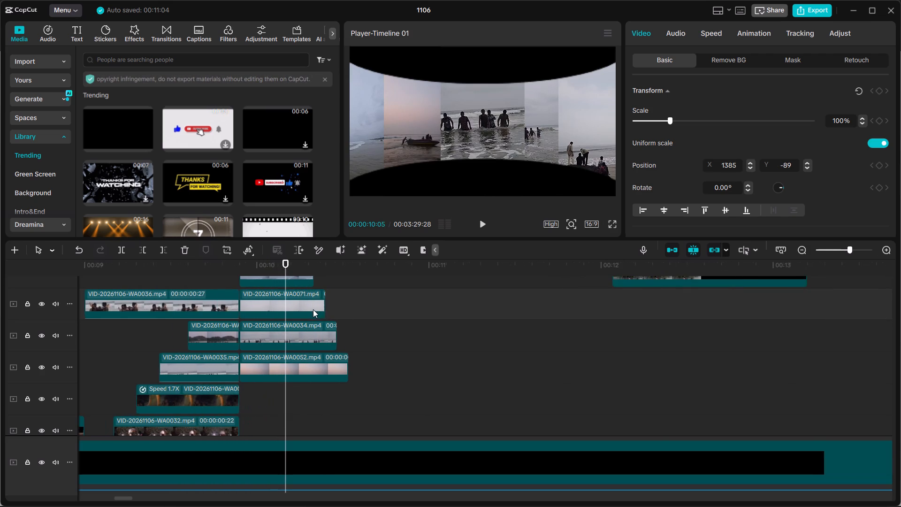
pyautogui.click(309, 338)
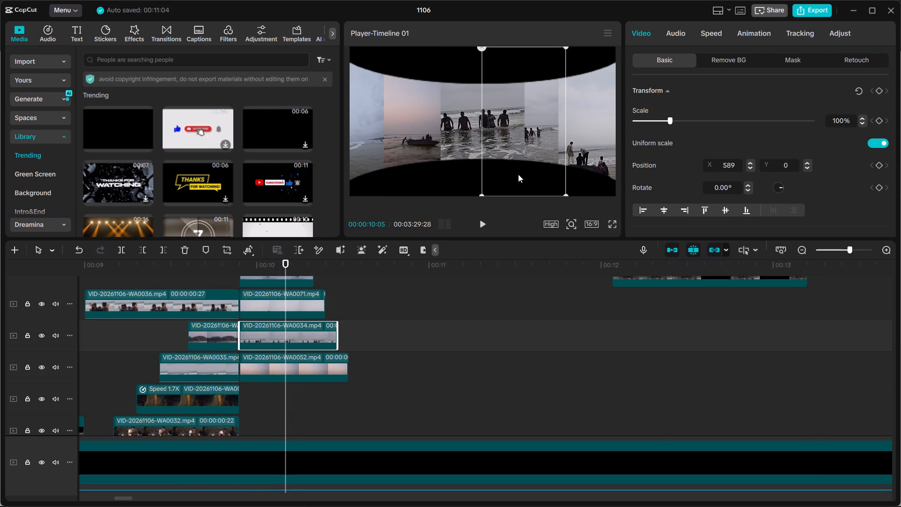
pyautogui.moveTo(524, 170); pyautogui.dragTo(533, 169)
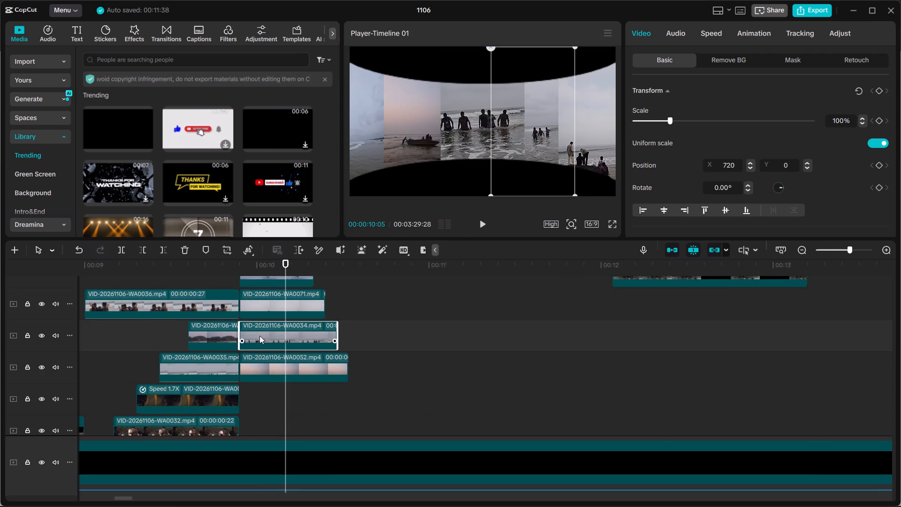
# Move the outermost right-panel sea clip WA0071 outward to position X 1883, Y 0.
pyautogui.scroll(3, 260, 336)
pyautogui.click(280, 358)
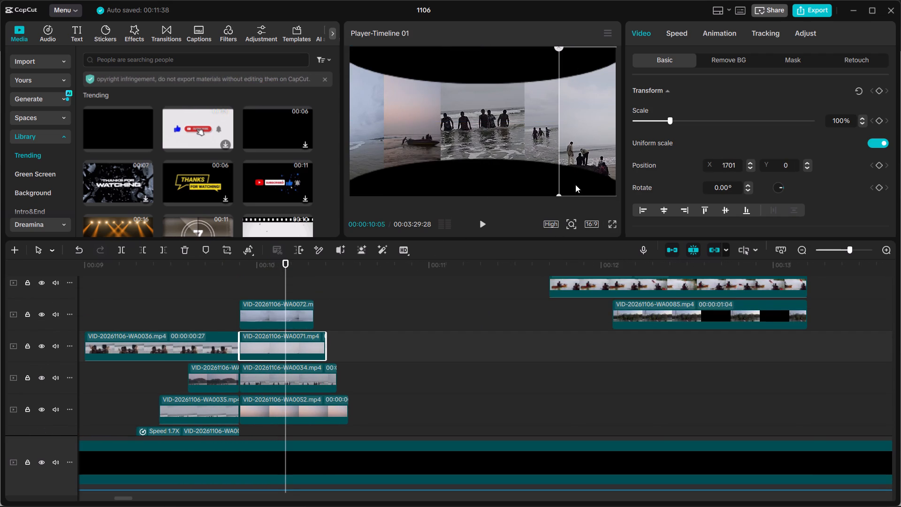
pyautogui.moveTo(580, 169); pyautogui.dragTo(587, 169)
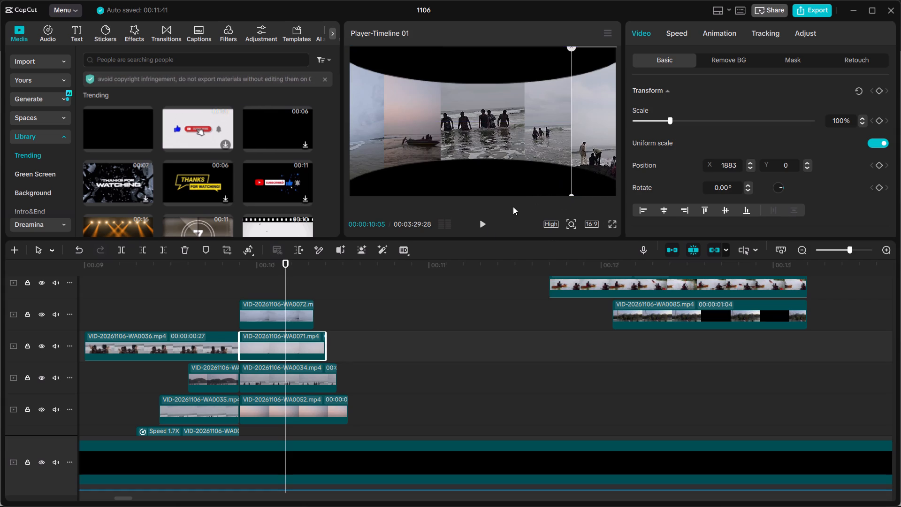
# Play the sea panels from 00:00:09:27 into the boat panels to check the adjusted clip positions.
pyautogui.click(244, 272)
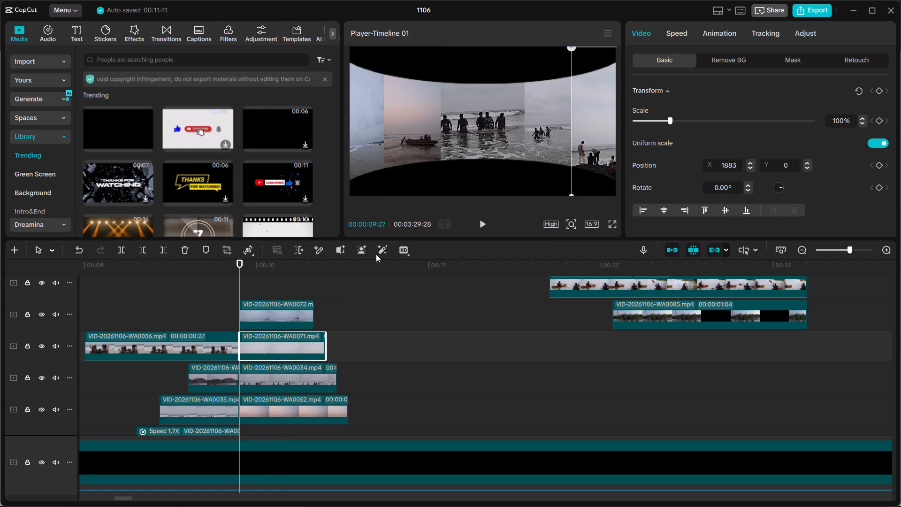
pyautogui.click(473, 224)
pyautogui.click(481, 225)
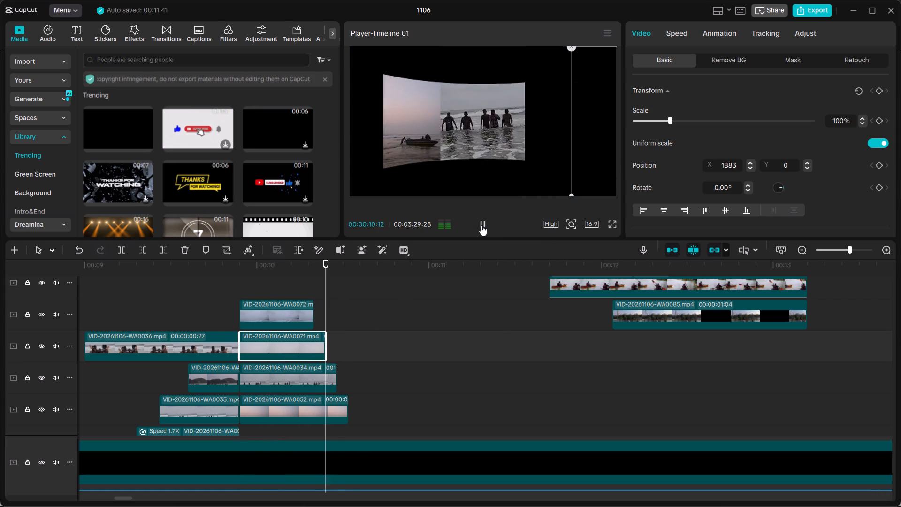
pyautogui.click(483, 226)
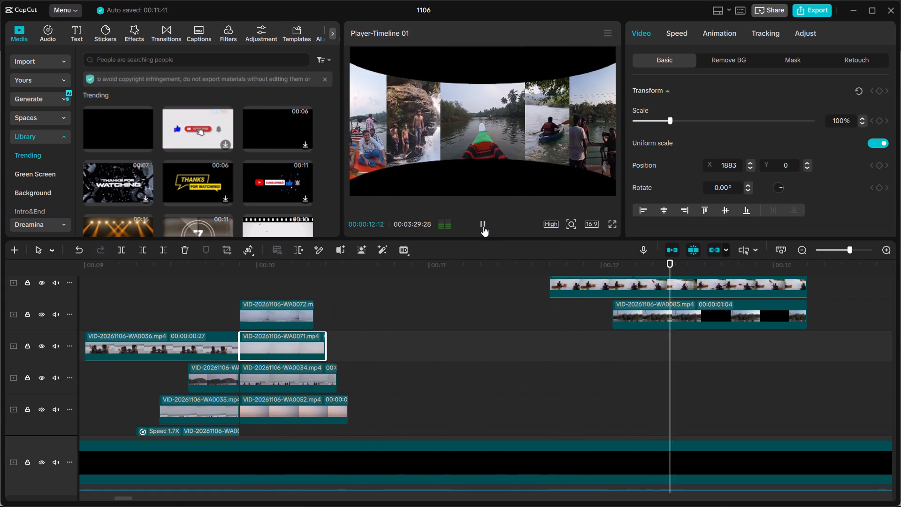
# Play from 00:00:10:16 past the end of the boat panels to examine their staggered appearance and spacing.
pyautogui.scroll(-4, 489, 320)
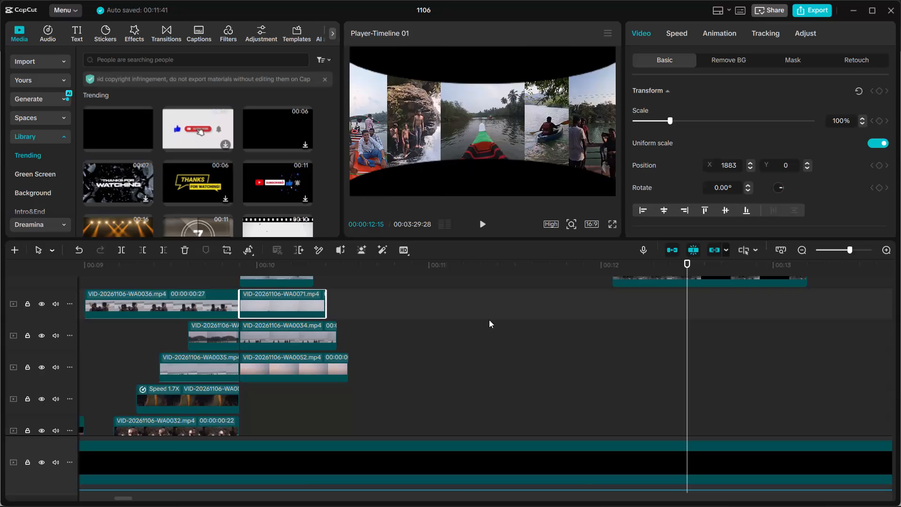
pyautogui.keyDown('ctrl'); pyautogui.scroll(-9, 489, 320); pyautogui.keyUp('ctrl')
pyautogui.scroll(9, 488, 336)
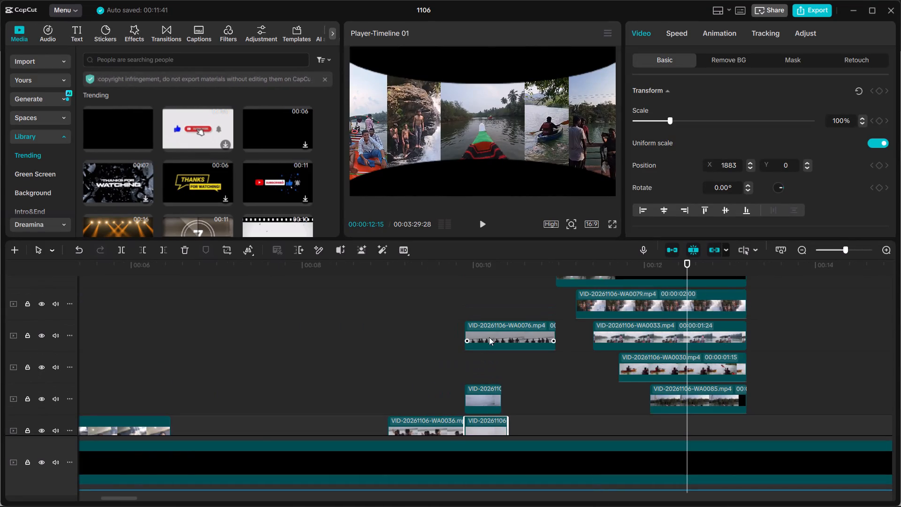
pyautogui.scroll(3, 493, 334)
pyautogui.click(520, 267)
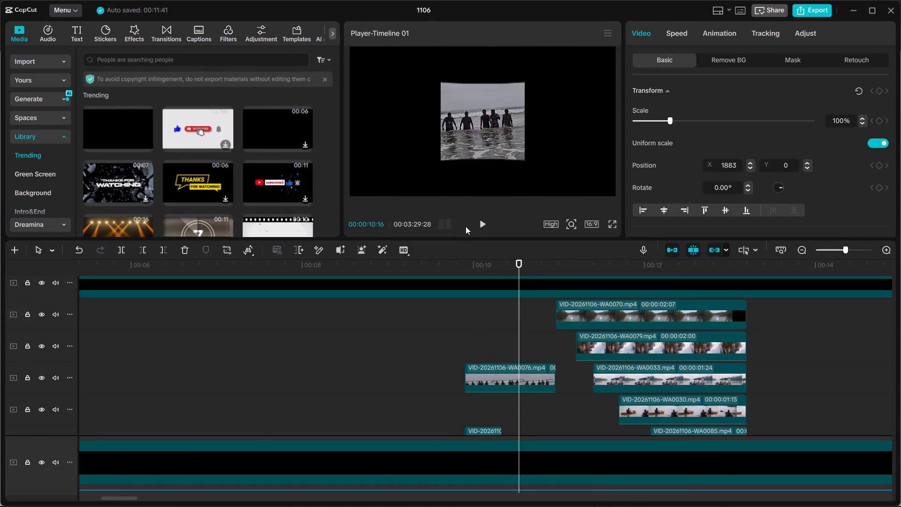
pyautogui.click(479, 225)
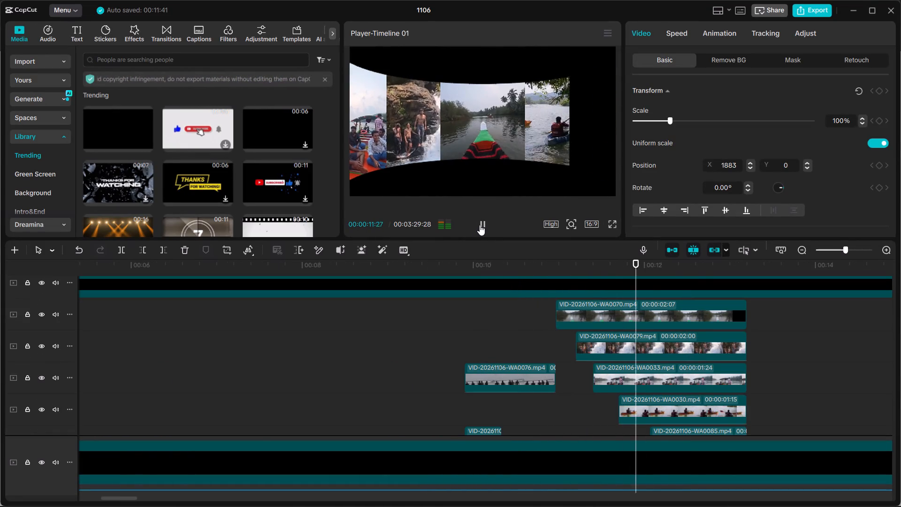
pyautogui.click(480, 227)
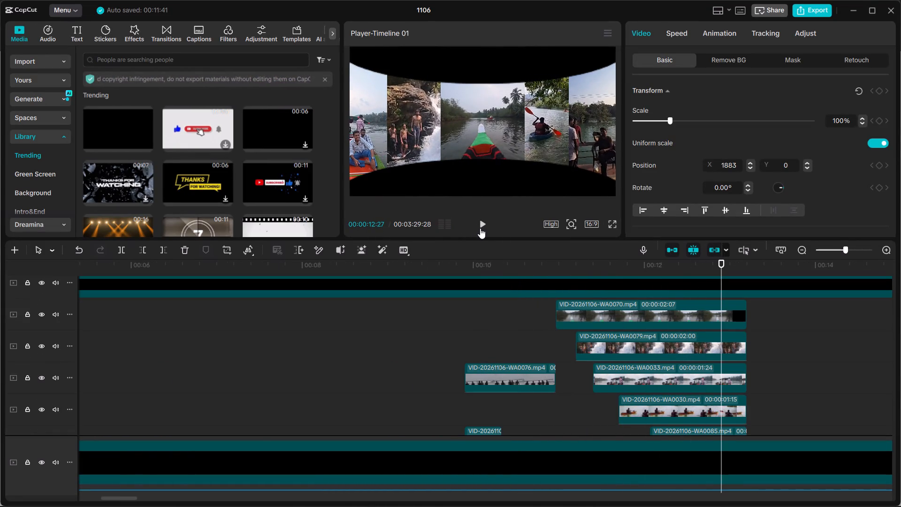
pyautogui.click(481, 224)
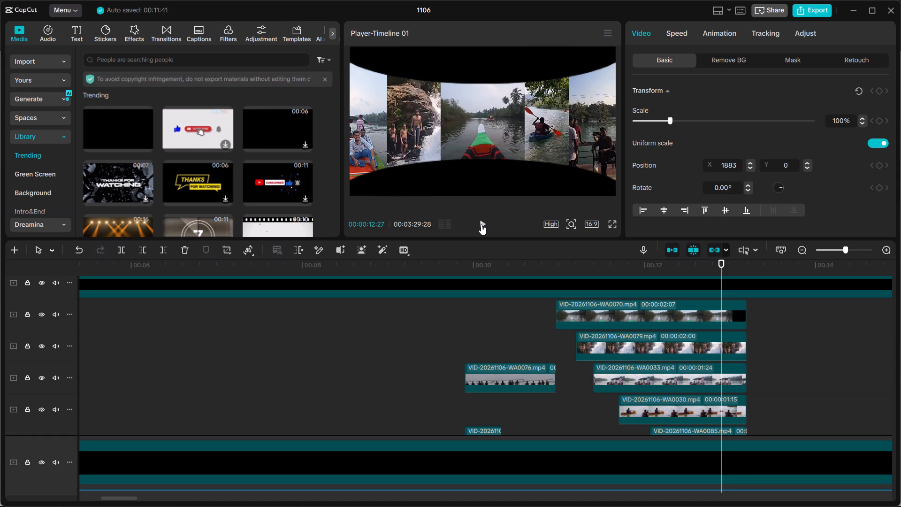
pyautogui.click(480, 225)
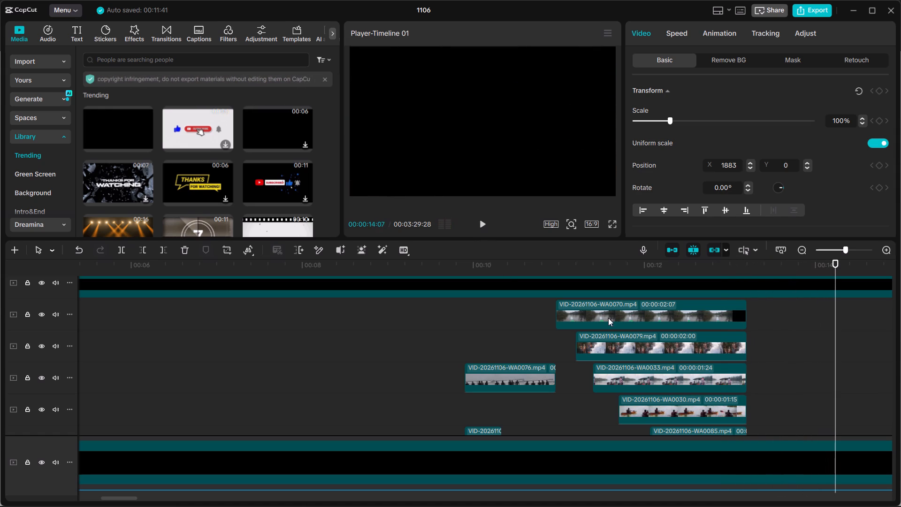
pyautogui.keyDown('ctrl'); pyautogui.scroll(-9, 609, 321); pyautogui.keyUp('ctrl')
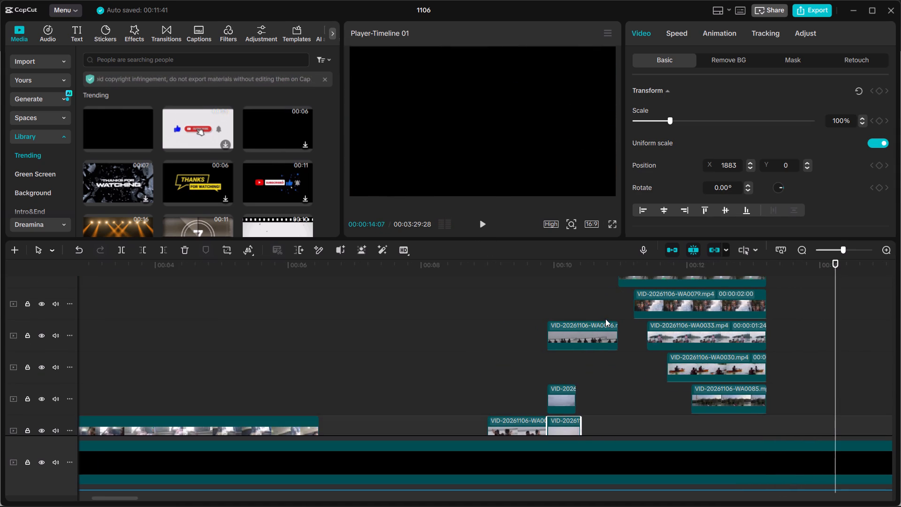
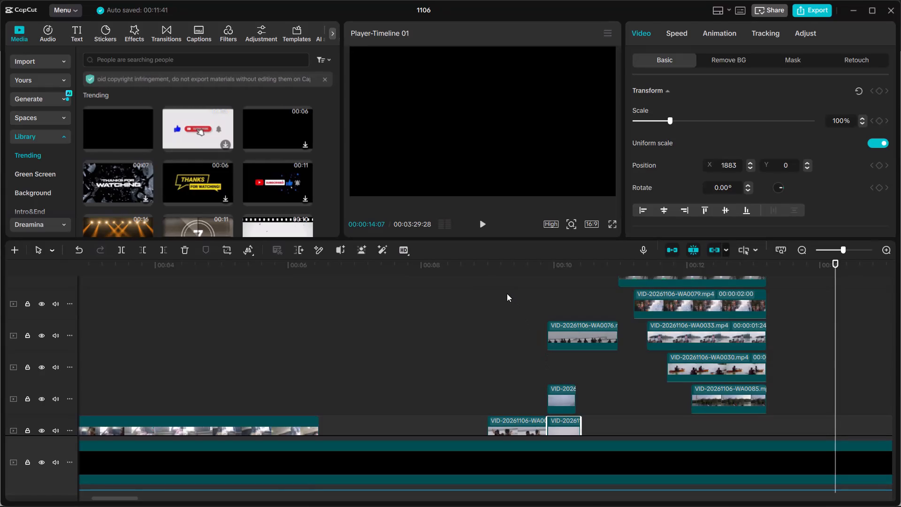
# Play from just before the sea panels into the boat panels and scrub through the staggered boat clips to examine their order of appearance.
pyautogui.click(467, 275)
pyautogui.click(479, 225)
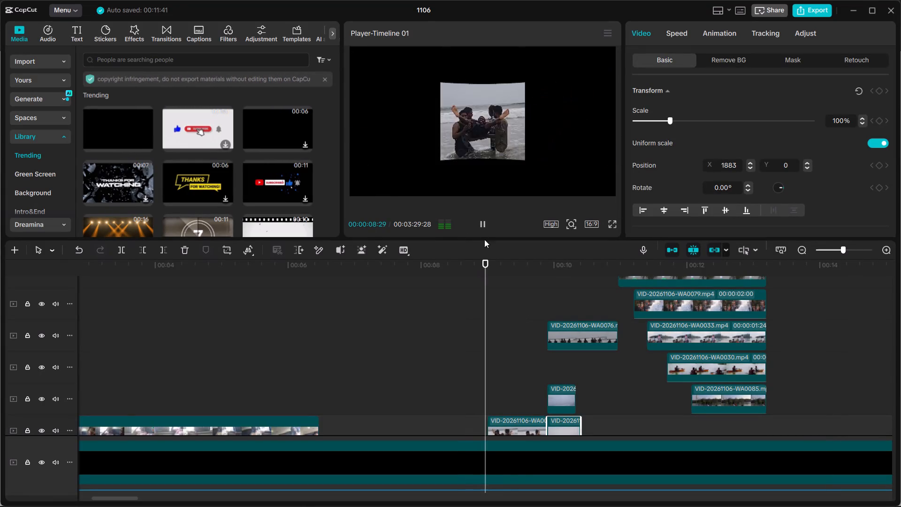
pyautogui.keyDown('ctrl'); pyautogui.scroll(-7, 526, 387); pyautogui.keyUp('ctrl')
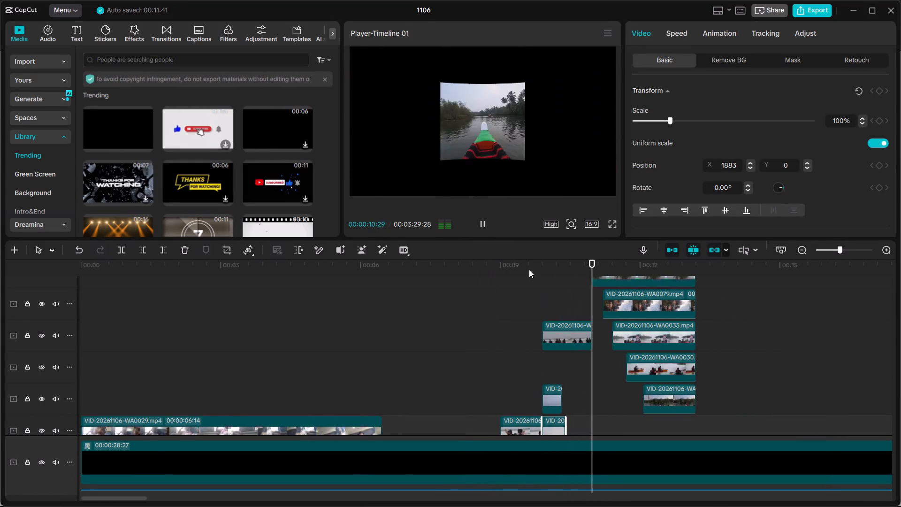
pyautogui.click(482, 222)
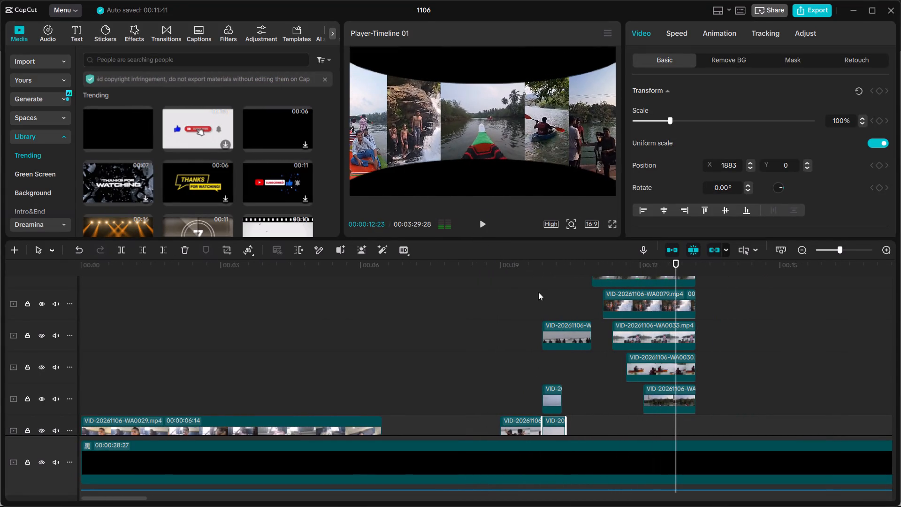
pyautogui.moveTo(588, 261); pyautogui.dragTo(626, 269)
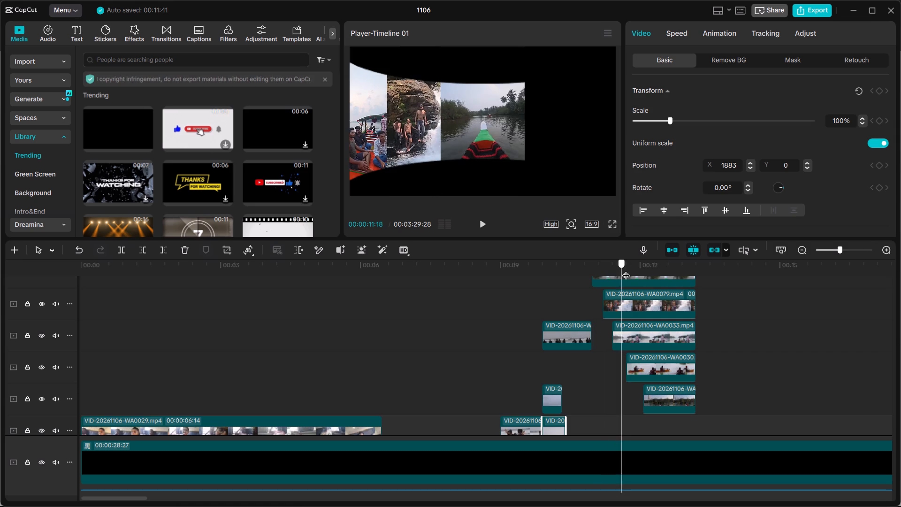
pyautogui.moveTo(626, 269); pyautogui.dragTo(665, 277)
# Check when each boat clip appears, and move the kayak clip WA0030 up one track, directly above WA0033, without changing its timing.
pyautogui.keyDown('ctrl'); pyautogui.scroll(13, 646, 352); pyautogui.keyUp('ctrl')
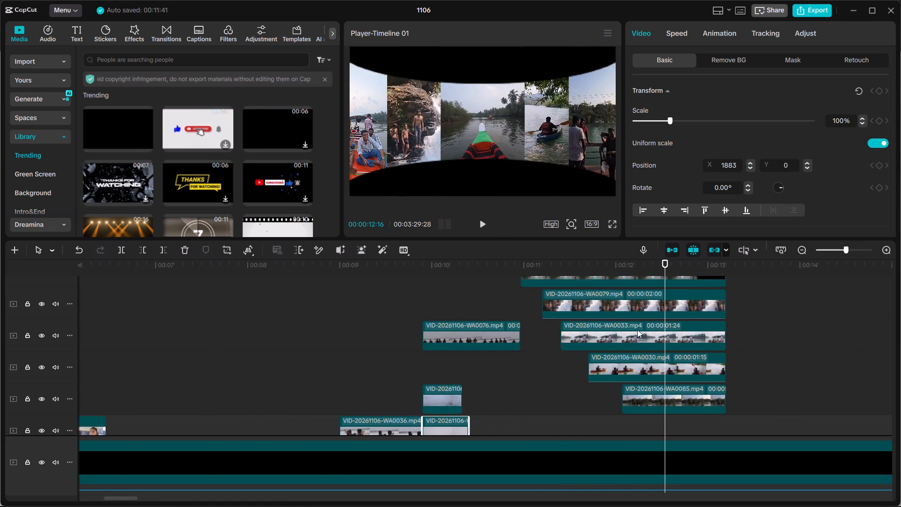
pyautogui.click(630, 306)
pyautogui.moveTo(540, 269); pyautogui.dragTo(566, 274)
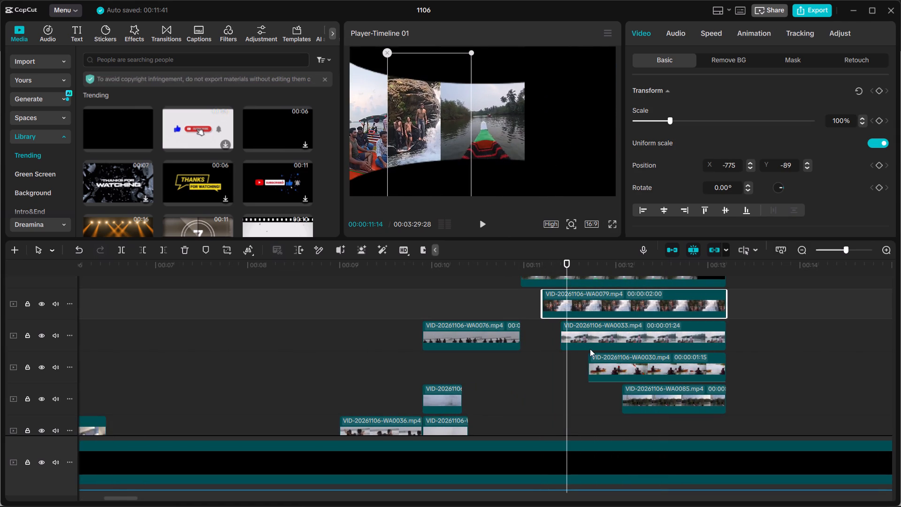
pyautogui.click(588, 335)
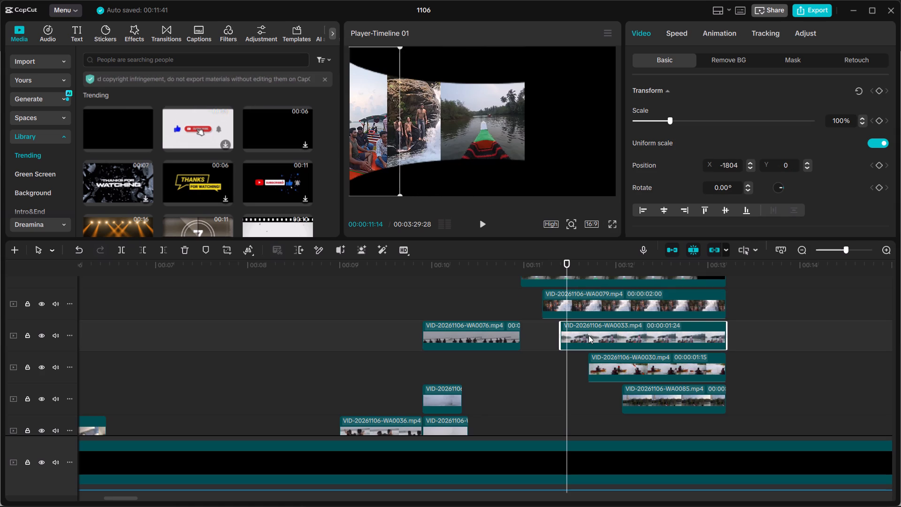
pyautogui.click(607, 370)
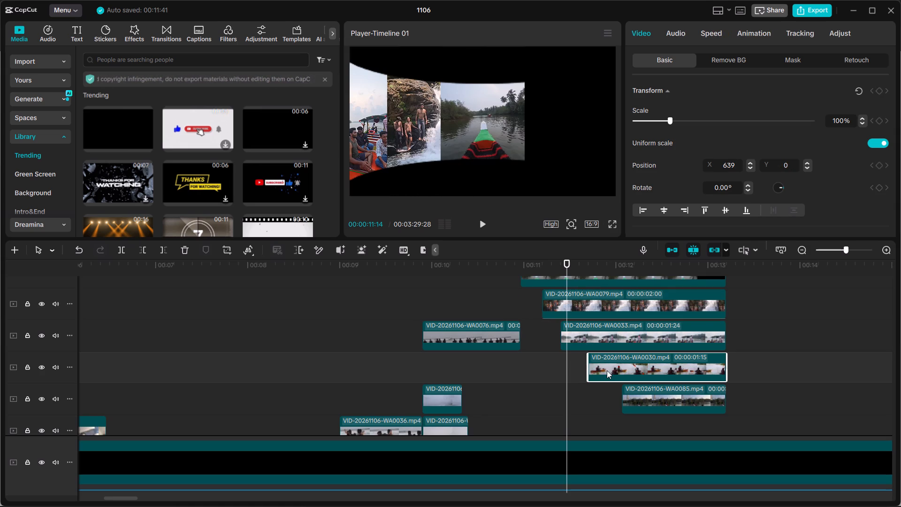
pyautogui.click(562, 273)
pyautogui.moveTo(562, 272); pyautogui.dragTo(596, 280)
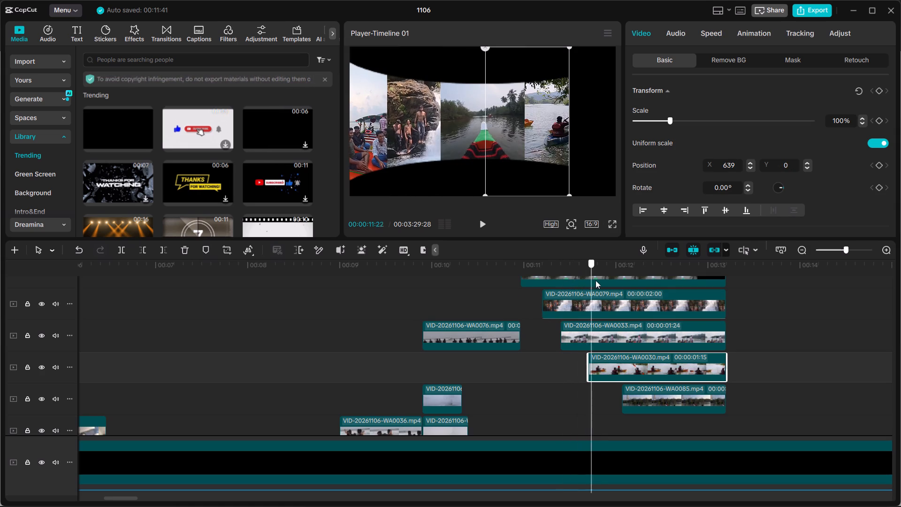
pyautogui.moveTo(596, 280); pyautogui.dragTo(599, 281)
pyautogui.moveTo(606, 365); pyautogui.dragTo(608, 332)
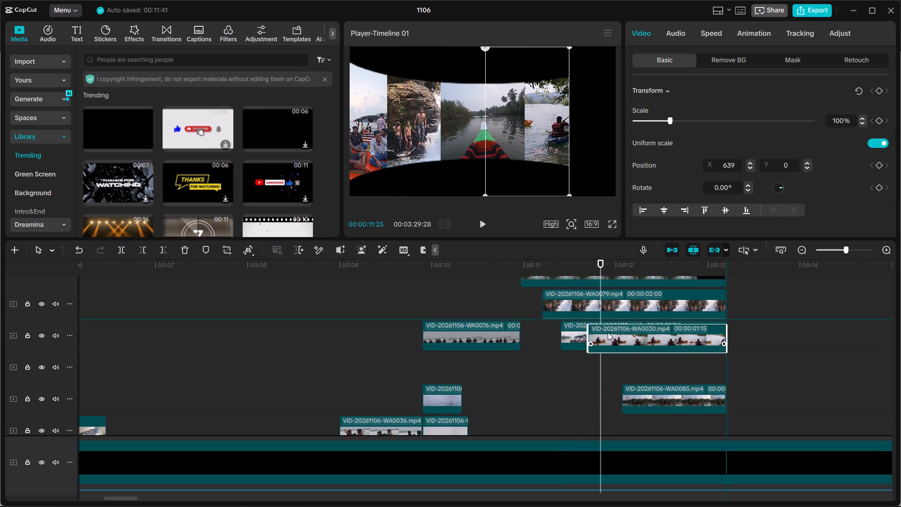
pyautogui.moveTo(608, 332); pyautogui.dragTo(608, 329)
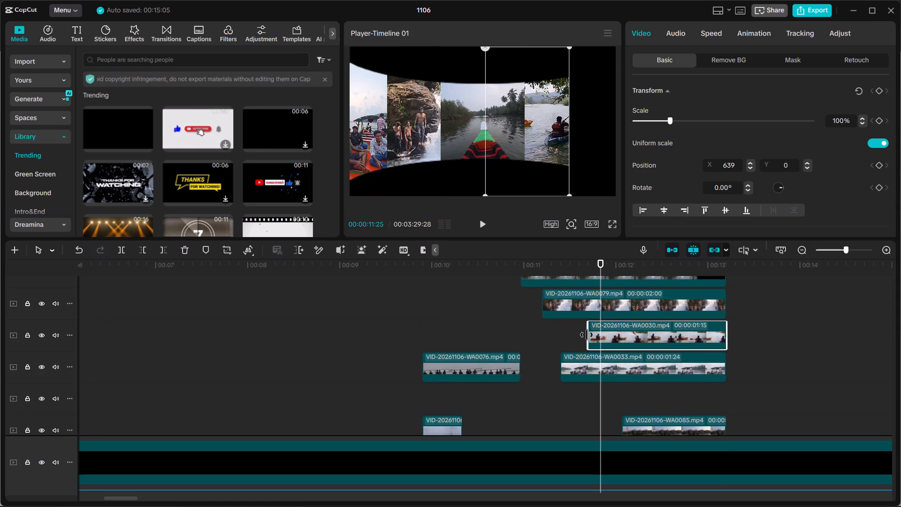
# Trim the start of boat clip WA0033 to line up with the start of WA0030, giving it a duration of 00:00:01:15.
pyautogui.moveTo(587, 335); pyautogui.dragTo(564, 335)
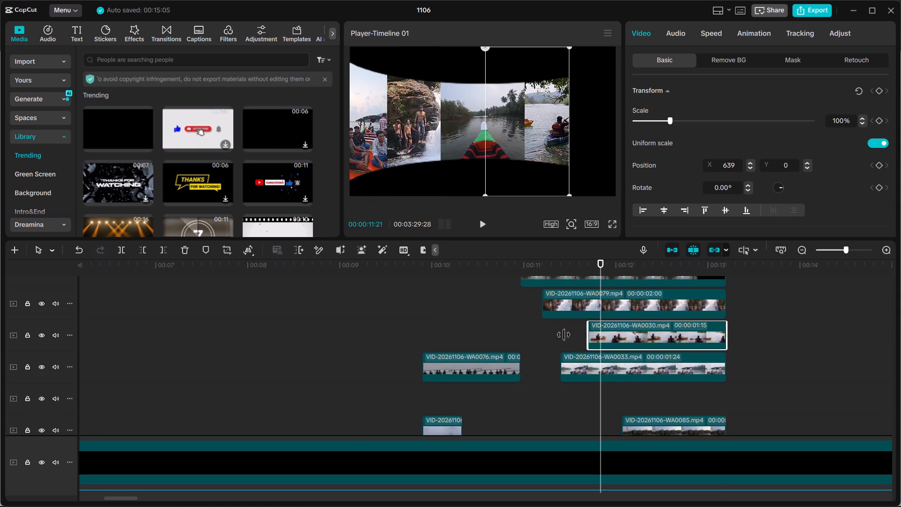
pyautogui.moveTo(564, 335); pyautogui.dragTo(582, 333)
pyautogui.click(586, 361)
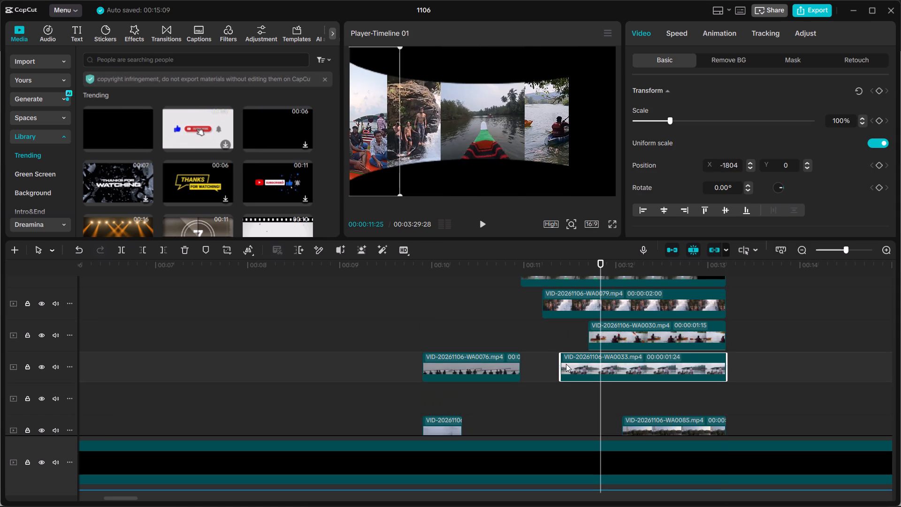
pyautogui.moveTo(560, 362); pyautogui.dragTo(588, 363)
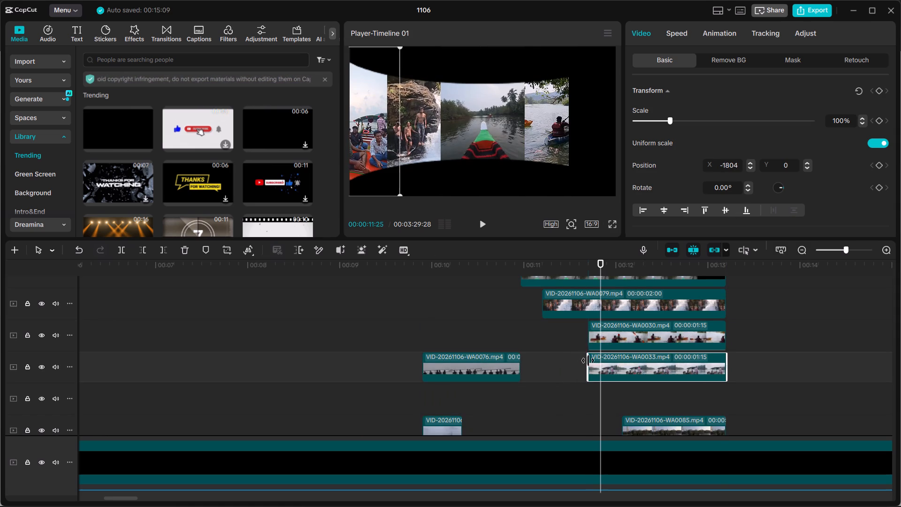
# Shift WA0030 earlier to start midway between WA0079 and WA0033, and extend its end to the other boat clips' end for a 00:00:01:23 duration.
pyautogui.click(599, 339)
pyautogui.moveTo(602, 338); pyautogui.dragTo(580, 339)
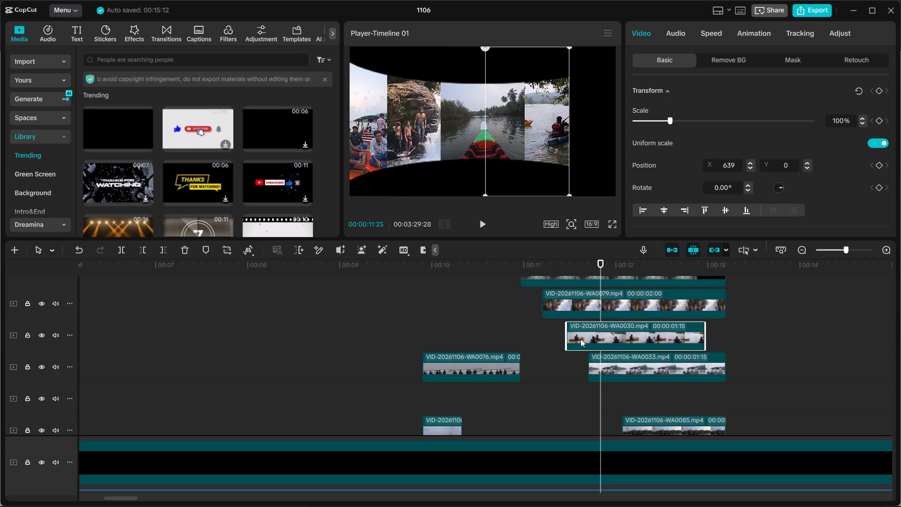
pyautogui.moveTo(580, 339); pyautogui.dragTo(577, 339)
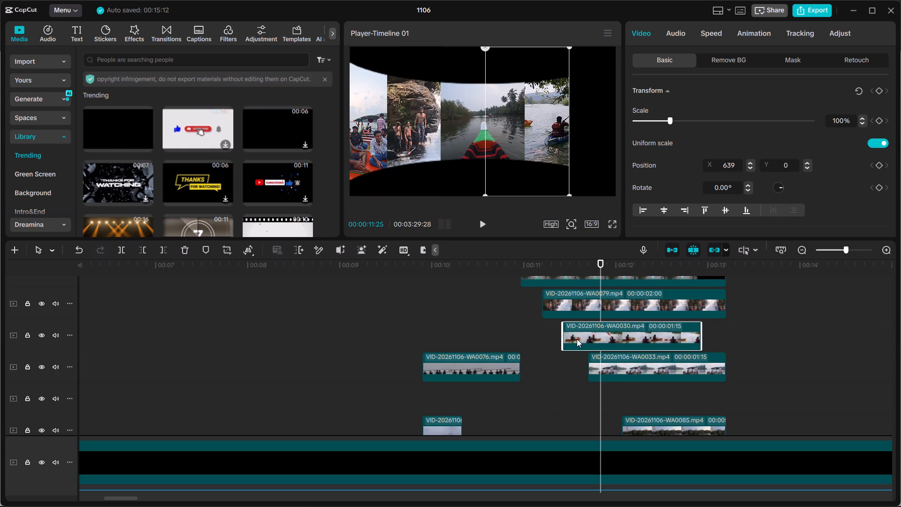
pyautogui.moveTo(702, 332); pyautogui.dragTo(721, 336)
# Play from 00:00:11:03 past the end of the boat panels to check the revised order of appearance.
pyautogui.moveTo(541, 268); pyautogui.dragTo(534, 268)
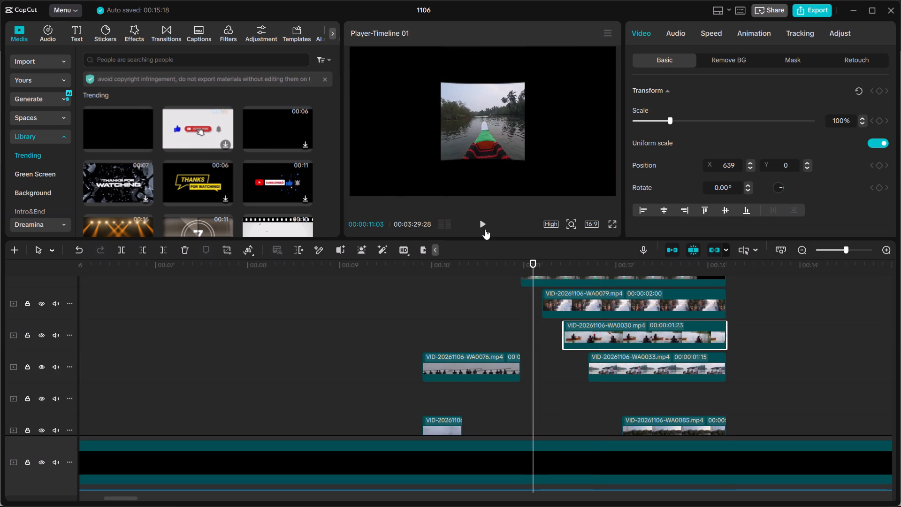
pyautogui.click(483, 226)
pyautogui.click(483, 226)
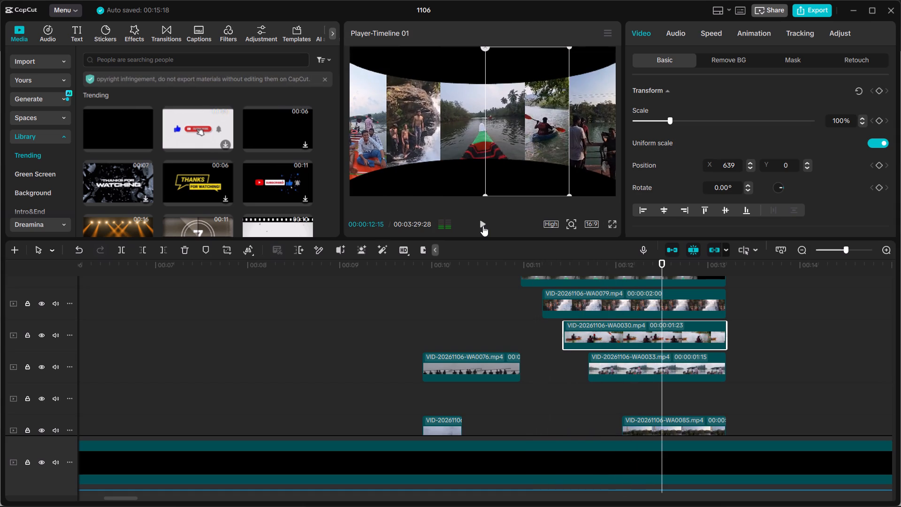
pyautogui.click(483, 226)
pyautogui.click(483, 226)
pyautogui.click(483, 226)
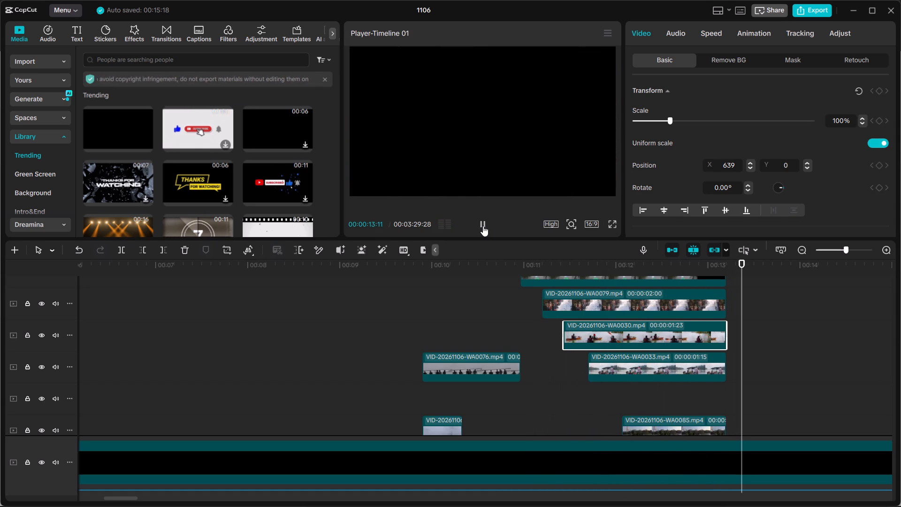
pyautogui.click(483, 226)
# Move sea clip WA0076 down one track and boat clip WA0085 up one track so both share the track directly below WA0033.
pyautogui.keyDown('ctrl'); pyautogui.scroll(-13, 634, 338); pyautogui.keyUp('ctrl')
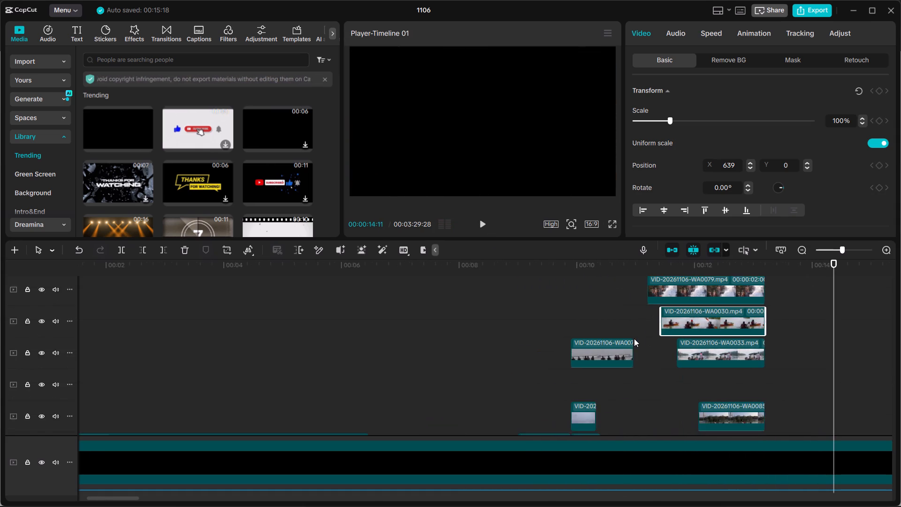
pyautogui.keyDown('ctrl'); pyautogui.scroll(-6, 634, 338); pyautogui.keyUp('ctrl')
pyautogui.scroll(3, 650, 335)
pyautogui.scroll(1, 621, 311)
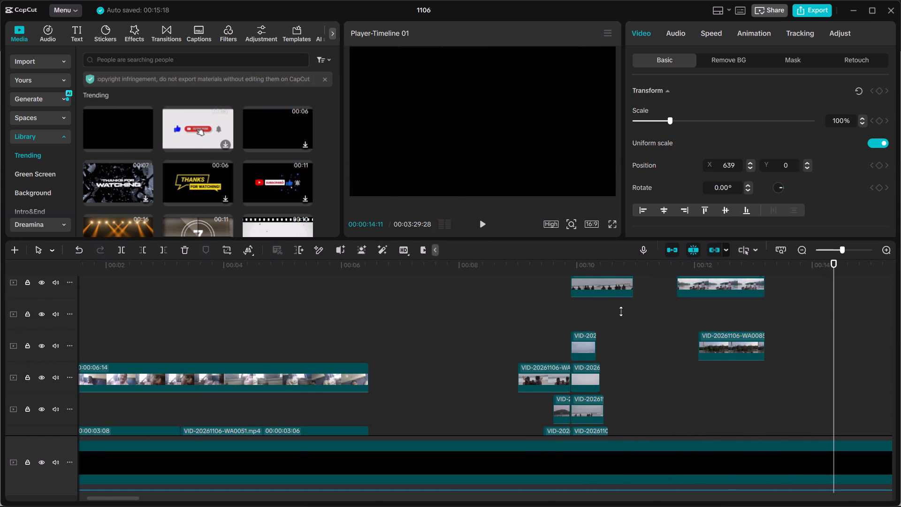
pyautogui.scroll(3, 621, 311)
pyautogui.moveTo(610, 342); pyautogui.dragTo(611, 367)
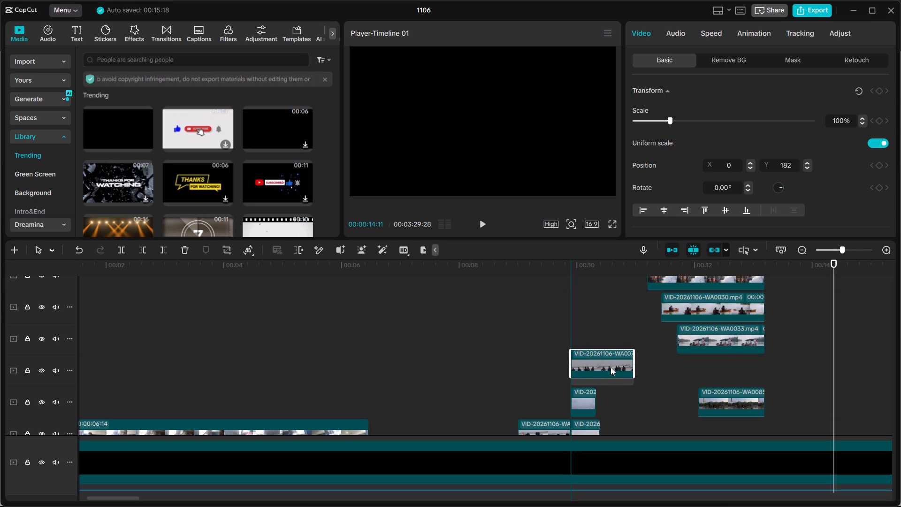
pyautogui.moveTo(611, 367); pyautogui.dragTo(611, 372)
pyautogui.moveTo(718, 396); pyautogui.dragTo(715, 373)
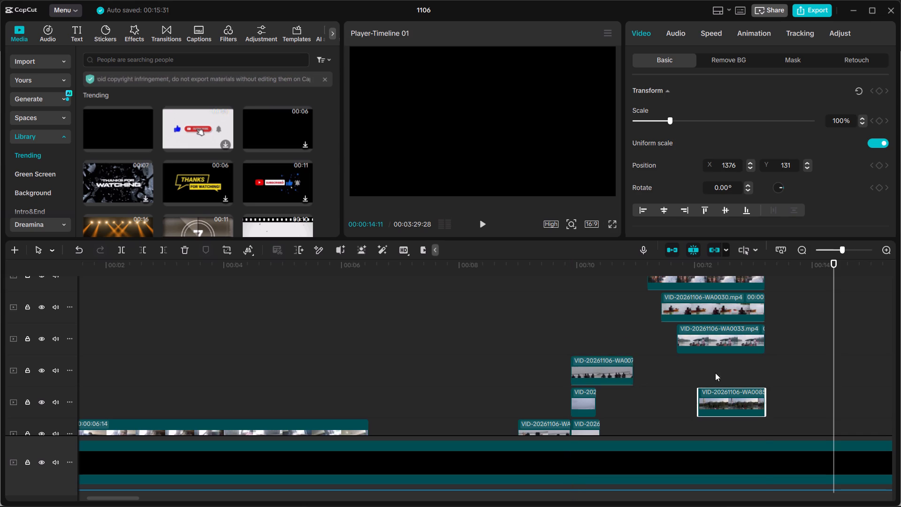
pyautogui.moveTo(715, 373); pyautogui.dragTo(715, 361)
# Examine the stacked clip tracks around the boat panels and the beat markers on the music track.
pyautogui.scroll(6, 710, 367)
pyautogui.keyDown('ctrl'); pyautogui.scroll(-18, 676, 362); pyautogui.keyUp('ctrl')
pyautogui.scroll(-12, 606, 345)
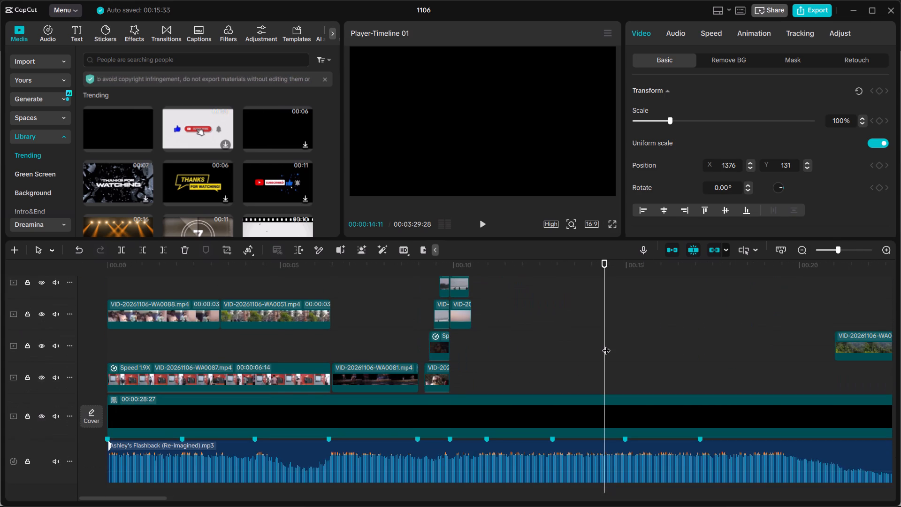
pyautogui.scroll(11, 606, 345)
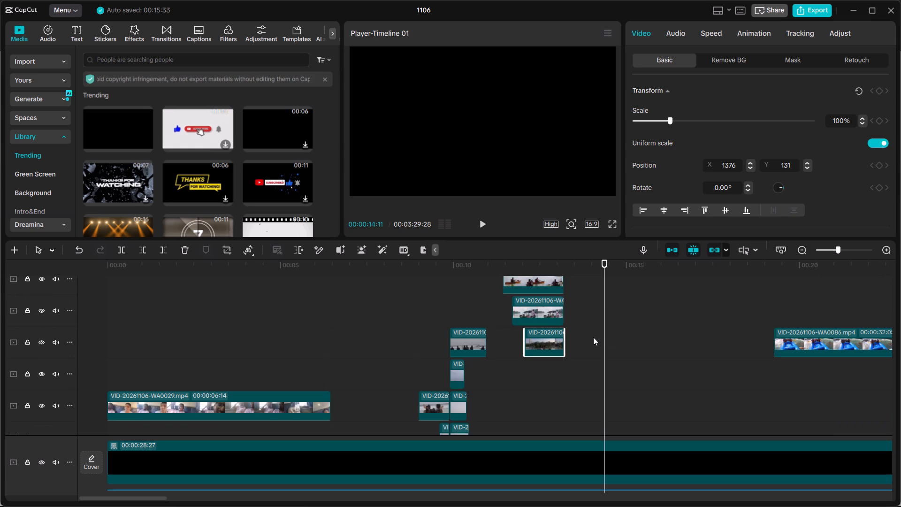
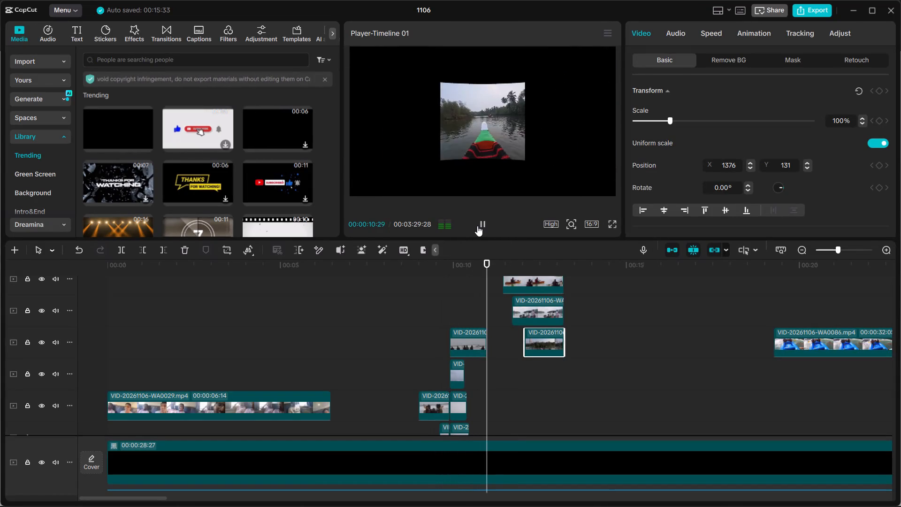
# Play the boat panels from their first appearance past their end to check the staggered timing.
pyautogui.click(477, 226)
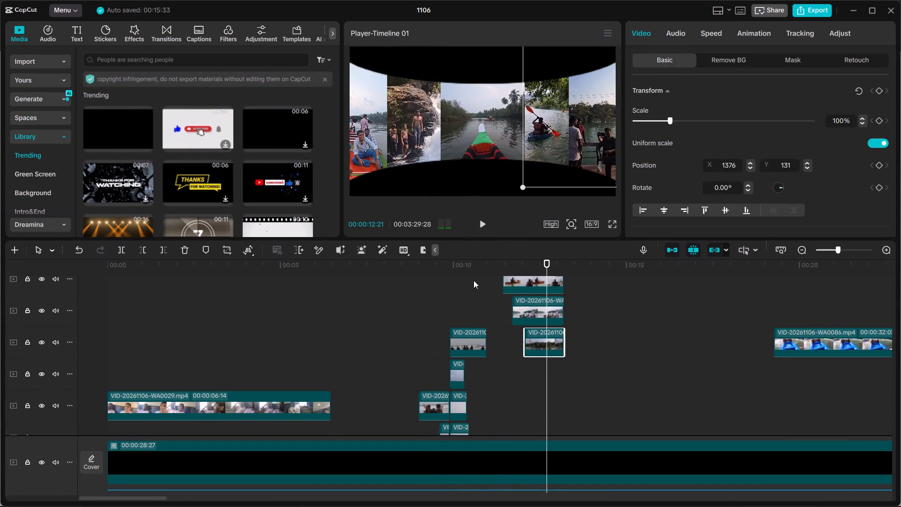
pyautogui.scroll(6, 469, 311)
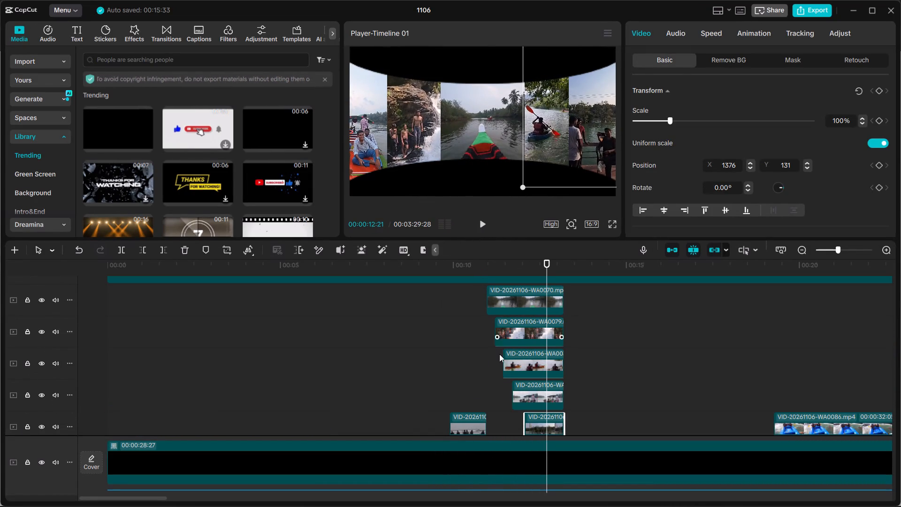
pyautogui.keyDown('ctrl'); pyautogui.scroll(8, 505, 361); pyautogui.keyUp('ctrl')
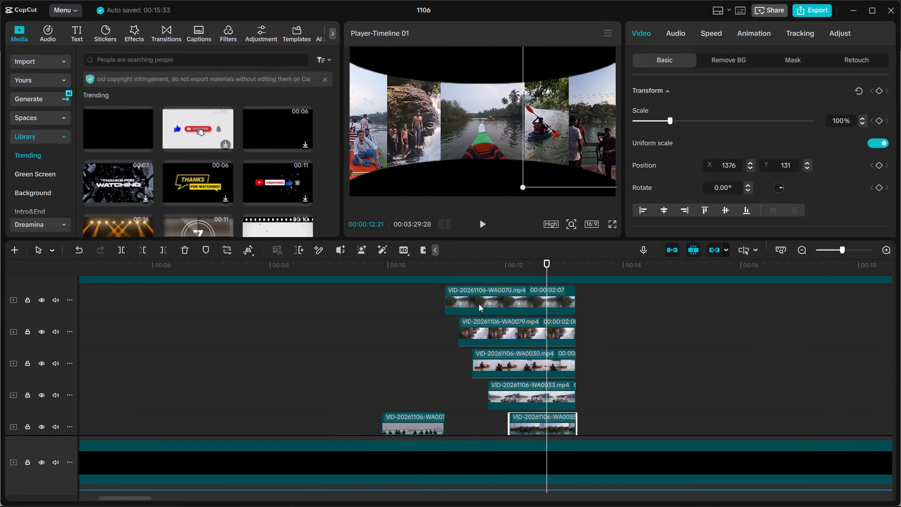
pyautogui.click(446, 262)
pyautogui.click(484, 225)
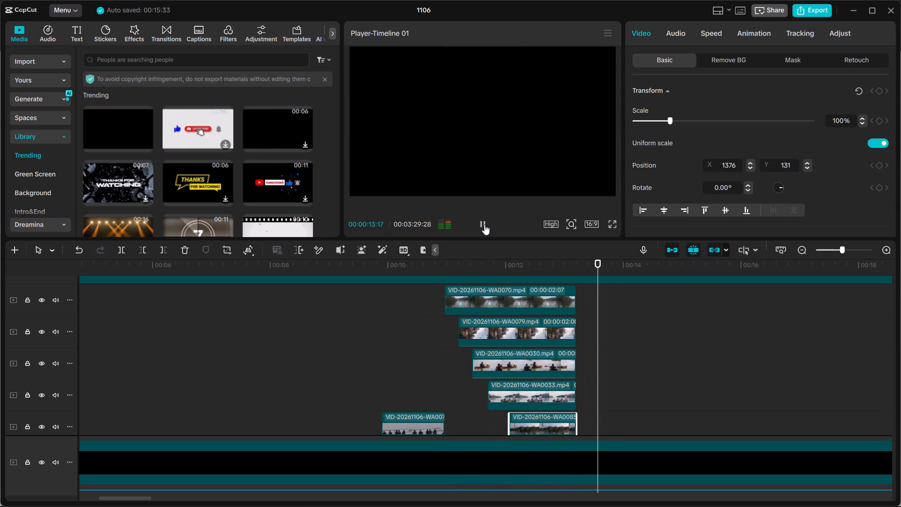
pyautogui.click(484, 224)
# Move rafting clip WA0086 earlier so it starts right at the boat clips' end, sharing one track with WA0030.
pyautogui.keyDown('ctrl'); pyautogui.scroll(-9, 609, 350); pyautogui.keyUp('ctrl')
pyautogui.scroll(-5, 609, 292)
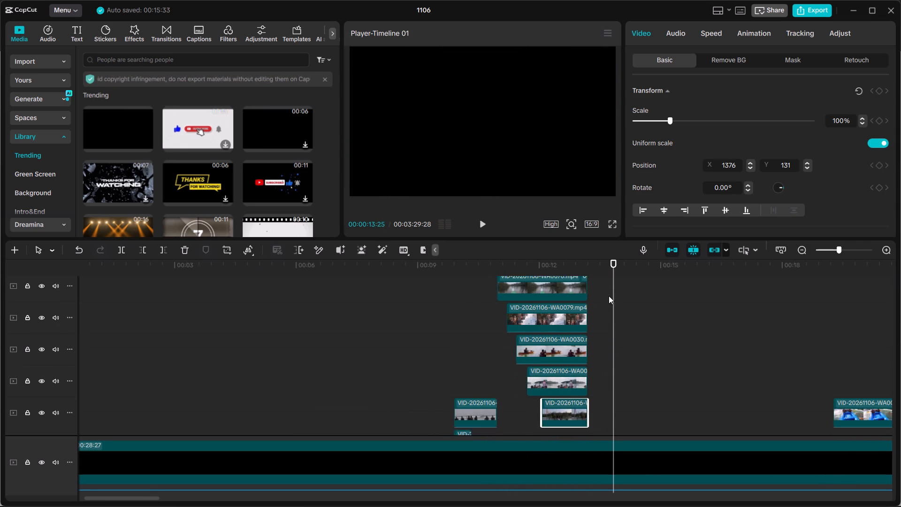
pyautogui.moveTo(866, 367); pyautogui.dragTo(638, 348)
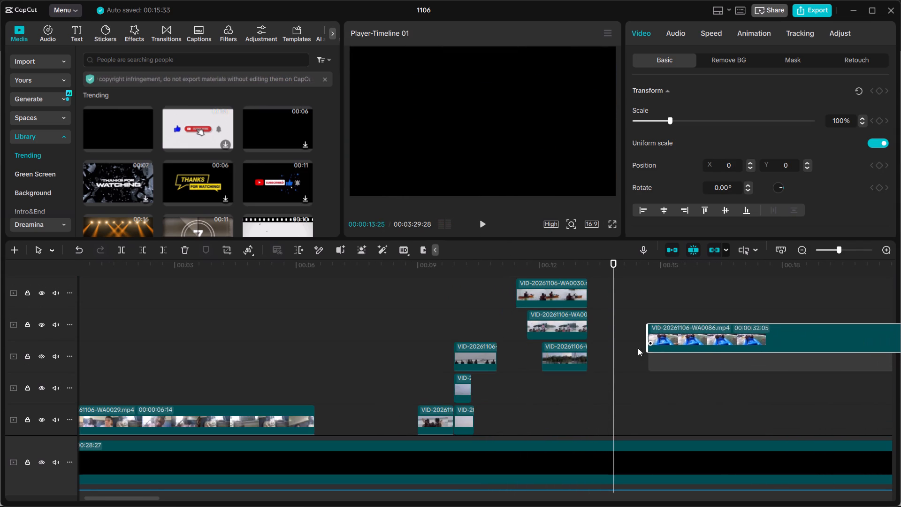
pyautogui.moveTo(638, 348); pyautogui.dragTo(612, 336)
pyautogui.moveTo(604, 330); pyautogui.dragTo(614, 330)
pyautogui.moveTo(552, 288); pyautogui.dragTo(554, 317)
# Reposition rafting clip WA0086 lower in the frame, to X 0 and Y -554.
pyautogui.moveTo(589, 262); pyautogui.dragTo(593, 264)
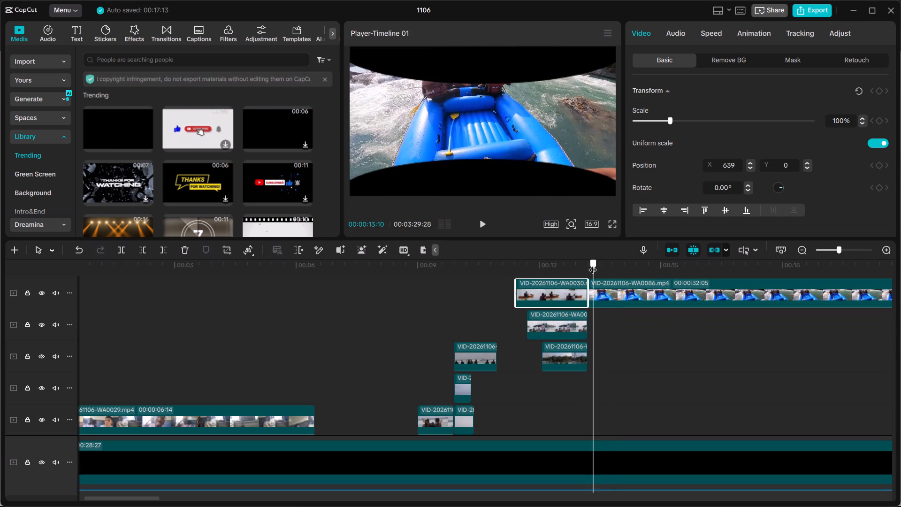
pyautogui.moveTo(593, 264); pyautogui.dragTo(601, 266)
pyautogui.click(622, 296)
pyautogui.moveTo(519, 128); pyautogui.dragTo(519, 166)
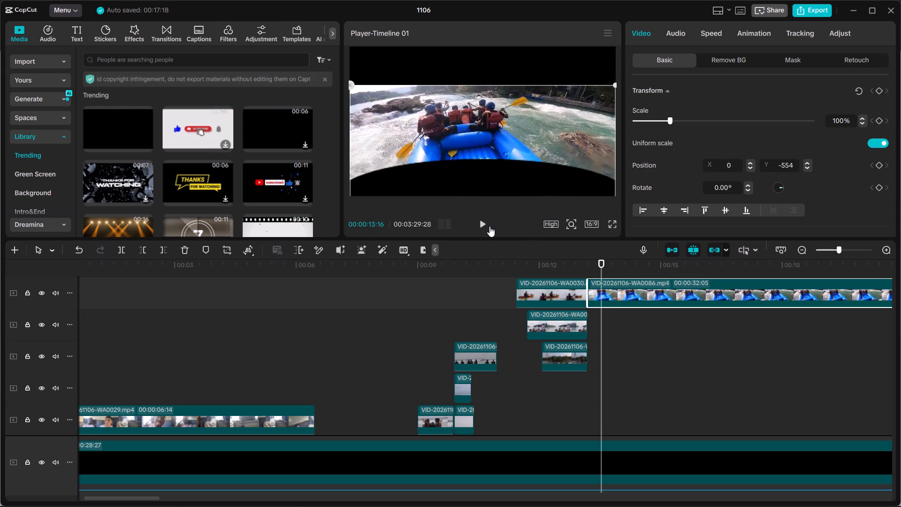
# Play rafting clip WA0086 to find its cut point and trim its end to 00:00:16:04.
pyautogui.click(482, 223)
pyautogui.click(482, 222)
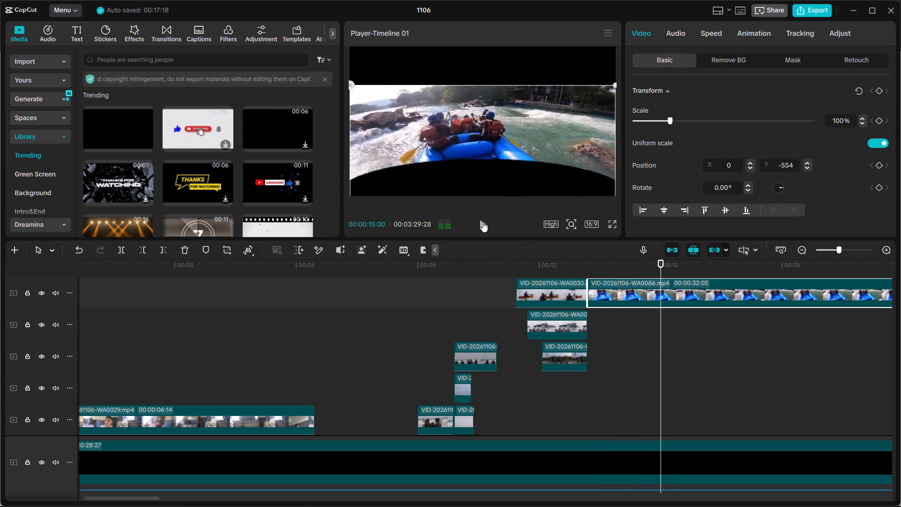
pyautogui.click(482, 222)
pyautogui.click(482, 222)
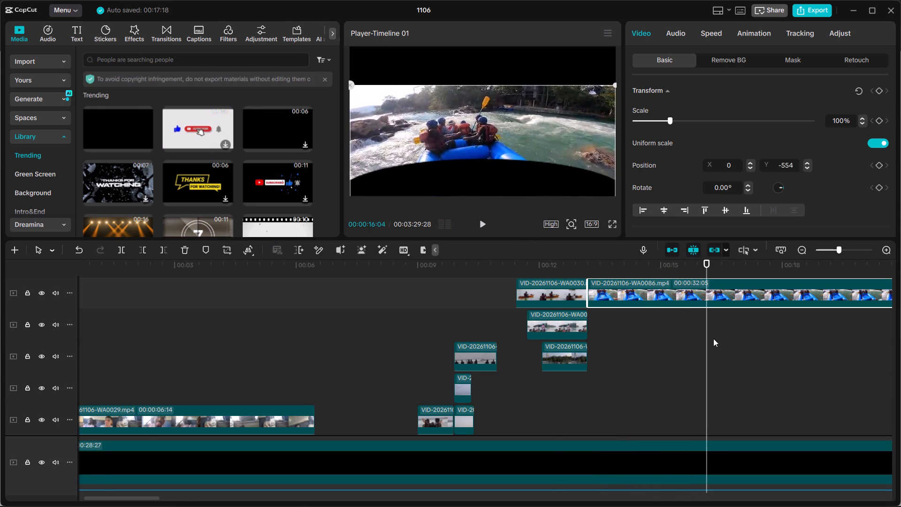
pyautogui.keyDown('ctrl'); pyautogui.scroll(-12, 713, 338); pyautogui.keyUp('ctrl')
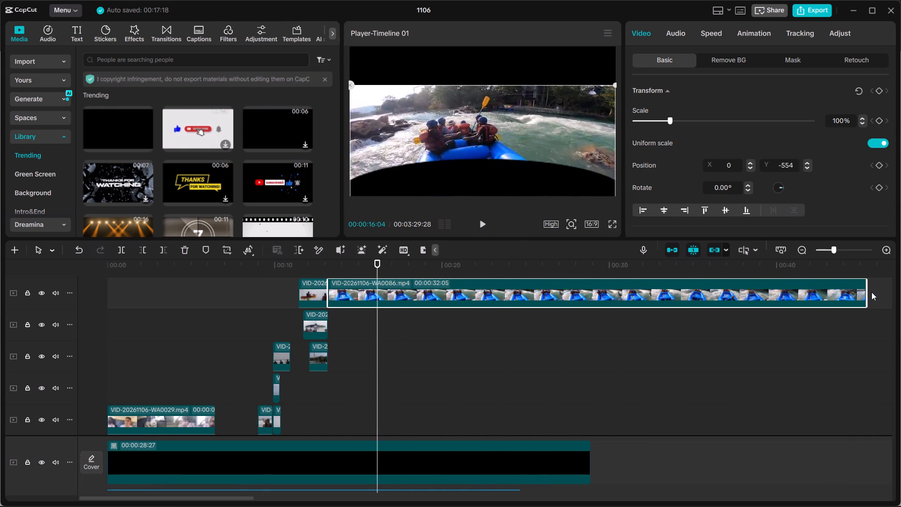
pyautogui.moveTo(869, 290); pyautogui.dragTo(499, 290)
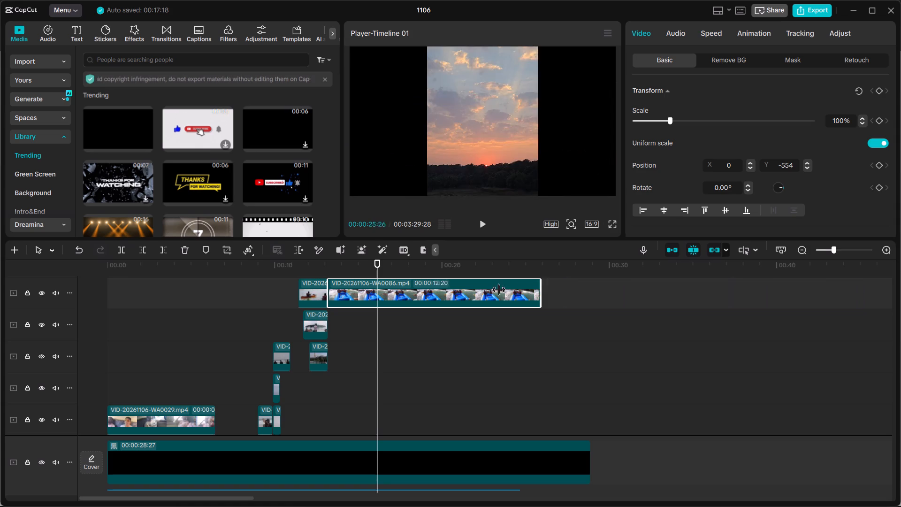
pyautogui.moveTo(499, 290); pyautogui.dragTo(377, 284)
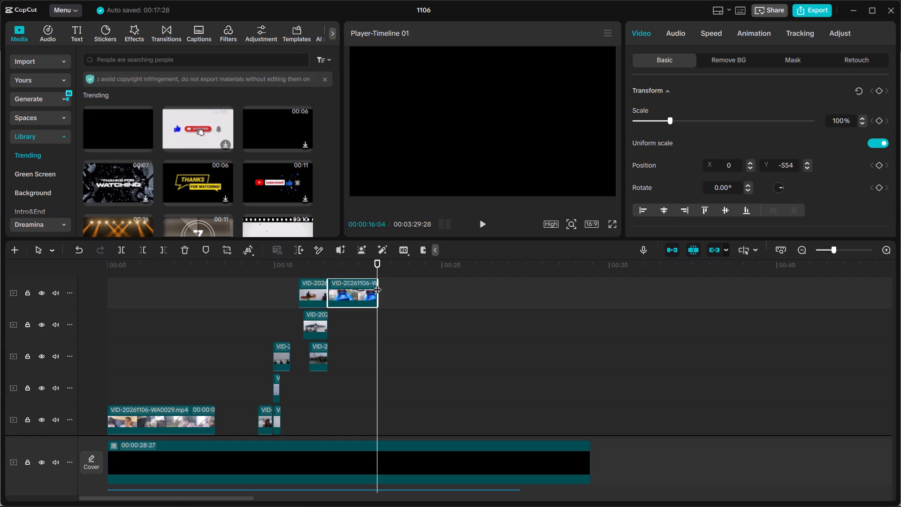
# Play from 00:00:12:16 to check the change from the boat panels to the rafting clip.
pyautogui.click(317, 265)
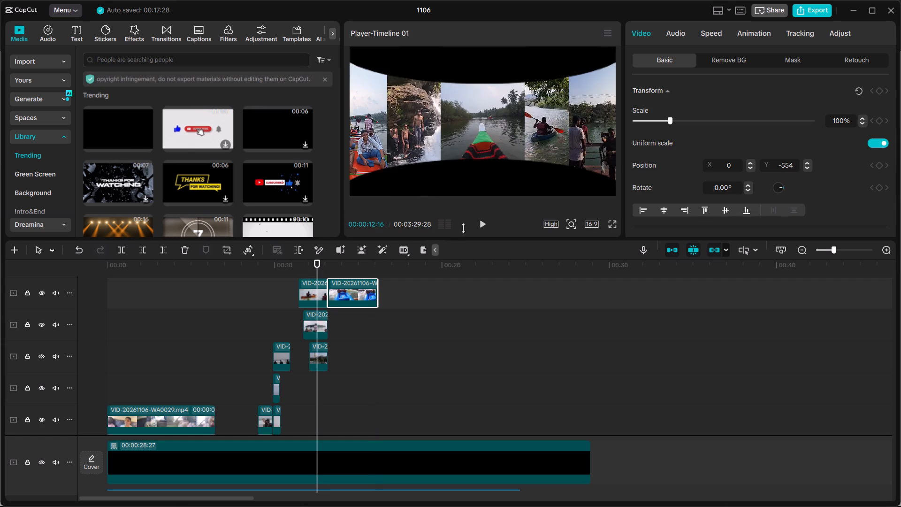
pyautogui.click(480, 225)
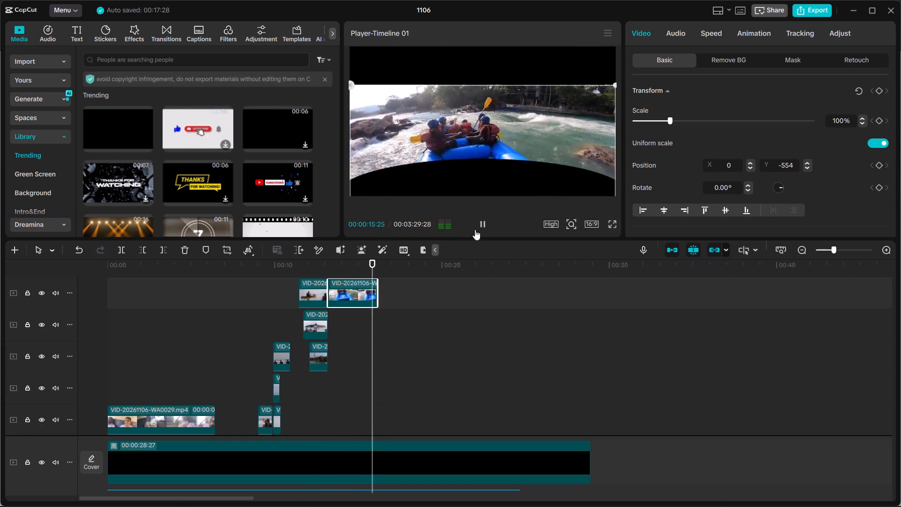
pyautogui.click(476, 227)
# Play the montage in full screen from the beginning past the end of the rafting clip.
pyautogui.moveTo(365, 265); pyautogui.dragTo(0, 310)
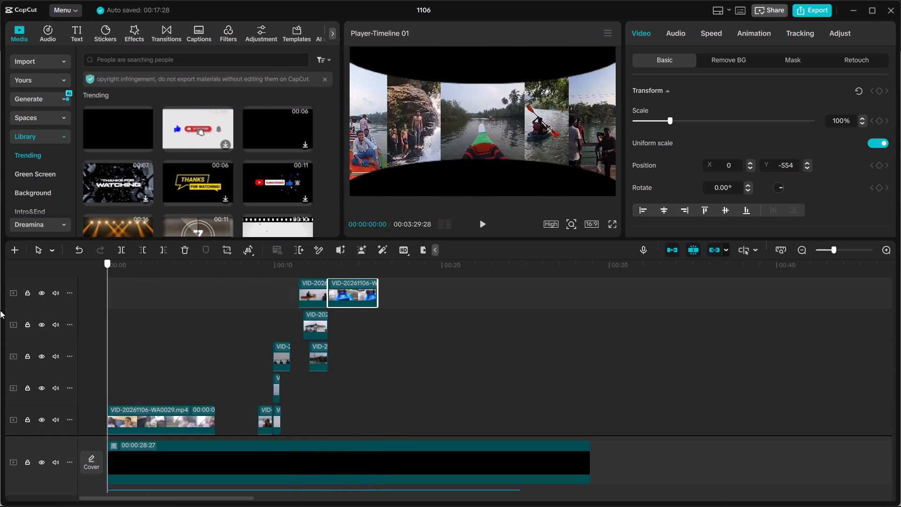
pyautogui.moveTo(0, 310); pyautogui.dragTo(0, 325)
pyautogui.click(608, 222)
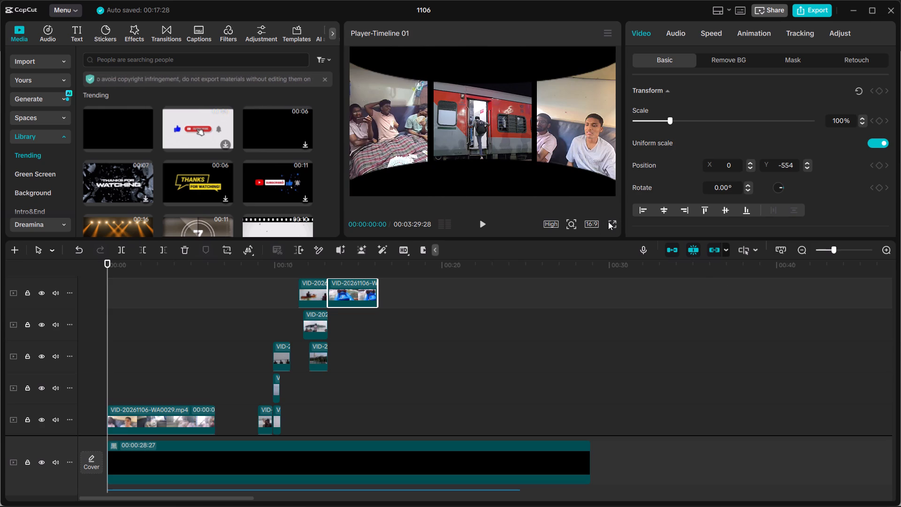
pyautogui.click(609, 223)
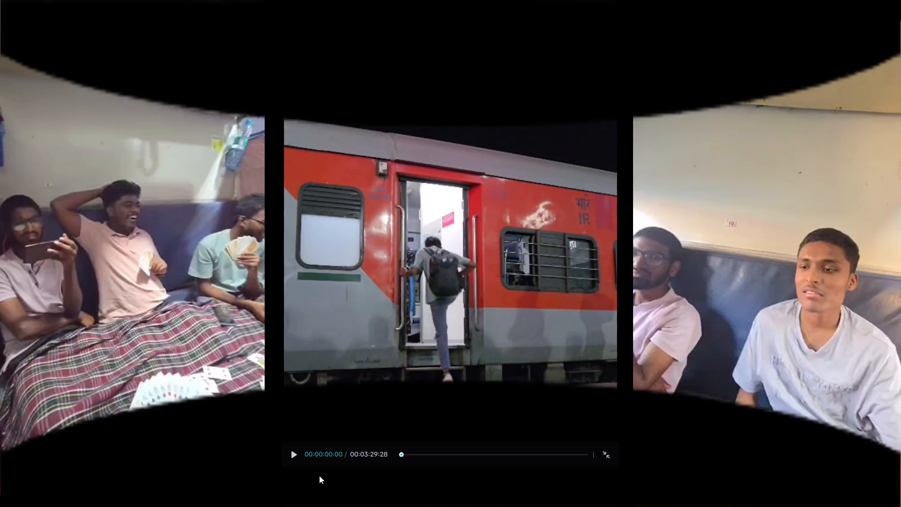
pyautogui.click(293, 453)
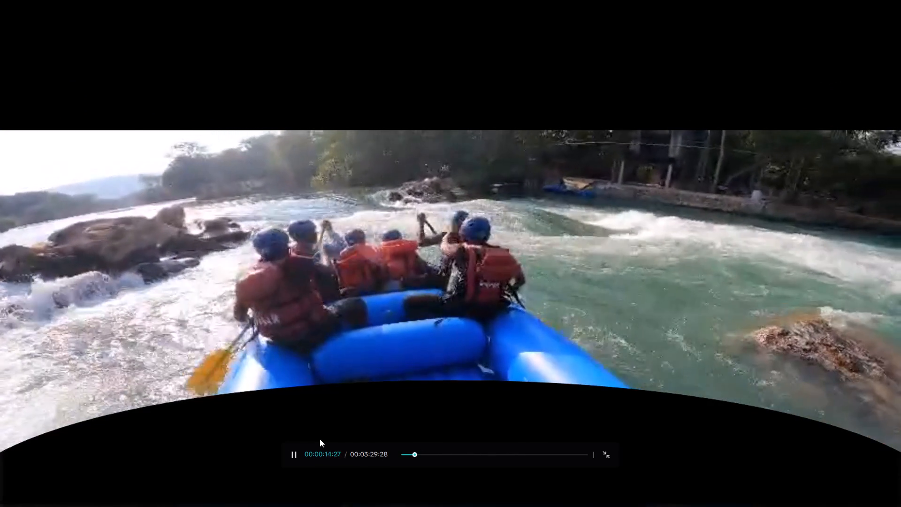
pyautogui.press('Escape')
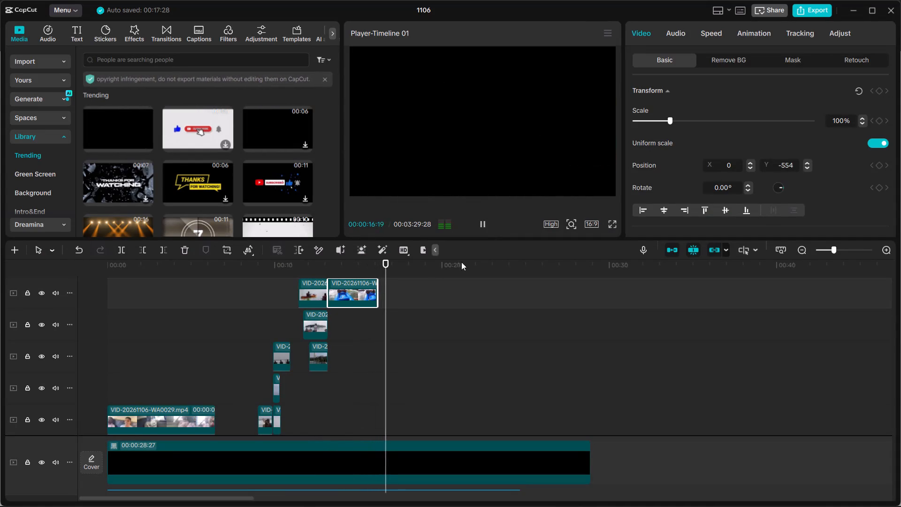
pyautogui.click(484, 227)
# Enhance the visuals of rafting clip WA0086 with Stabilize at the Recommended level and Enhance quality at HD.
pyautogui.click(377, 264)
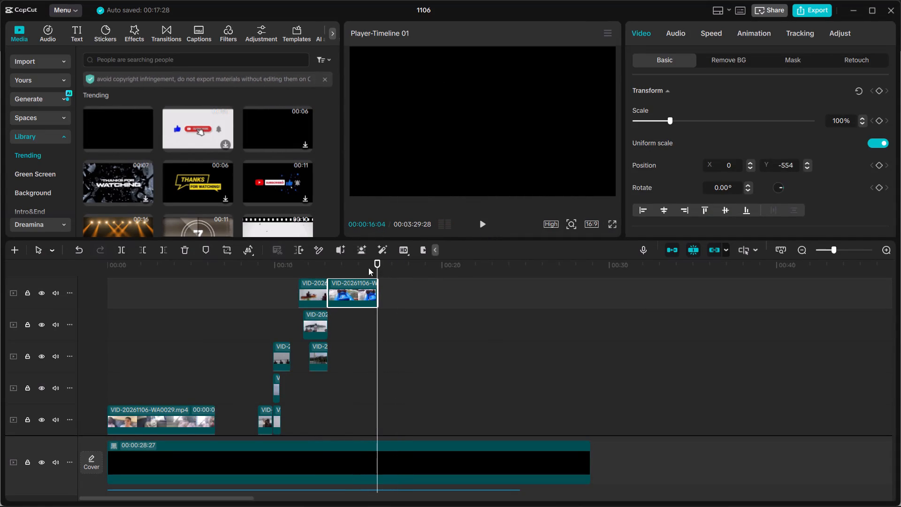
pyautogui.click(405, 250)
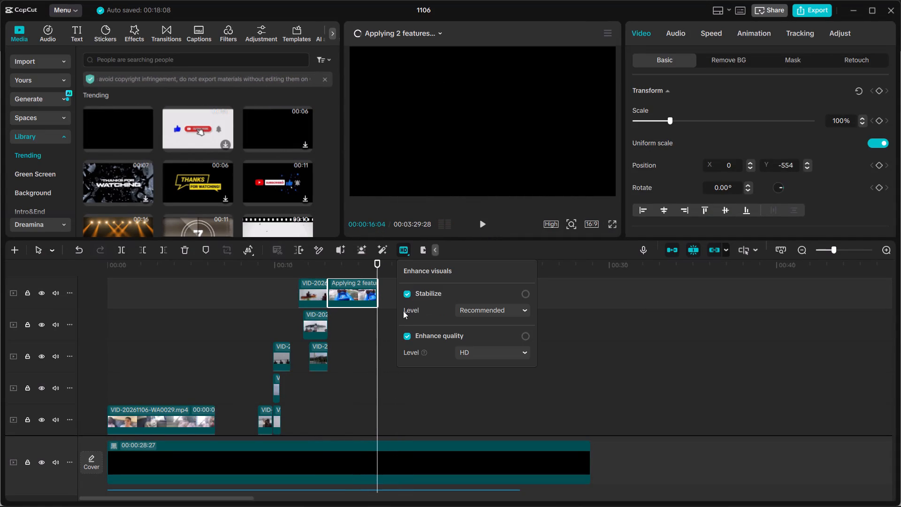
# Inspect the enhanced rafting clip in full screen at 00:00:14:20.
pyautogui.click(353, 267)
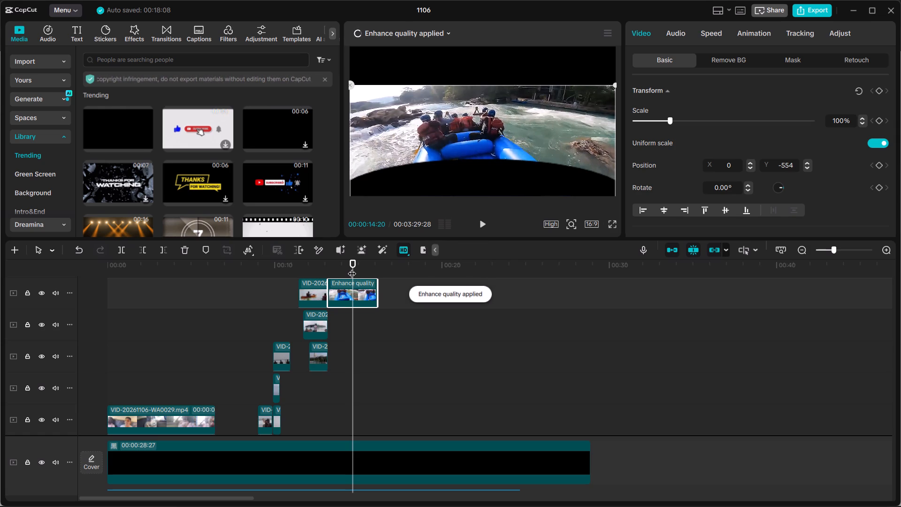
pyautogui.click(609, 221)
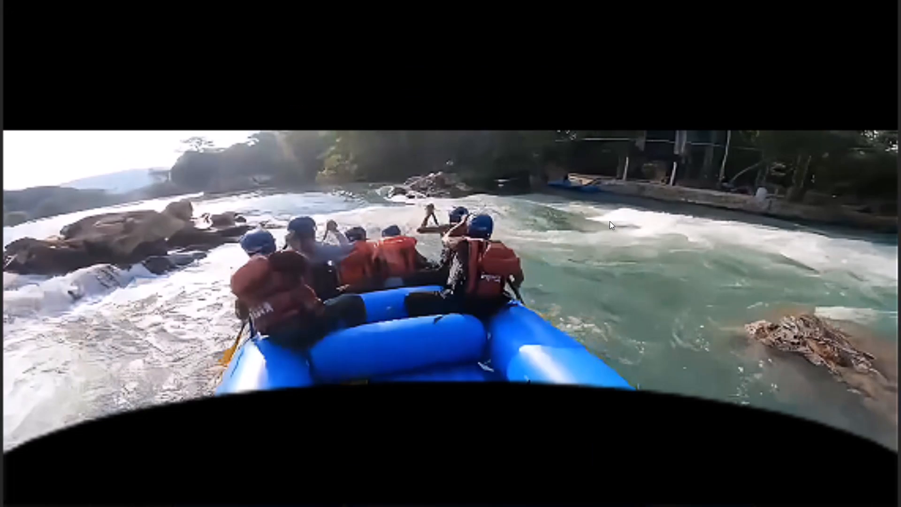
pyautogui.click(606, 458)
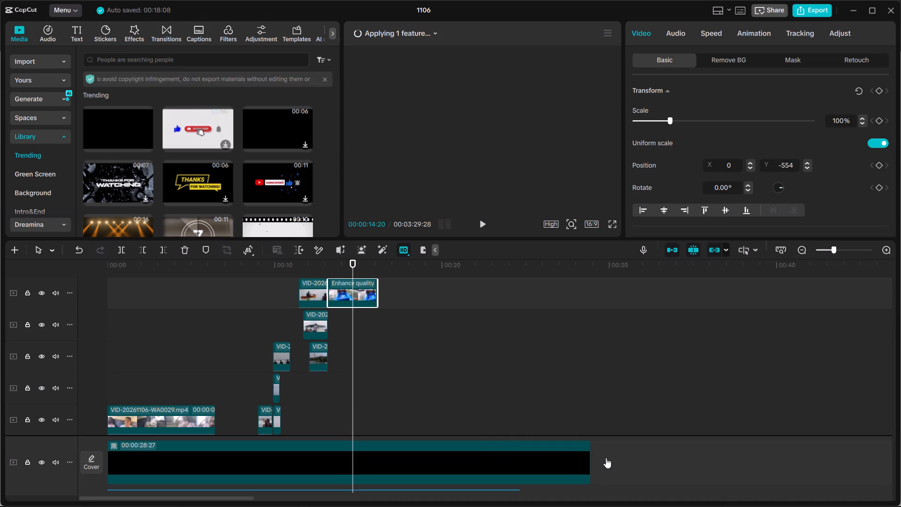
# Play the montage from the beginning through the train panels to check their layout.
pyautogui.moveTo(335, 265); pyautogui.dragTo(333, 264)
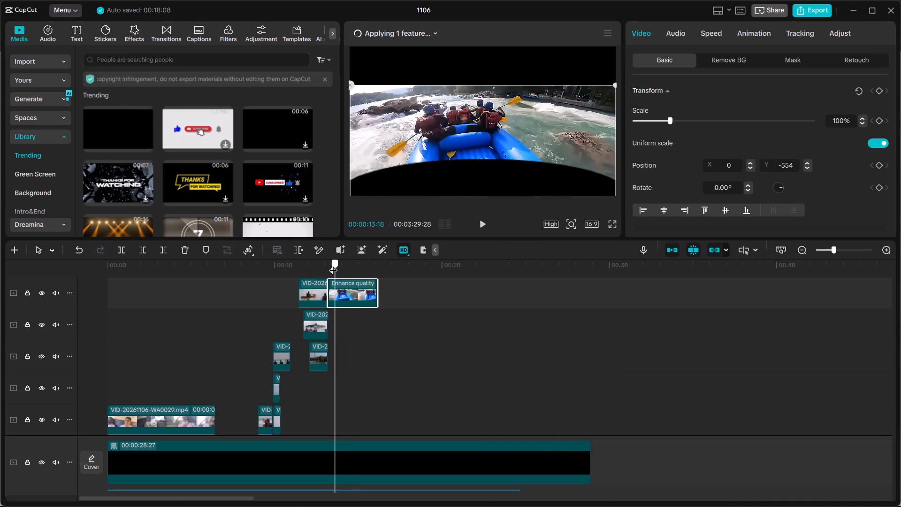
pyautogui.moveTo(333, 264); pyautogui.dragTo(0, 350)
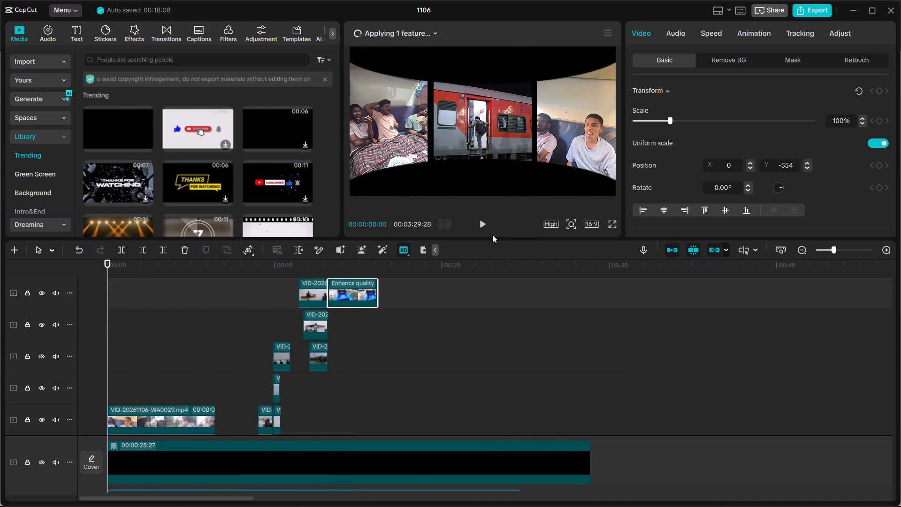
pyautogui.click(482, 222)
pyautogui.keyDown('ctrl'); pyautogui.scroll(-6, 437, 353); pyautogui.keyUp('ctrl')
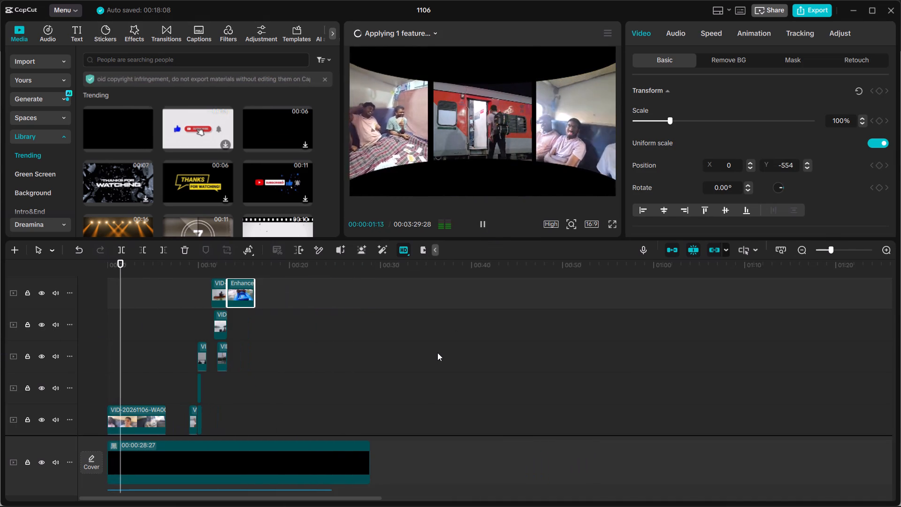
pyautogui.scroll(3, 437, 353)
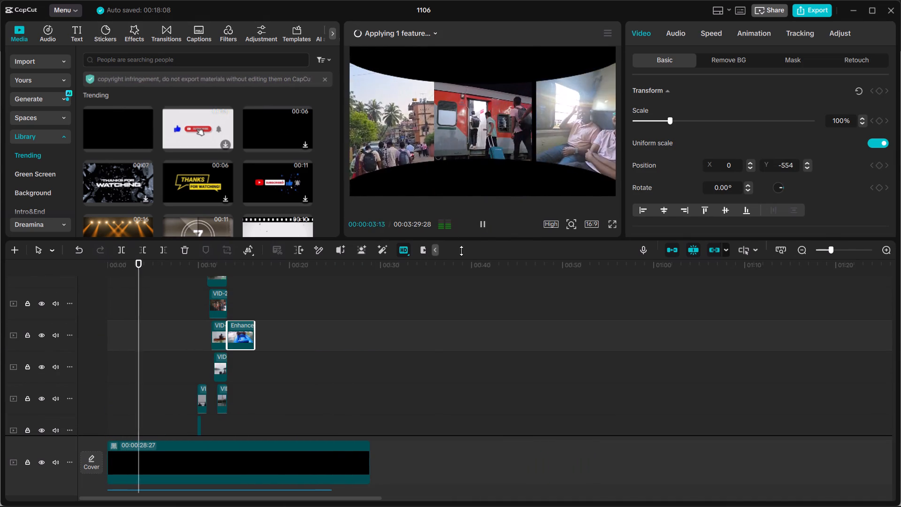
pyautogui.click(481, 232)
# Reposition street clip WA0051 within its curved panel beside the train clip, at about X -1386, Y 55.
pyautogui.scroll(-9, 340, 346)
pyautogui.moveTo(160, 269); pyautogui.dragTo(153, 269)
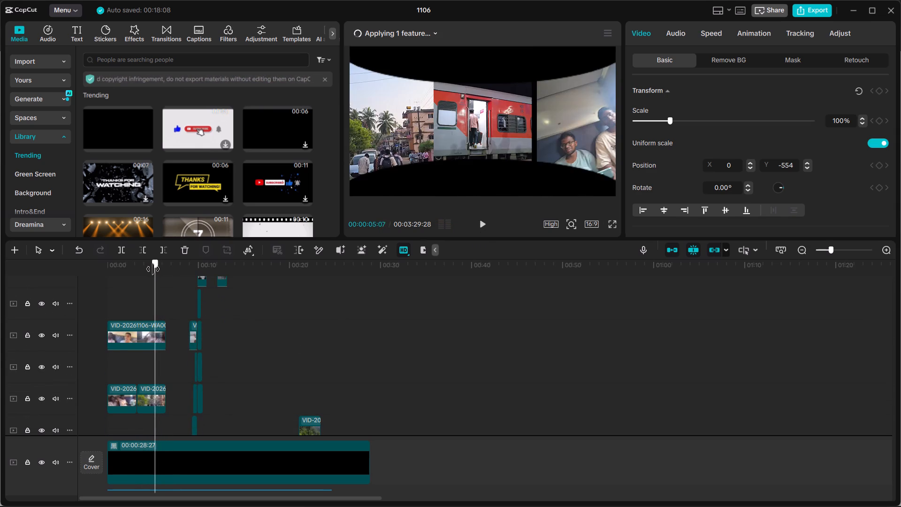
pyautogui.moveTo(153, 269); pyautogui.dragTo(149, 269)
pyautogui.scroll(12, 169, 331)
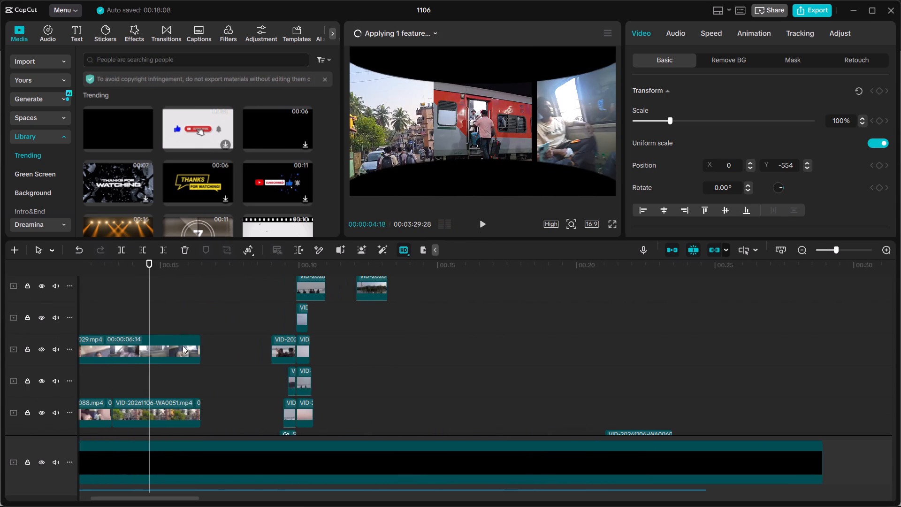
pyautogui.click(172, 411)
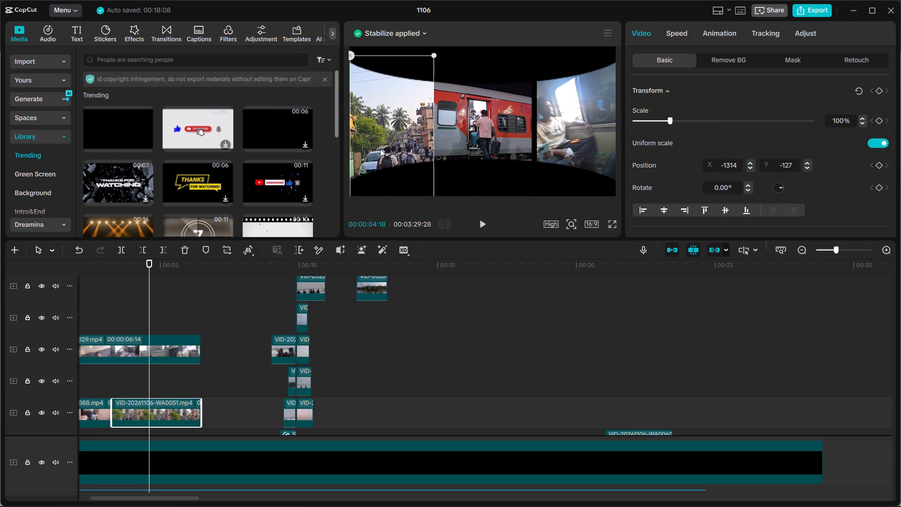
pyautogui.moveTo(387, 147); pyautogui.dragTo(372, 144)
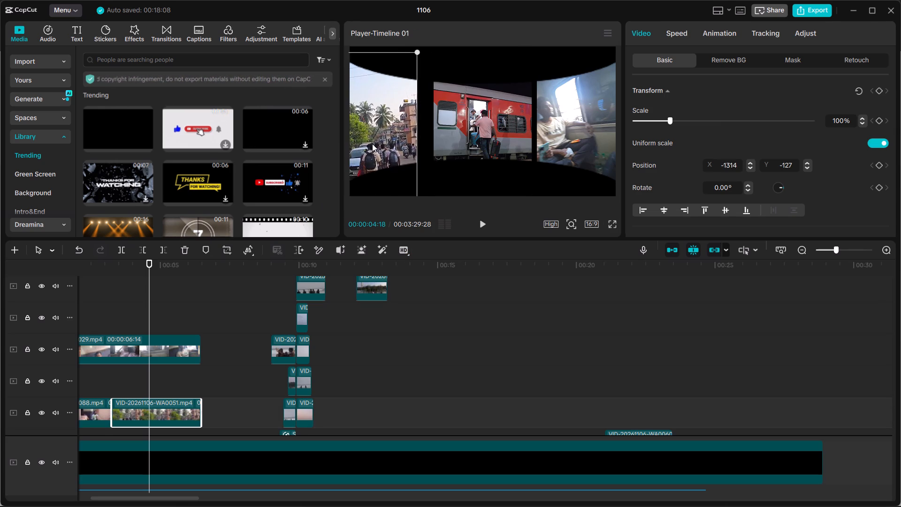
pyautogui.moveTo(372, 144); pyautogui.dragTo(380, 143)
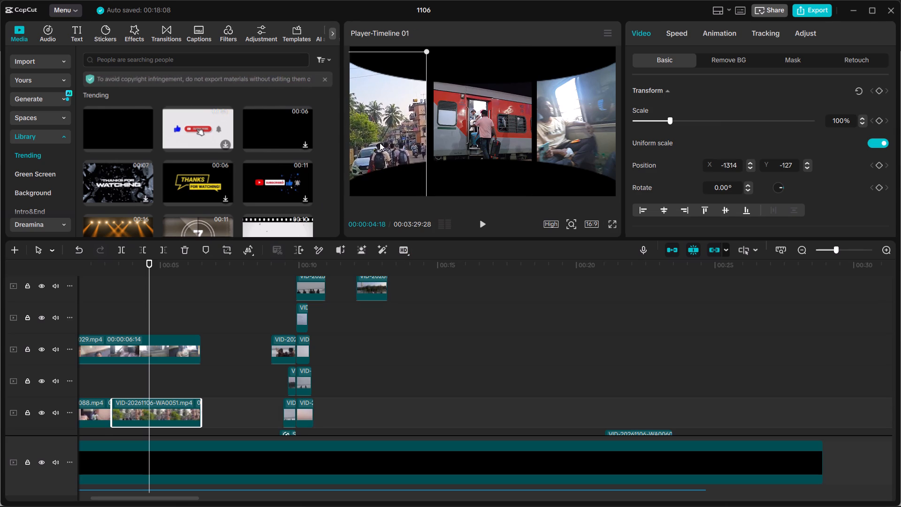
pyautogui.moveTo(380, 143); pyautogui.dragTo(380, 134)
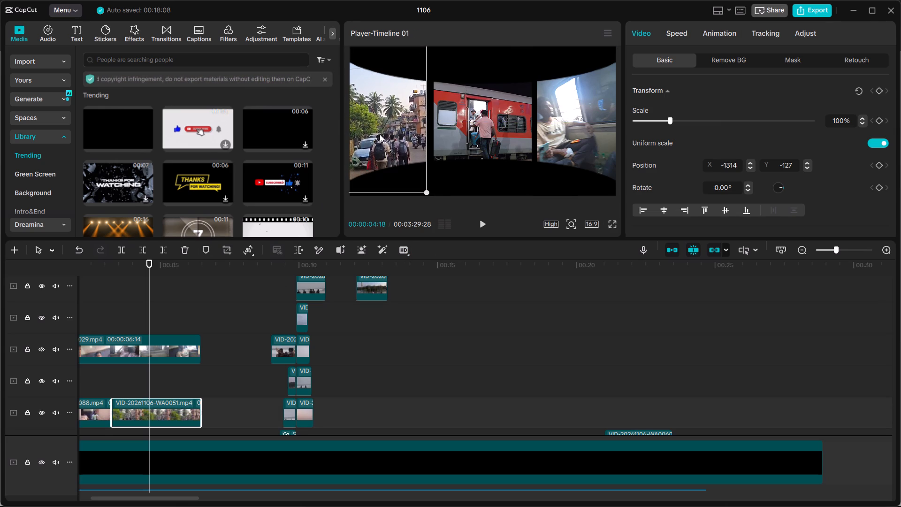
pyautogui.moveTo(380, 134); pyautogui.dragTo(381, 134)
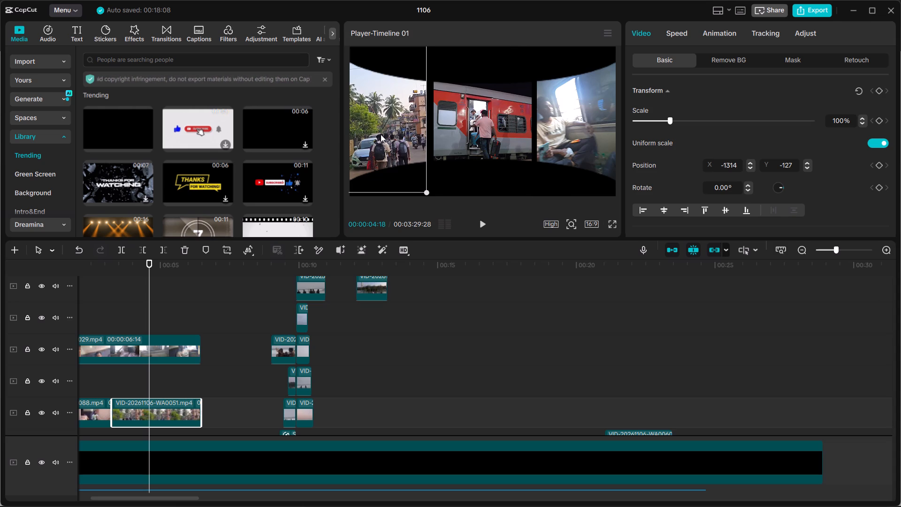
pyautogui.moveTo(381, 134); pyautogui.dragTo(382, 134)
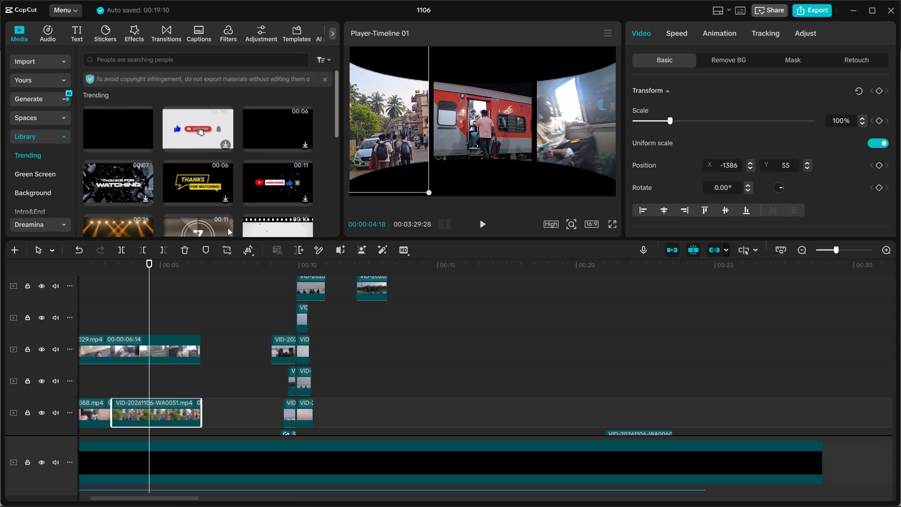
# Scrub the montage from its start past the rafting clip, and play the rafting clip from its beginning.
pyautogui.moveTo(153, 279); pyautogui.dragTo(119, 279)
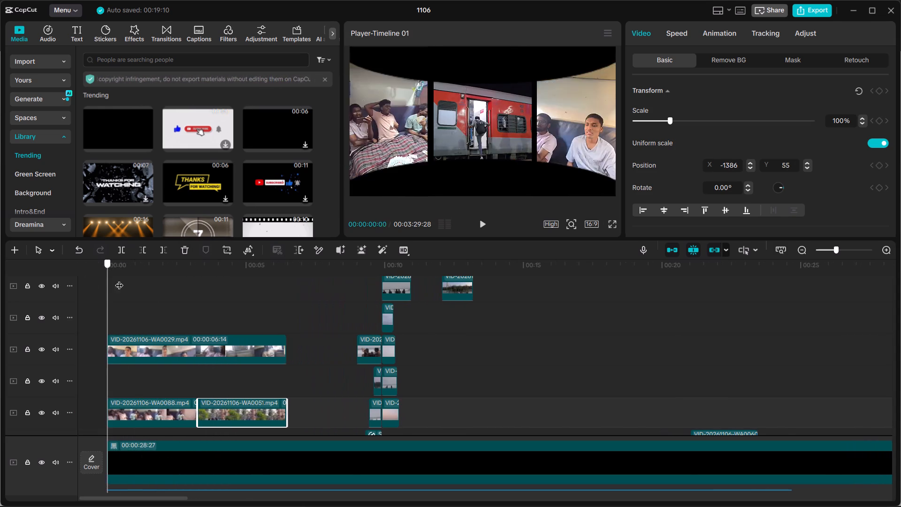
pyautogui.moveTo(119, 279); pyautogui.dragTo(428, 294)
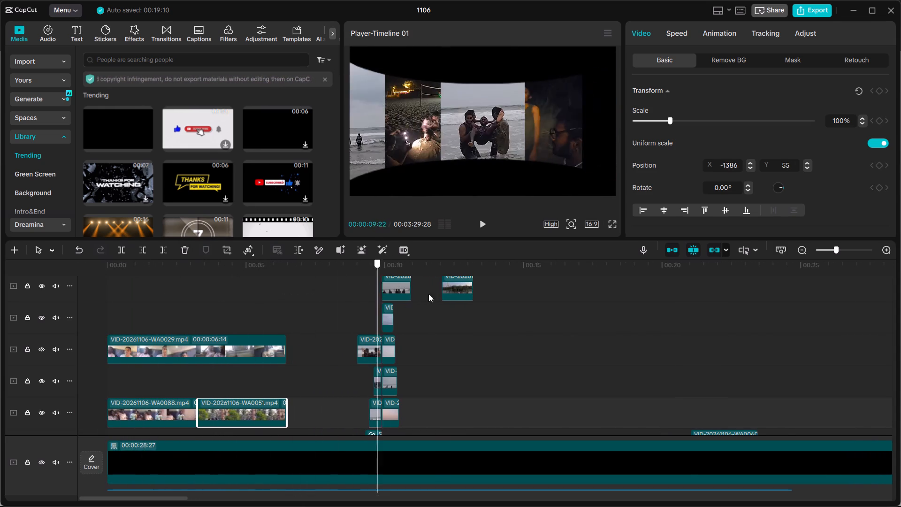
pyautogui.moveTo(428, 294); pyautogui.dragTo(583, 309)
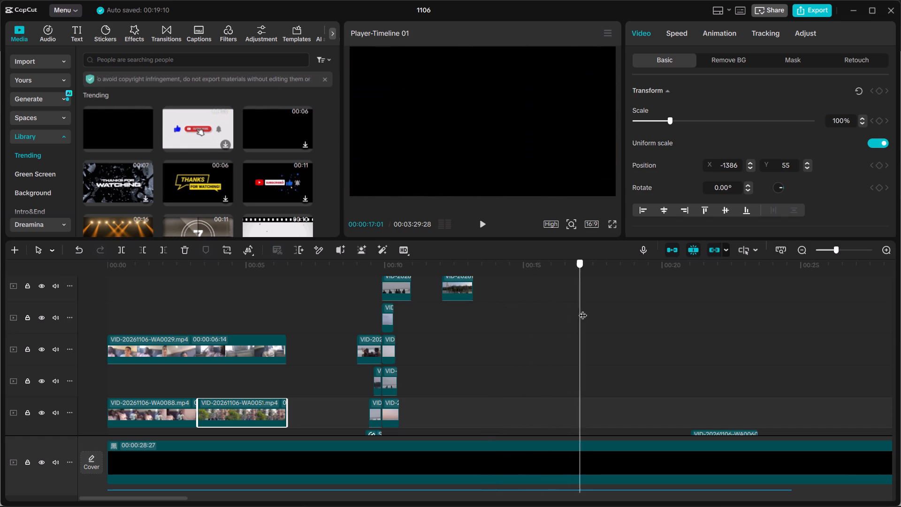
pyautogui.moveTo(583, 309); pyautogui.dragTo(588, 310)
pyautogui.scroll(8, 524, 326)
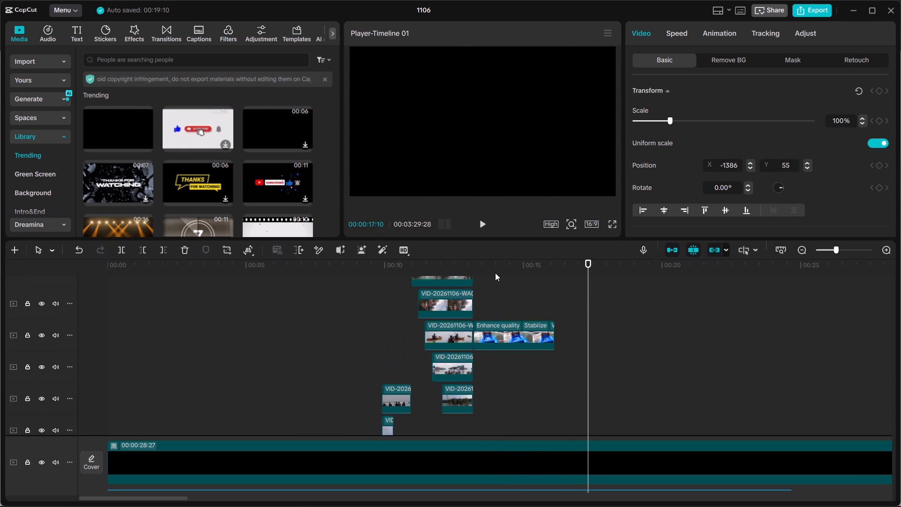
pyautogui.moveTo(488, 262); pyautogui.dragTo(477, 261)
pyautogui.click(480, 223)
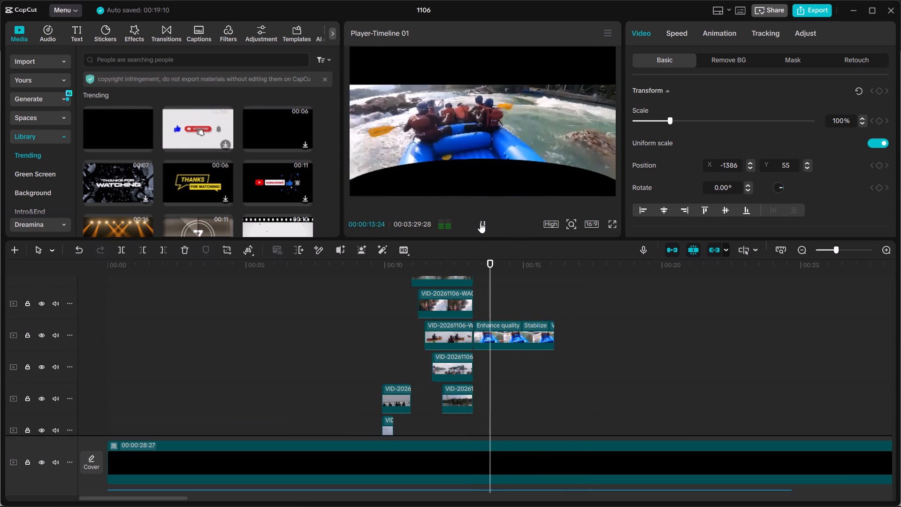
pyautogui.click(480, 223)
# Locate forest clip WA0060 after the rafting shot and preview its frames back to its start.
pyautogui.keyDown('ctrl'); pyautogui.scroll(-2, 527, 381); pyautogui.keyUp('ctrl')
pyautogui.keyDown('ctrl'); pyautogui.scroll(1, 527, 381); pyautogui.keyUp('ctrl')
pyautogui.keyDown('ctrl'); pyautogui.scroll(-7, 527, 381); pyautogui.keyUp('ctrl')
pyautogui.scroll(-6, 510, 384)
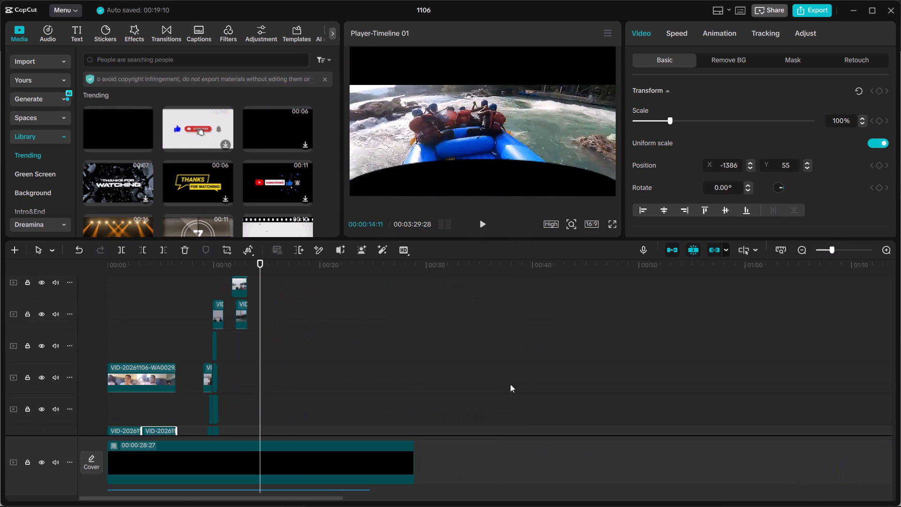
pyautogui.scroll(-8, 510, 384)
pyautogui.scroll(-15, 510, 384)
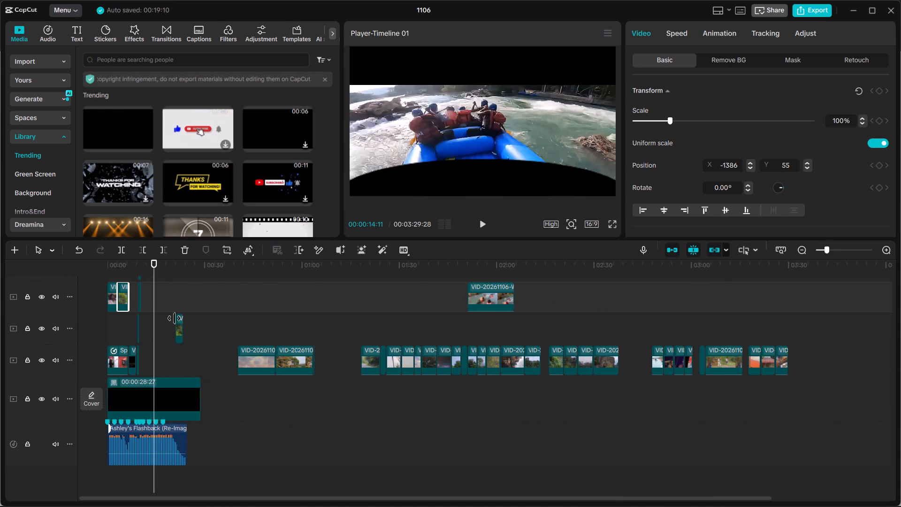
pyautogui.click(176, 323)
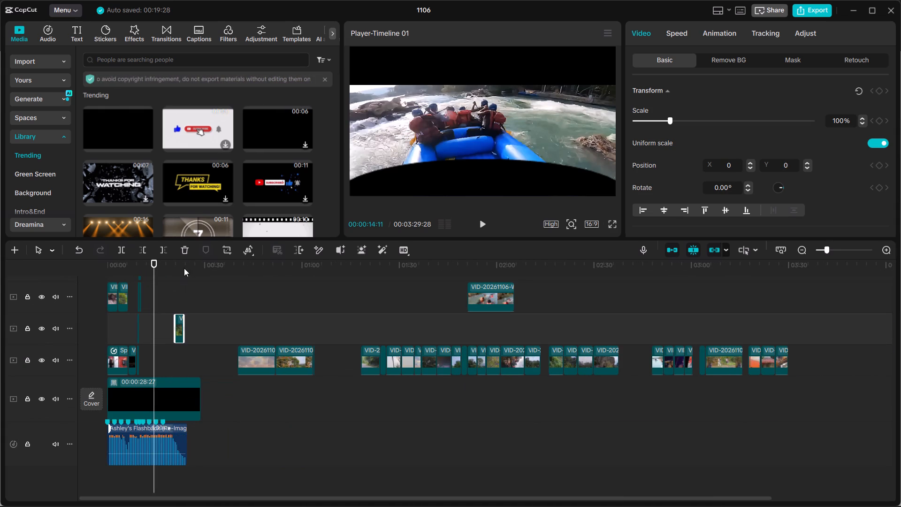
pyautogui.moveTo(185, 265); pyautogui.dragTo(180, 266)
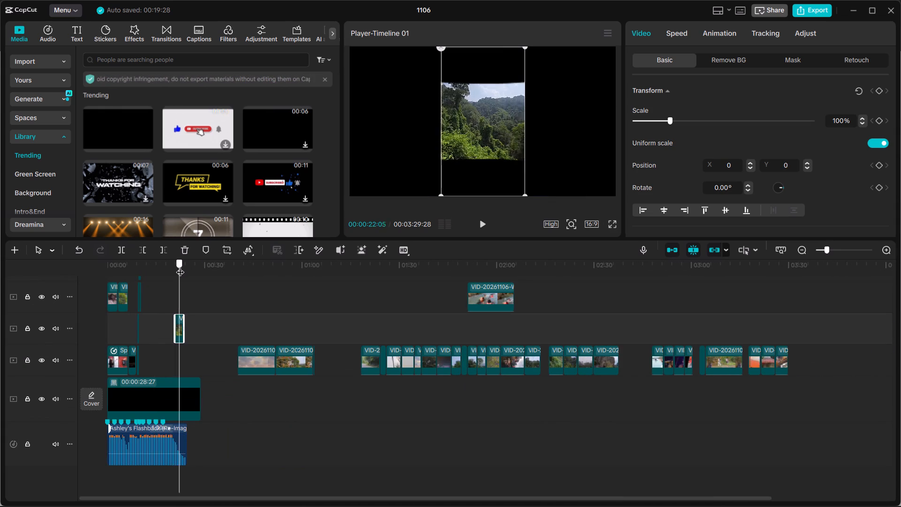
pyautogui.moveTo(180, 266); pyautogui.dragTo(177, 267)
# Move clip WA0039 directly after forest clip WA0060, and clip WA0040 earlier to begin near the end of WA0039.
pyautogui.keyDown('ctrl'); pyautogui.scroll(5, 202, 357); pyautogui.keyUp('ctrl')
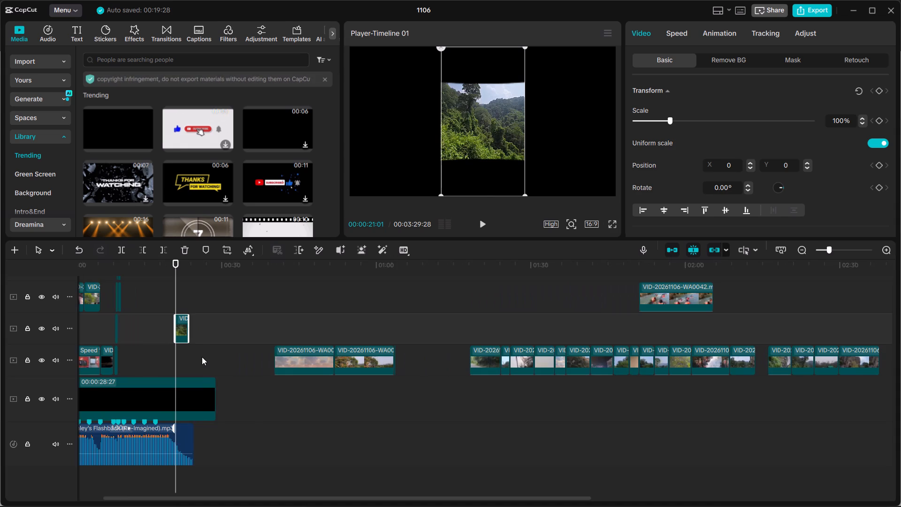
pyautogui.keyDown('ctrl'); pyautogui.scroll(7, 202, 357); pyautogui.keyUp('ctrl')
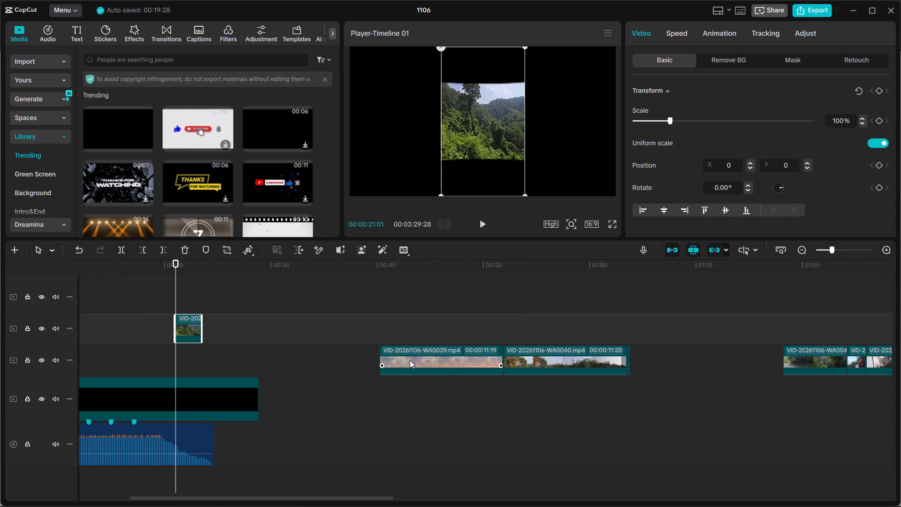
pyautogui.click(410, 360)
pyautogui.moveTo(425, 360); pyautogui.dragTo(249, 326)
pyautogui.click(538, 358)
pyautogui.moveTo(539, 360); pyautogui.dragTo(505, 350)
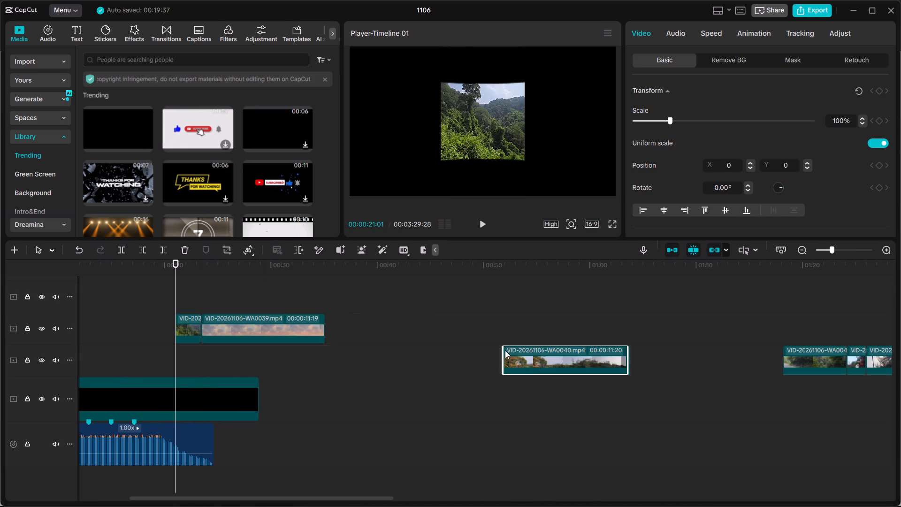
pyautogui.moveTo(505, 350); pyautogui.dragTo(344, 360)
# Move forest clip WA0060 earlier to start at about 14 seconds, overlapping the rafting clip on a lower track.
pyautogui.keyDown('ctrl'); pyautogui.scroll(-5, 254, 341); pyautogui.keyUp('ctrl')
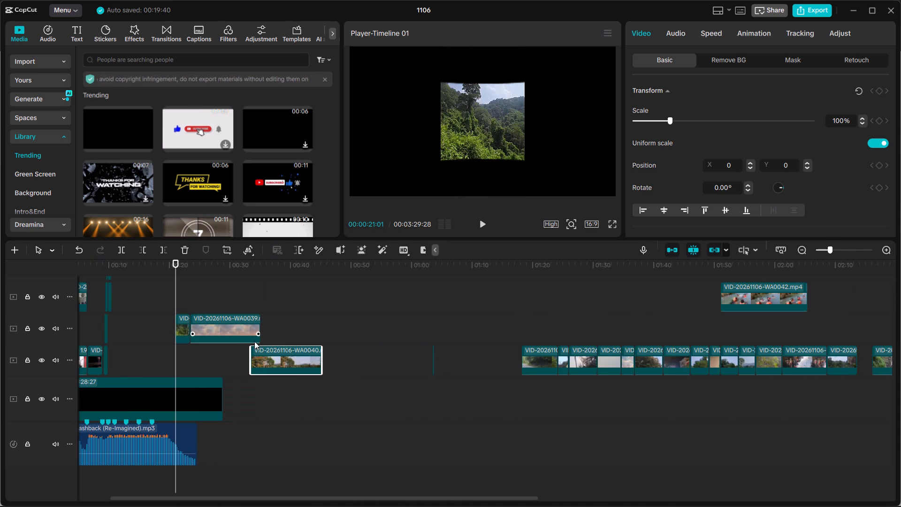
pyautogui.moveTo(155, 267); pyautogui.dragTo(112, 272)
pyautogui.scroll(3, 180, 328)
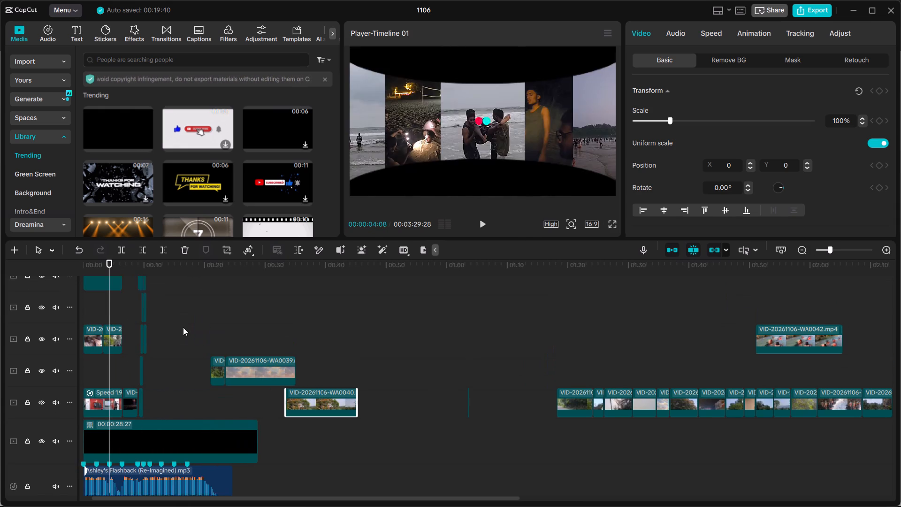
pyautogui.scroll(2, 183, 327)
pyautogui.keyDown('ctrl'); pyautogui.scroll(-1, 183, 327); pyautogui.keyUp('ctrl')
pyautogui.keyDown('ctrl'); pyautogui.scroll(3, 194, 335); pyautogui.keyUp('ctrl')
pyautogui.scroll(3, 213, 319)
pyautogui.click(203, 266)
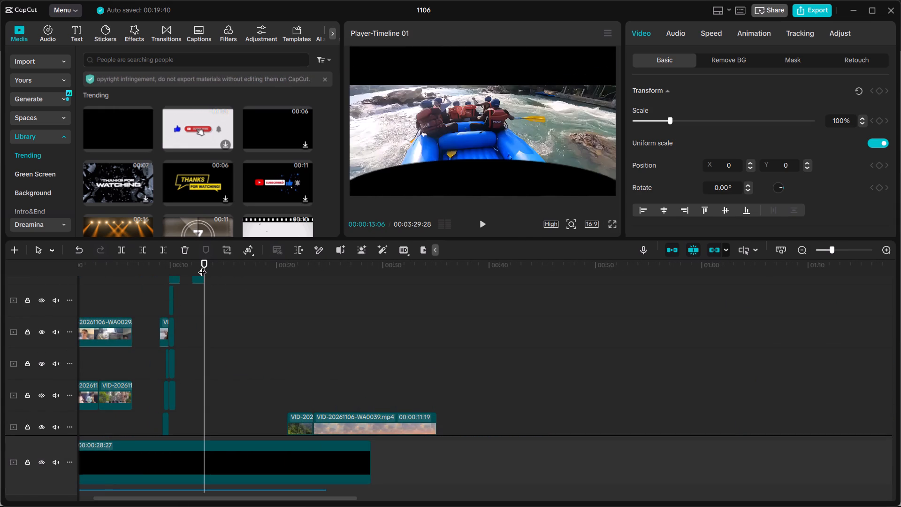
pyautogui.moveTo(202, 266); pyautogui.dragTo(191, 267)
pyautogui.scroll(6, 193, 282)
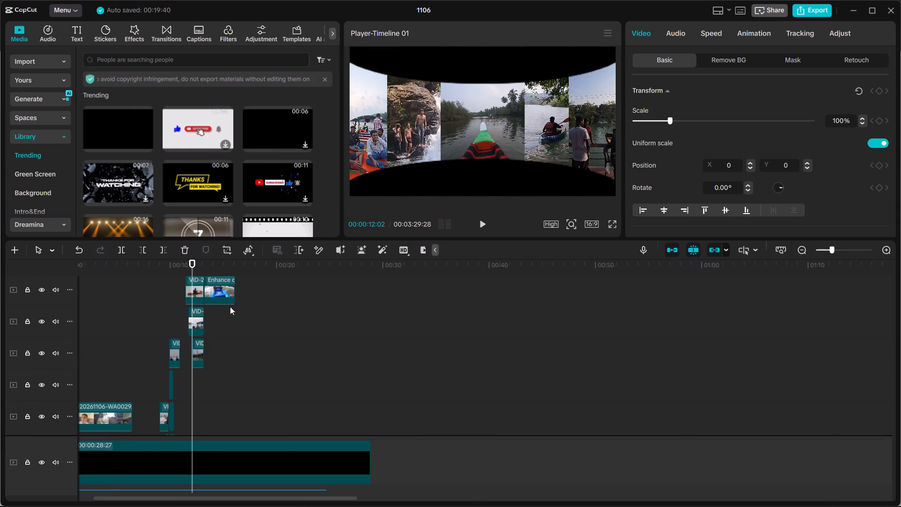
pyautogui.keyDown('ctrl'); pyautogui.scroll(10, 235, 310); pyautogui.keyUp('ctrl')
pyautogui.scroll(-4, 258, 310)
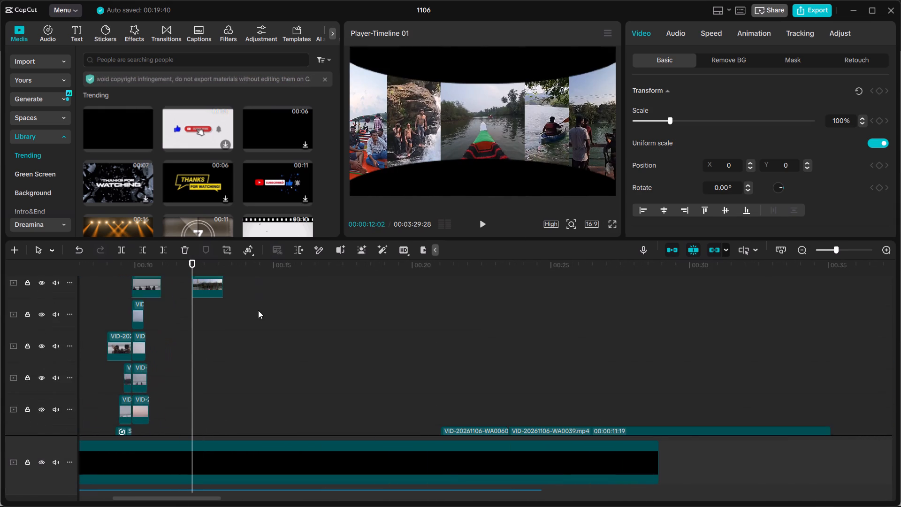
pyautogui.scroll(-4, 258, 310)
pyautogui.moveTo(467, 398); pyautogui.dragTo(288, 270)
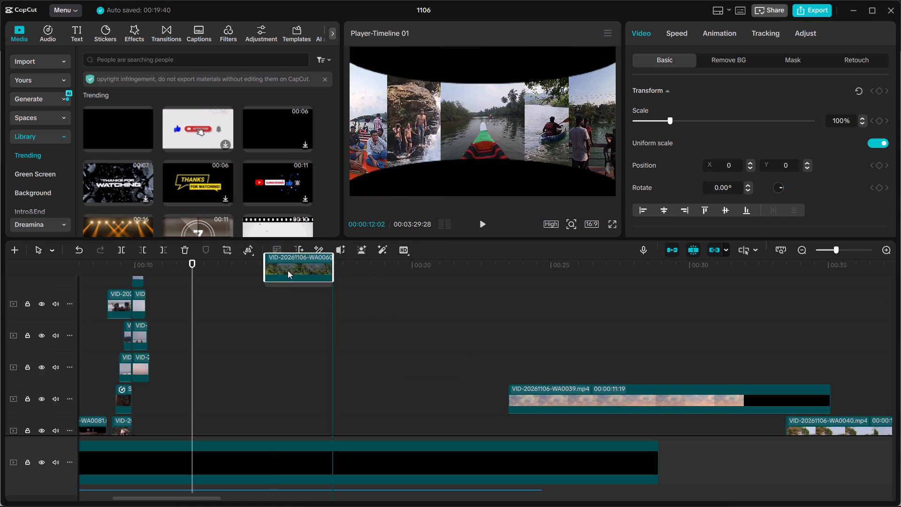
pyautogui.moveTo(288, 270); pyautogui.dragTo(273, 287)
# Move the enhanced rafting clip down two tracks, directly after the boat clip that starts at about 00:00:12.
pyautogui.scroll(6, 275, 305)
pyautogui.scroll(4, 276, 345)
pyautogui.keyDown('ctrl'); pyautogui.scroll(-5, 276, 345); pyautogui.keyUp('ctrl')
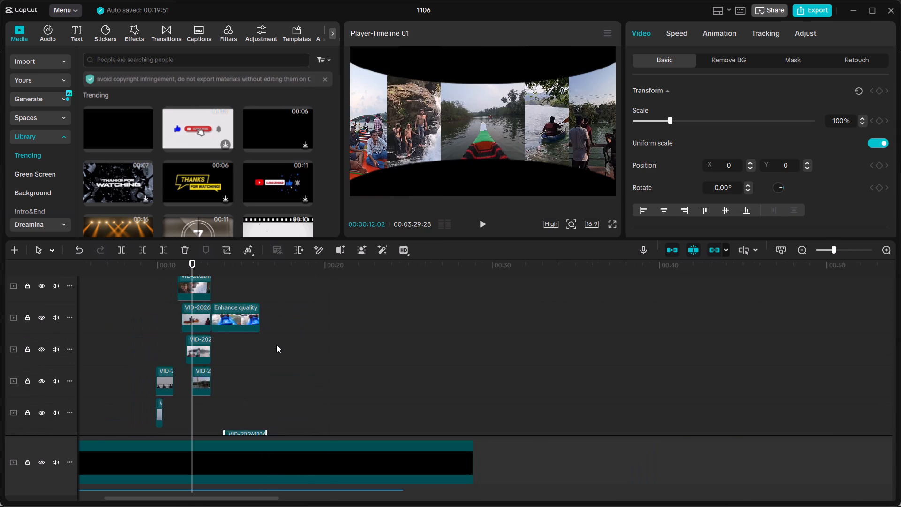
pyautogui.keyDown('ctrl'); pyautogui.scroll(-12, 276, 345); pyautogui.keyUp('ctrl')
pyautogui.scroll(8, 275, 345)
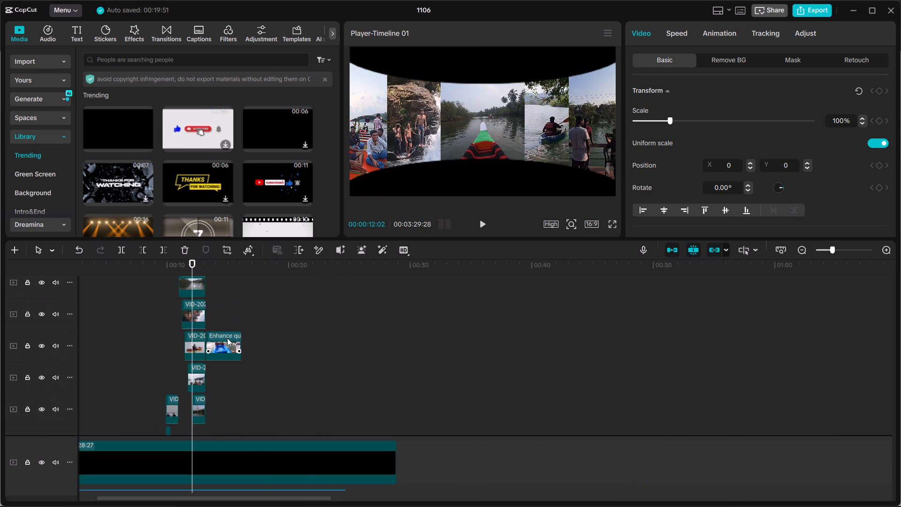
pyautogui.moveTo(223, 344); pyautogui.dragTo(221, 404)
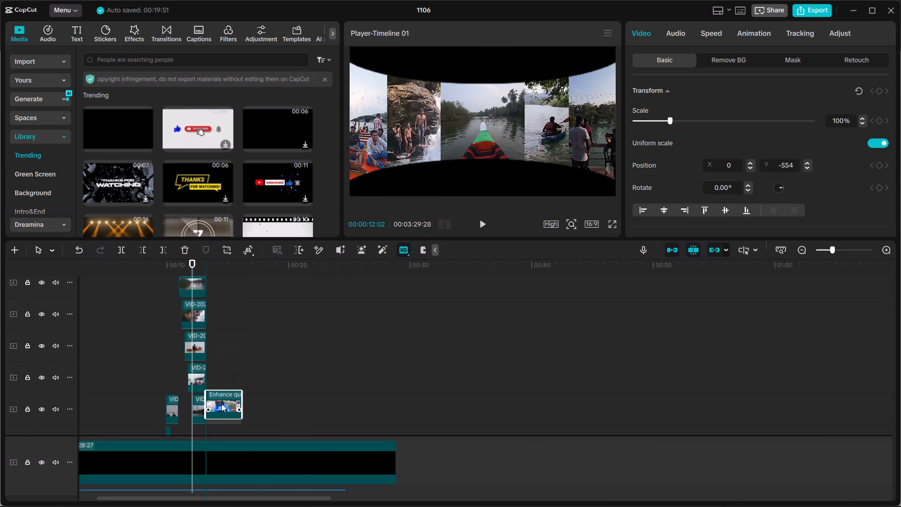
pyautogui.moveTo(221, 404); pyautogui.dragTo(225, 407)
# Move forest clip WA0060 up one track, directly beneath the rafting clip's track and starting slightly after it.
pyautogui.scroll(-6, 225, 405)
pyautogui.moveTo(229, 386); pyautogui.dragTo(227, 356)
# Move sky clip WA0039 onto the track below forest clip WA0060, starting at about 14.5 seconds.
pyautogui.scroll(-6, 239, 375)
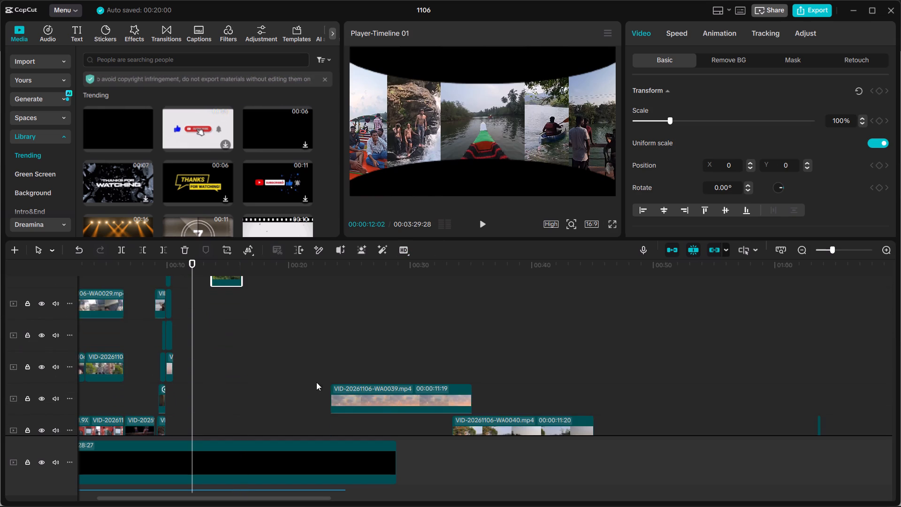
pyautogui.moveTo(360, 397); pyautogui.dragTo(250, 306)
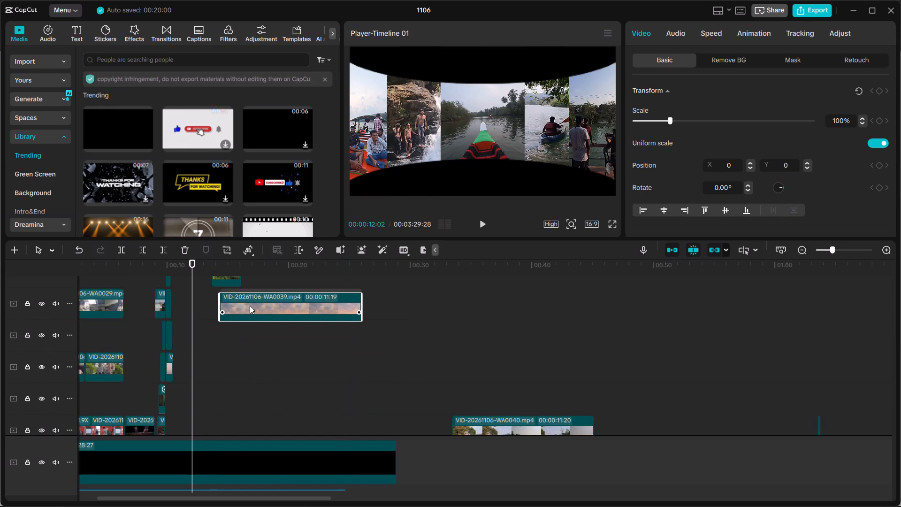
pyautogui.moveTo(250, 306); pyautogui.dragTo(250, 305)
# Move riverside clip WA0040 onto the track below sky clip WA0039, starting at about 15 seconds.
pyautogui.scroll(-1, 272, 326)
pyautogui.moveTo(481, 421); pyautogui.dragTo(301, 355)
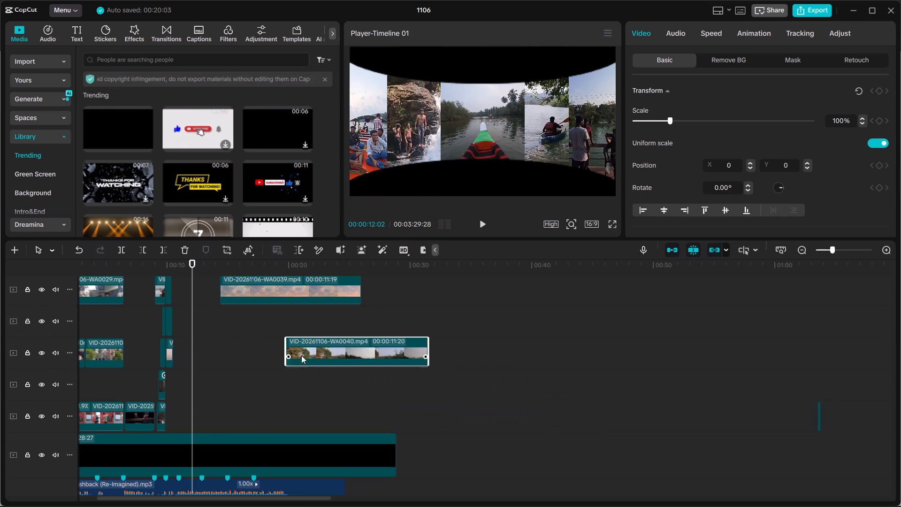
pyautogui.moveTo(301, 355); pyautogui.dragTo(262, 327)
# Play the montage from about 00:00:12 and scrub on to about 00:00:15 to review how the rafting and nature clips appear.
pyautogui.keyDown('ctrl'); pyautogui.scroll(-5, 290, 347); pyautogui.keyUp('ctrl')
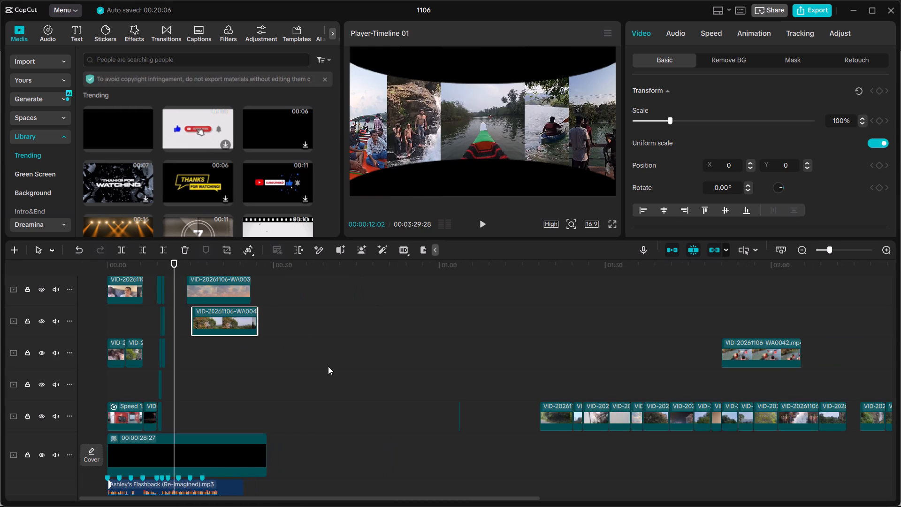
pyautogui.scroll(8, 464, 427)
pyautogui.keyDown('ctrl'); pyautogui.scroll(2, 475, 412); pyautogui.keyUp('ctrl')
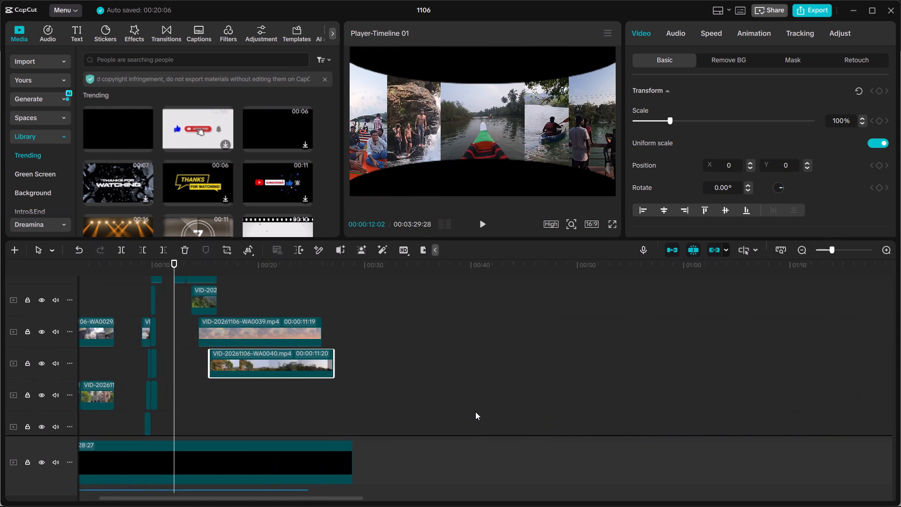
pyautogui.keyDown('ctrl'); pyautogui.scroll(2, 475, 412); pyautogui.keyUp('ctrl')
pyautogui.scroll(-11, 476, 410)
pyautogui.scroll(-11, 683, 410)
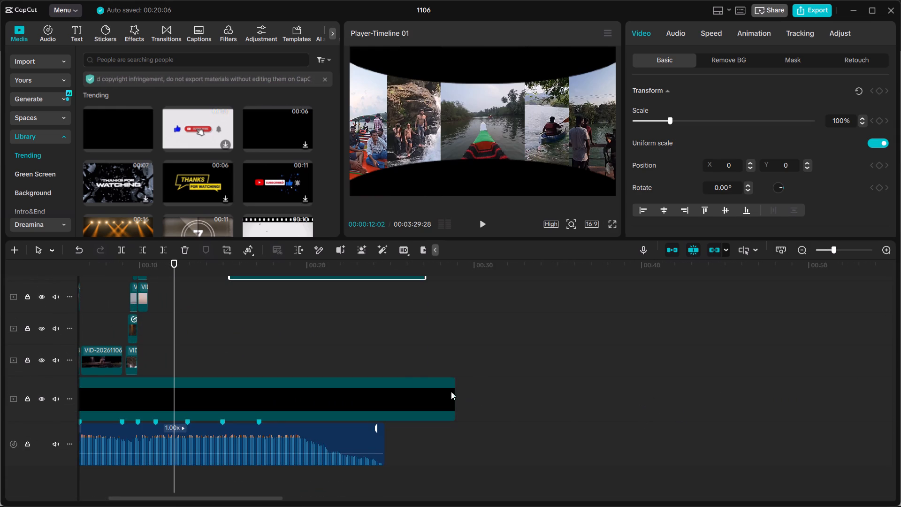
pyautogui.keyDown('ctrl'); pyautogui.scroll(6, 402, 371); pyautogui.keyUp('ctrl')
pyautogui.scroll(13, 410, 368)
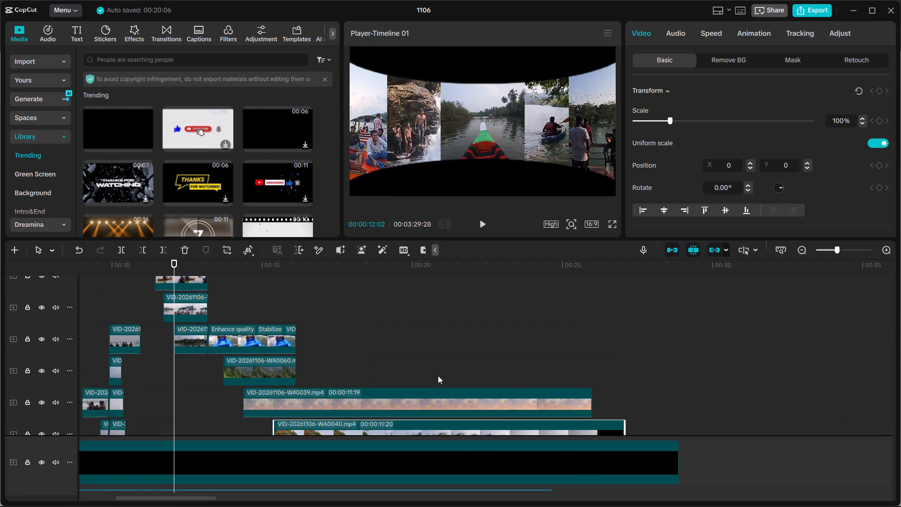
pyautogui.scroll(1, 438, 376)
pyautogui.click(483, 226)
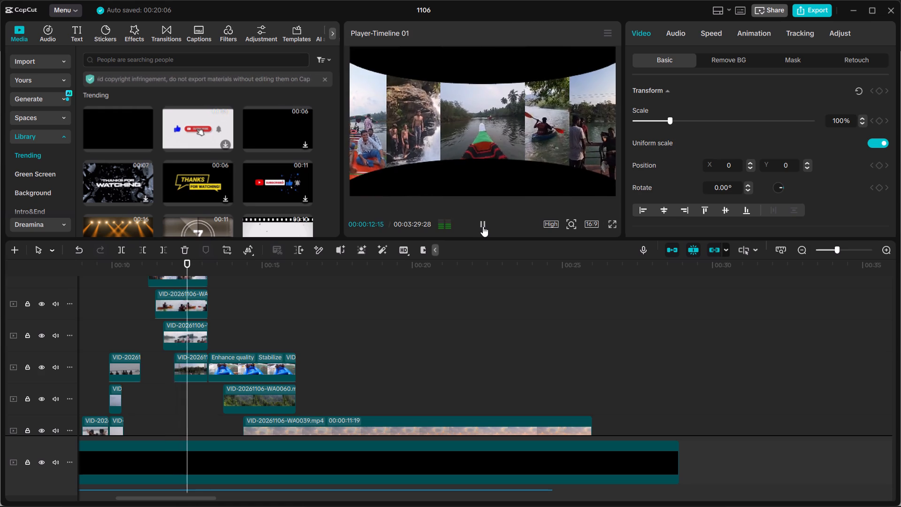
pyautogui.click(483, 226)
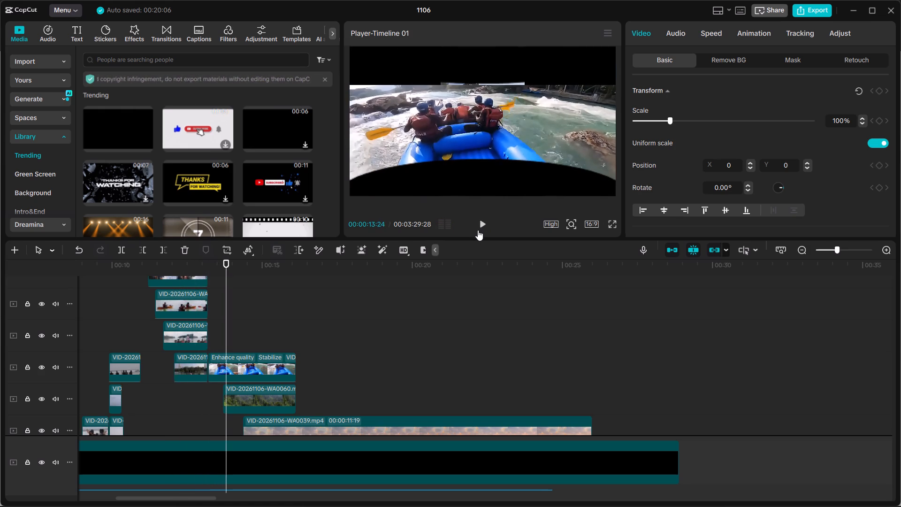
pyautogui.moveTo(228, 306); pyautogui.dragTo(236, 305)
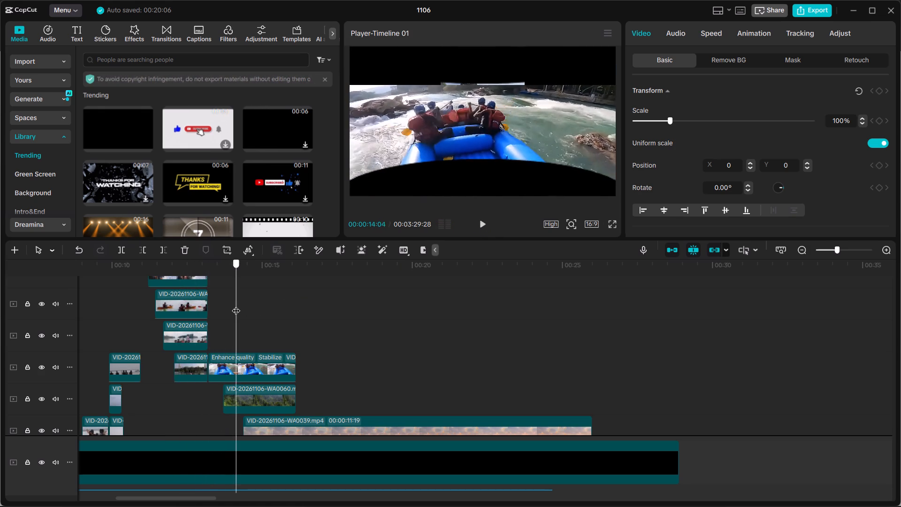
pyautogui.moveTo(236, 305); pyautogui.dragTo(273, 315)
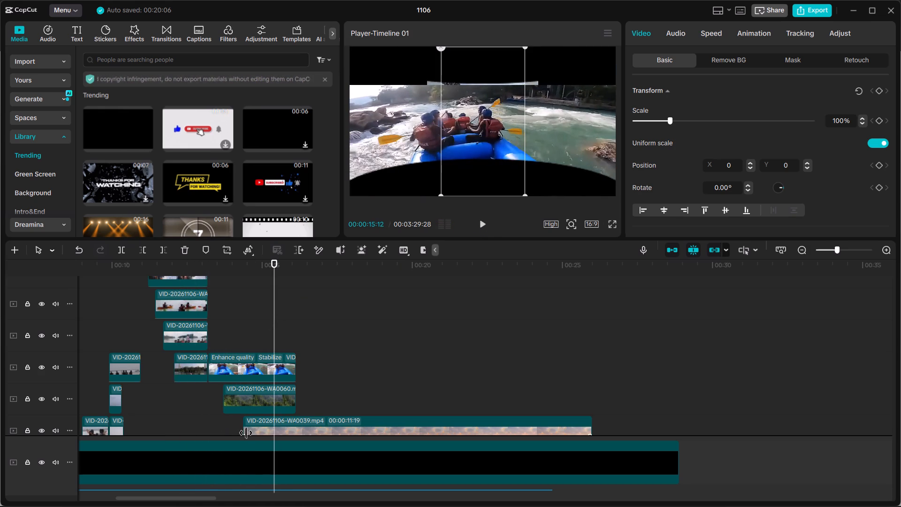
# Move forest clip WA0060 up two tracks, directly above the rafting clip's track, starting at about 14 seconds.
pyautogui.click(247, 404)
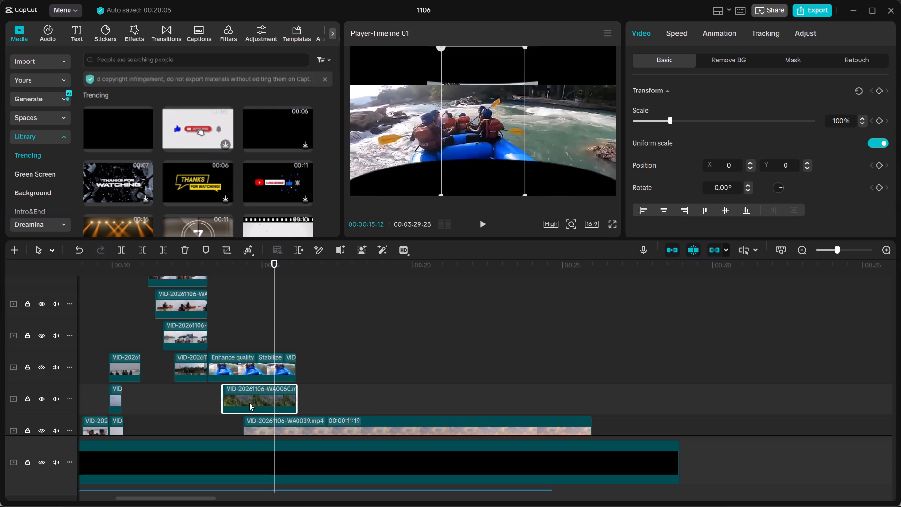
pyautogui.moveTo(249, 403); pyautogui.dragTo(263, 360)
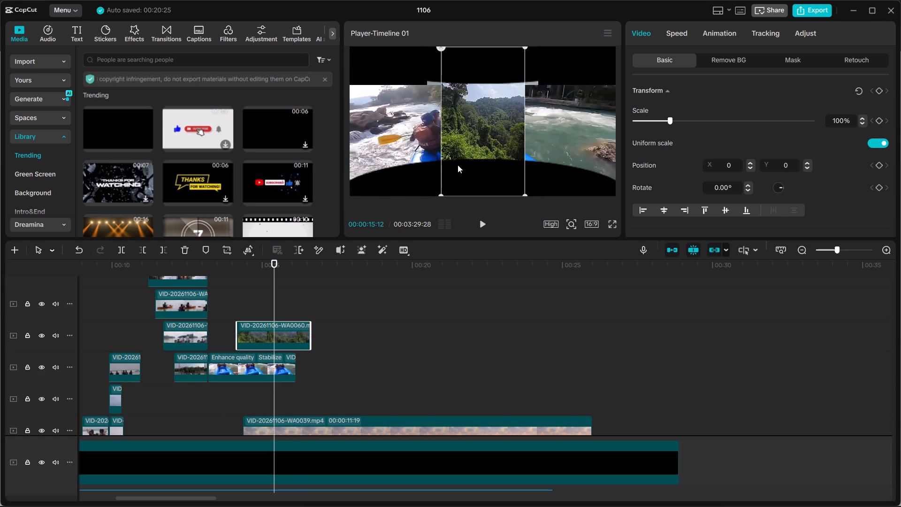
# Reposition forest clip WA0060 in the preview to the right-hand part of the curved frame, at about X 1139, Y -97.
pyautogui.moveTo(470, 151); pyautogui.dragTo(548, 157)
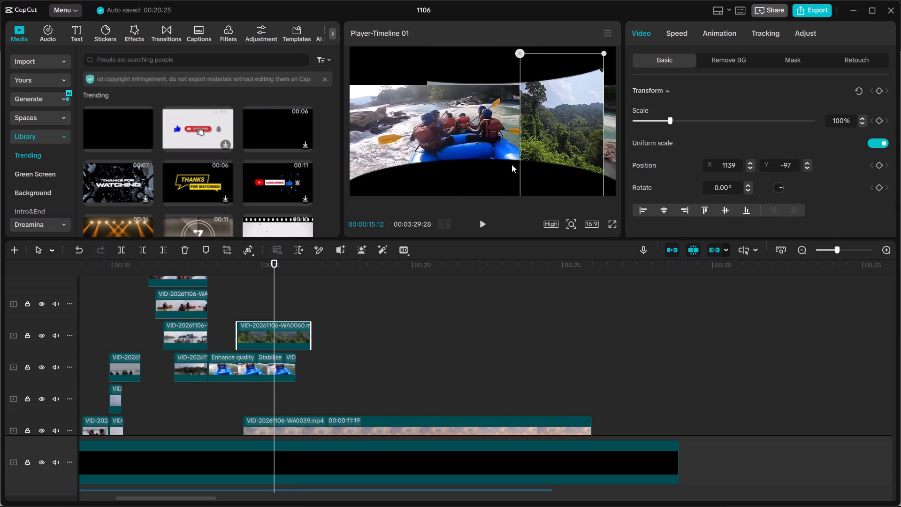
pyautogui.click(421, 142)
# Shift sky clip WA0039 horizontally in the preview to the far left of the curved frame.
pyautogui.scroll(-2, 313, 349)
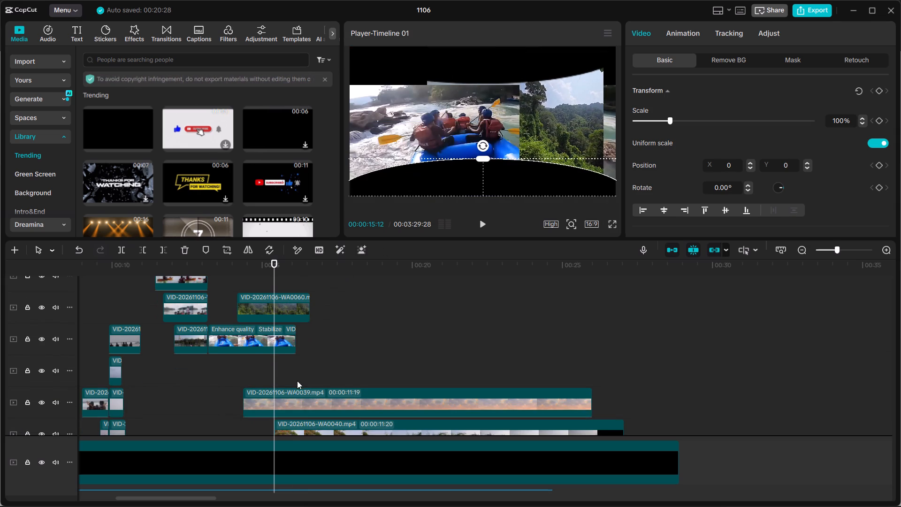
pyautogui.click(296, 401)
pyautogui.moveTo(461, 150); pyautogui.dragTo(379, 149)
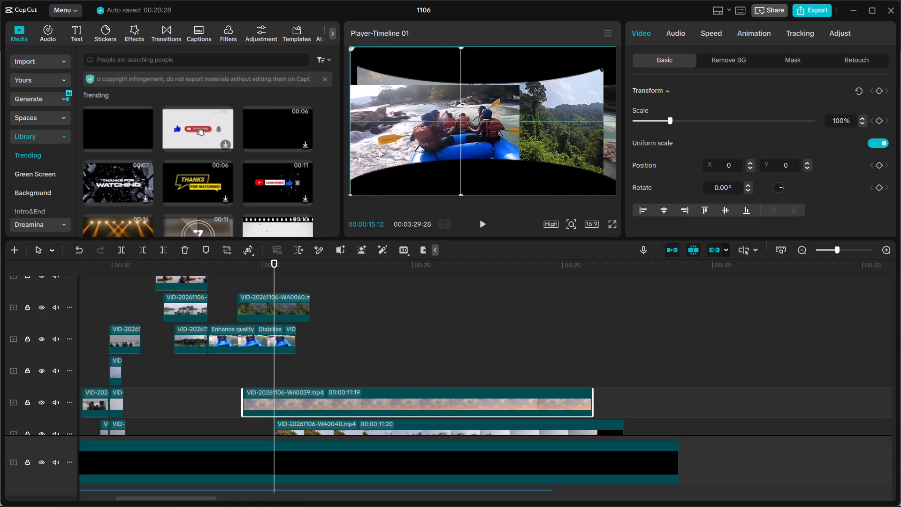
pyautogui.moveTo(379, 149); pyautogui.dragTo(353, 150)
pyautogui.click(480, 101)
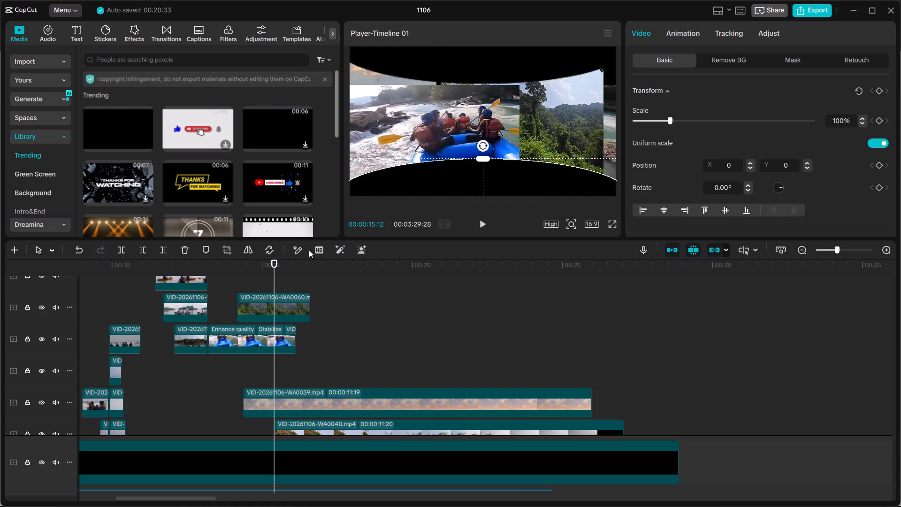
# Raise the rafting clip in the preview so it fills the curved frame, at about X -76, Y -275.
pyautogui.scroll(1, 309, 269)
pyautogui.click(274, 343)
pyautogui.click(470, 91)
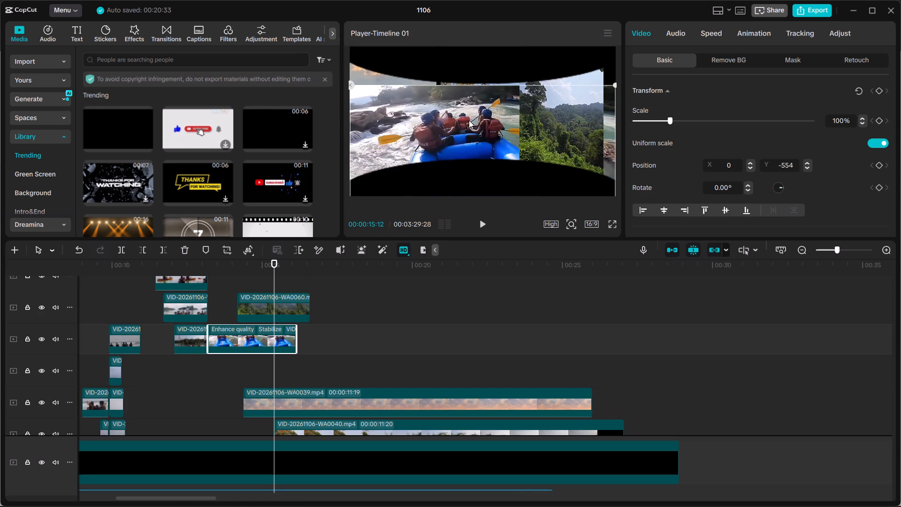
pyautogui.moveTo(469, 120); pyautogui.dragTo(470, 100)
pyautogui.click(266, 346)
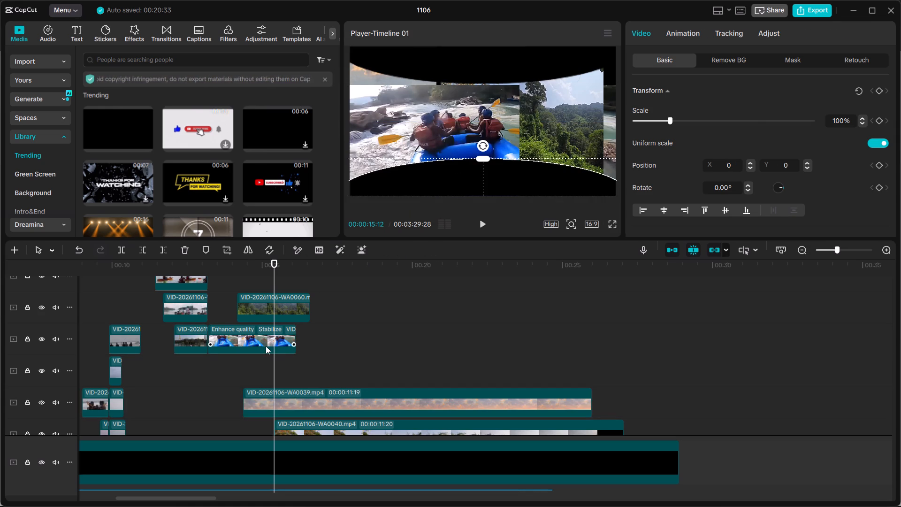
pyautogui.moveTo(451, 117); pyautogui.dragTo(452, 96)
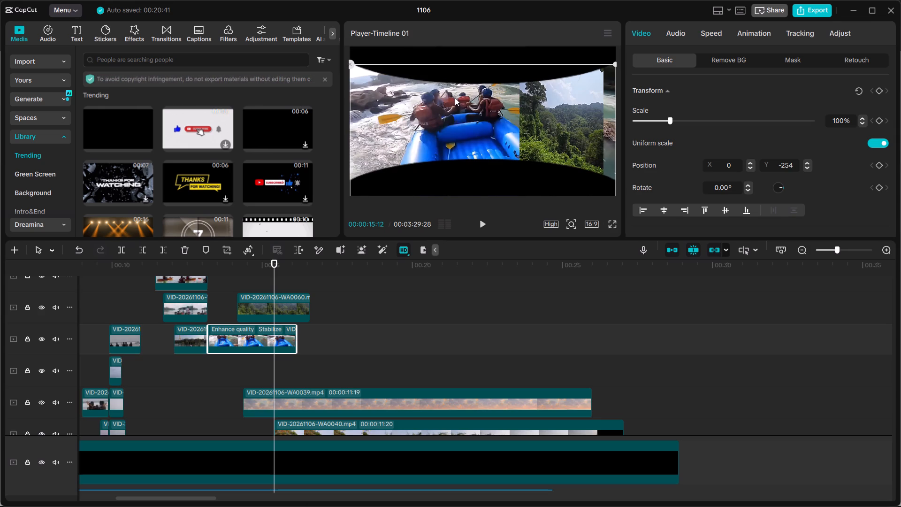
pyautogui.moveTo(458, 101); pyautogui.dragTo(453, 102)
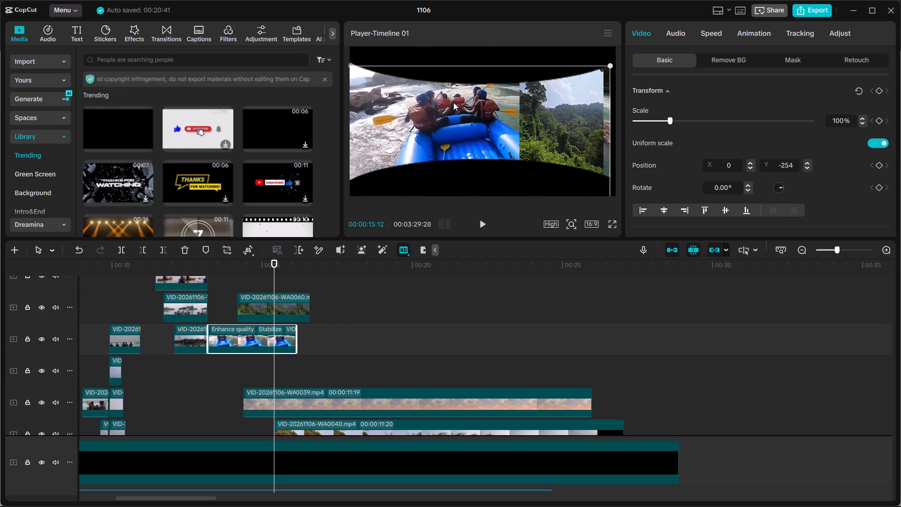
# Replay the rafting clip from about 00:00:13 and shift forest clip WA0060 earlier so both clips end together at about 16 seconds.
pyautogui.scroll(4, 327, 328)
pyautogui.keyDown('ctrl'); pyautogui.scroll(3, 271, 340); pyautogui.keyUp('ctrl')
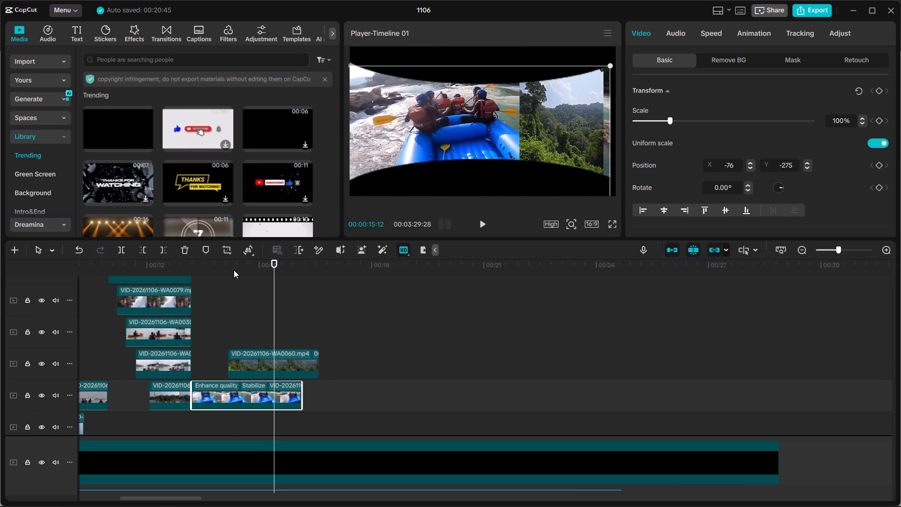
pyautogui.moveTo(232, 266); pyautogui.dragTo(190, 271)
pyautogui.click(468, 222)
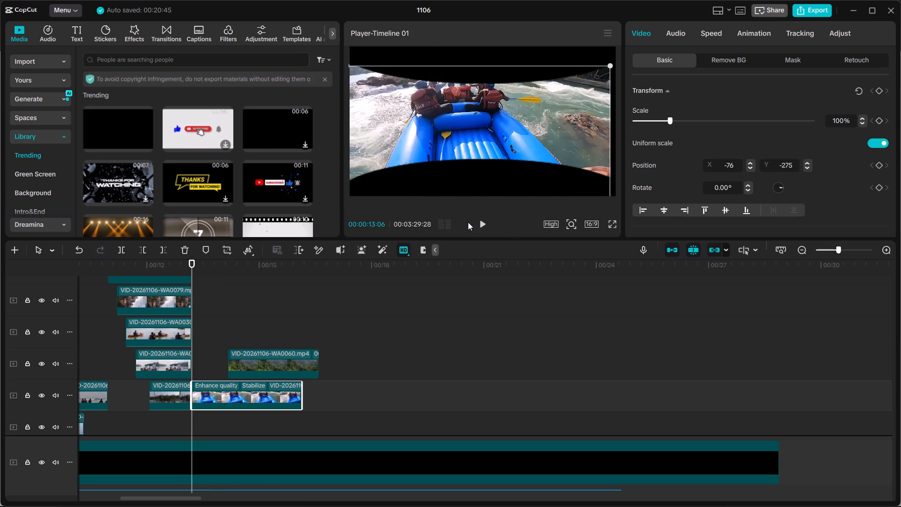
pyautogui.click(481, 224)
pyautogui.click(485, 223)
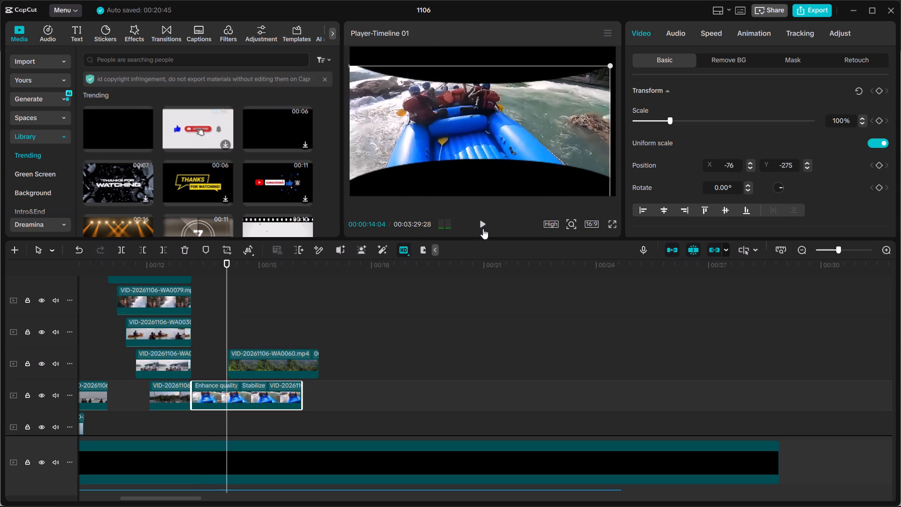
pyautogui.keyDown('ctrl'); pyautogui.scroll(8, 278, 380); pyautogui.keyUp('ctrl')
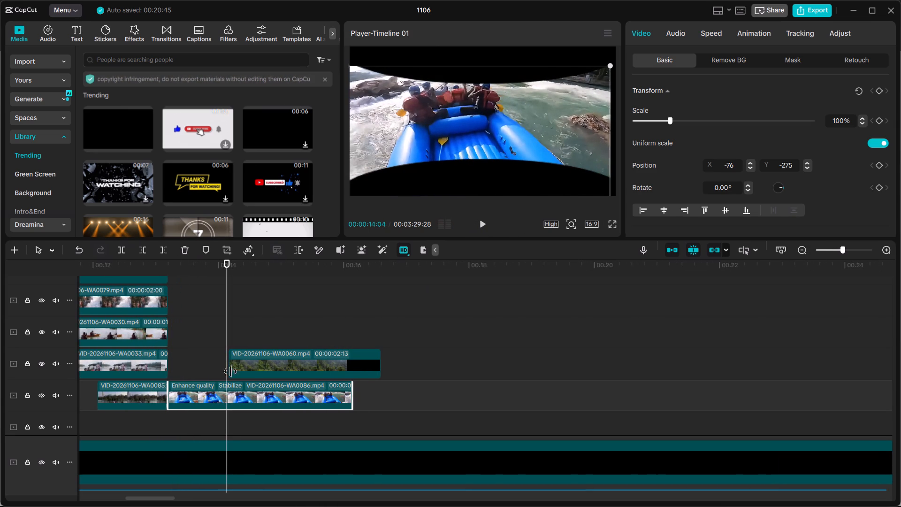
pyautogui.moveTo(253, 368); pyautogui.dragTo(214, 370)
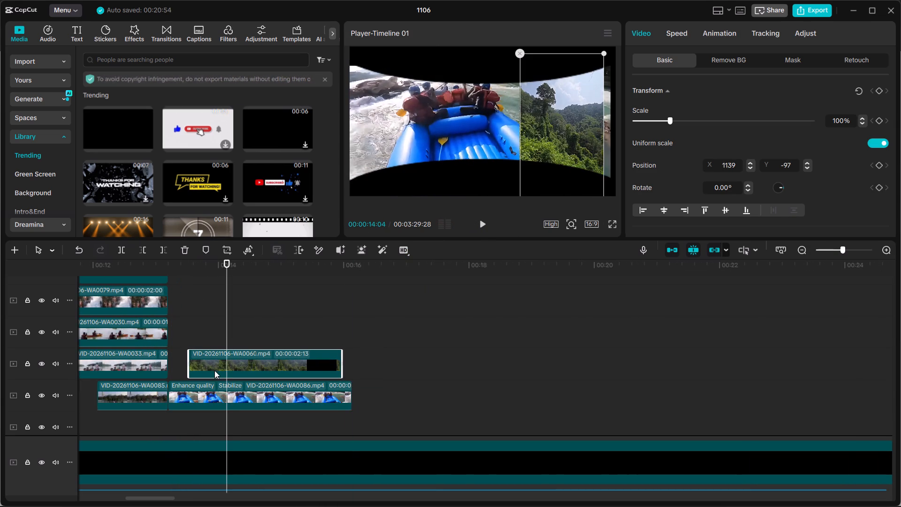
pyautogui.moveTo(343, 364); pyautogui.dragTo(354, 364)
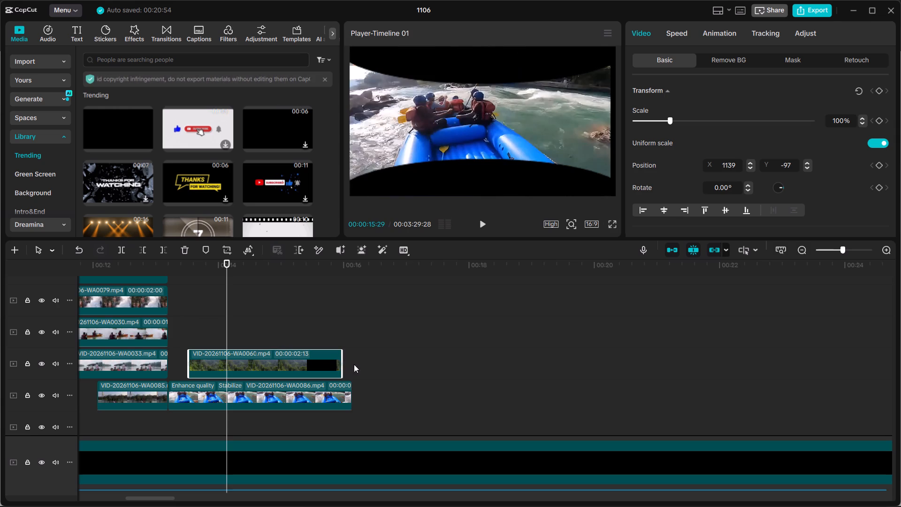
pyautogui.moveTo(317, 362); pyautogui.dragTo(329, 365)
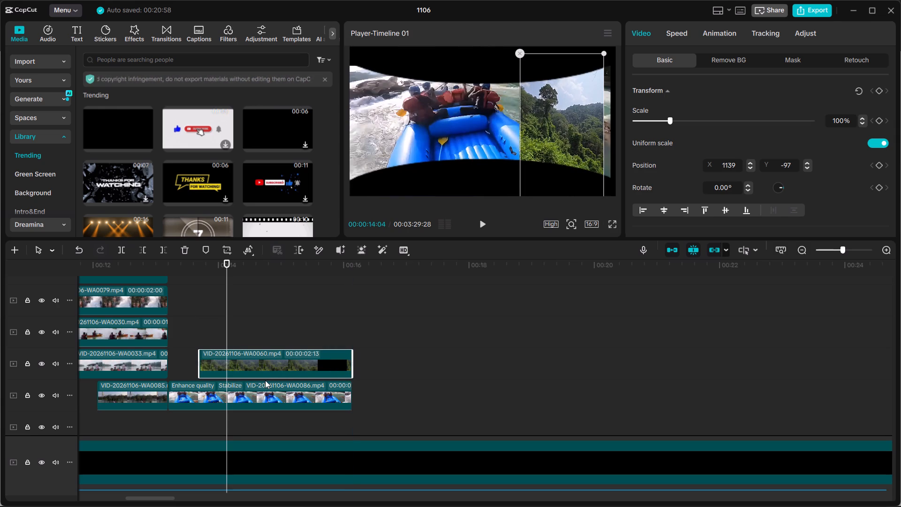
# Stretch forest clip WA0060 to a 2.7 s duration by slowing it, and realign its end with the rafting clip's end.
pyautogui.scroll(-5, 266, 380)
pyautogui.moveTo(200, 294); pyautogui.dragTo(188, 294)
pyautogui.click(679, 28)
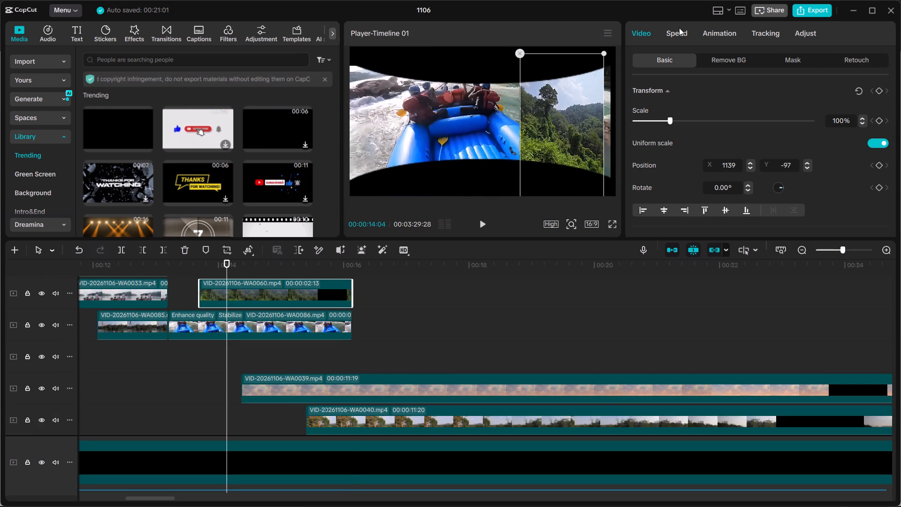
pyautogui.click(884, 140)
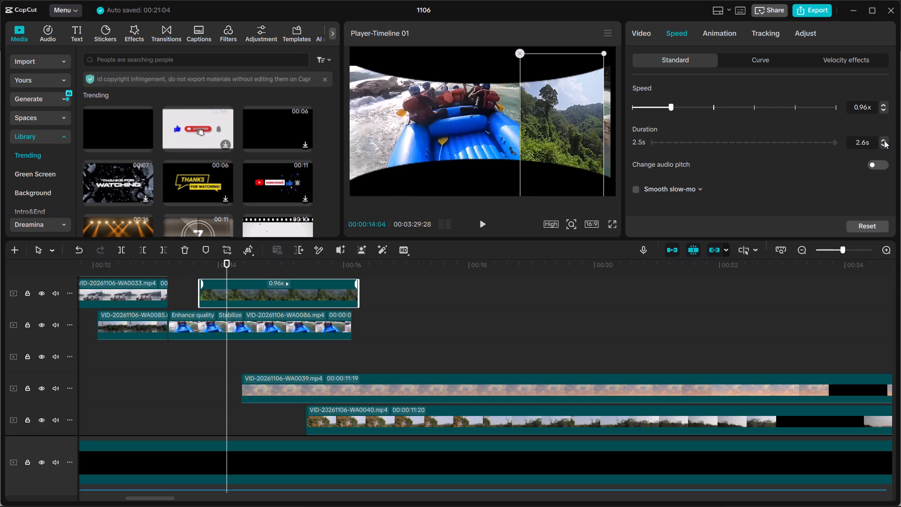
pyautogui.click(880, 141)
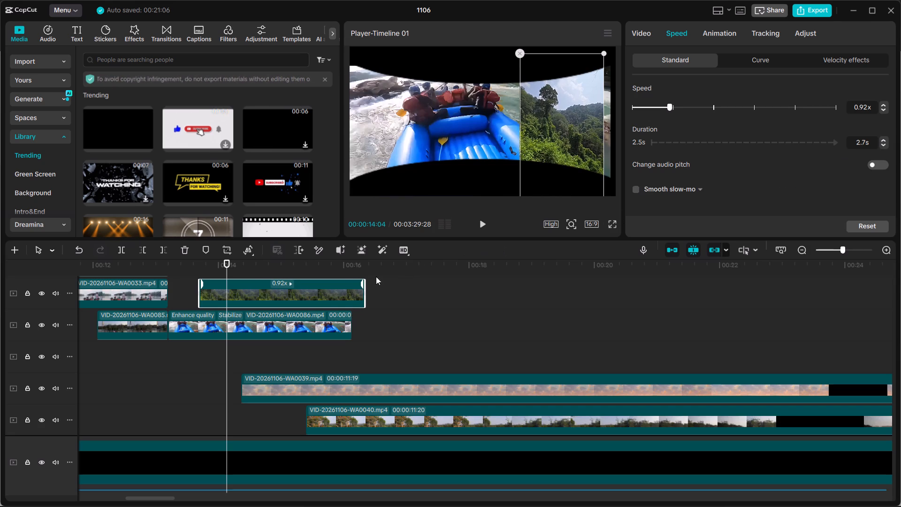
pyautogui.moveTo(335, 295); pyautogui.dragTo(324, 296)
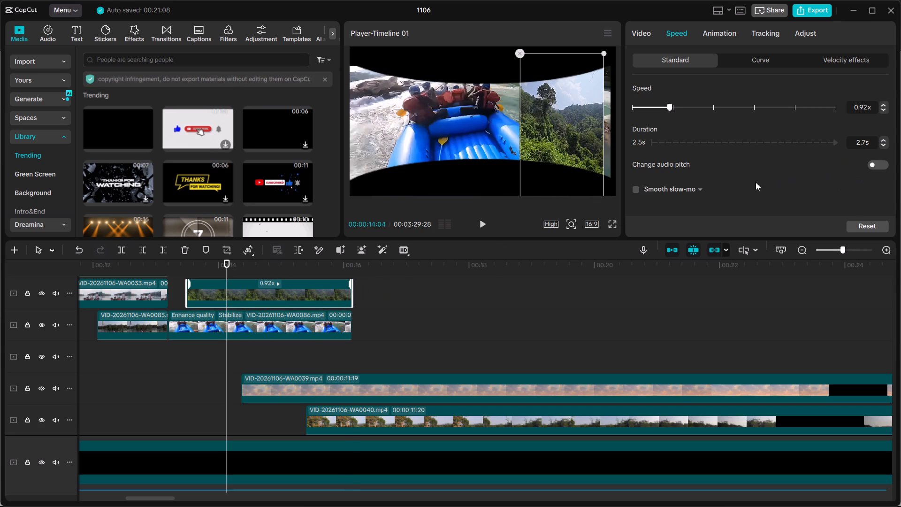
# Enable smooth slow-mo on forest clip WA0060 using the Optical flow method.
pyautogui.click(681, 192)
pyautogui.click(639, 187)
pyautogui.scroll(-2, 646, 197)
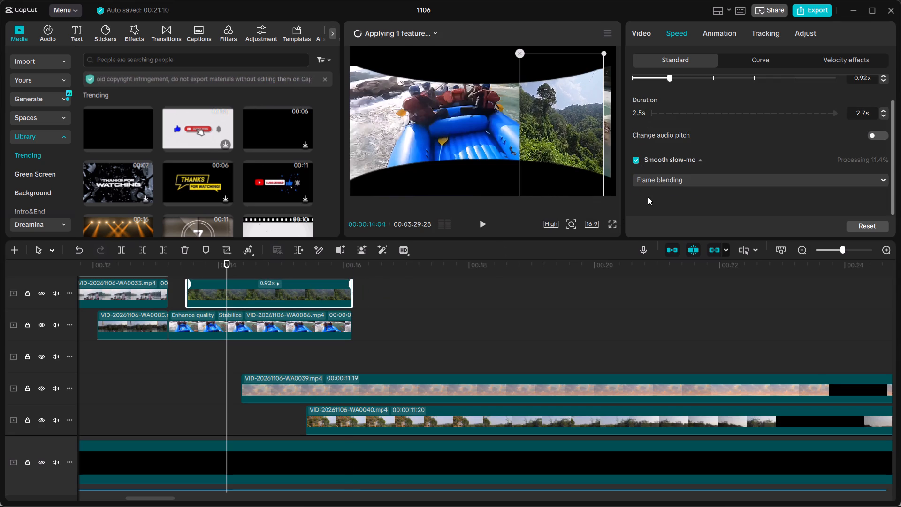
pyautogui.scroll(-1, 648, 197)
pyautogui.click(661, 180)
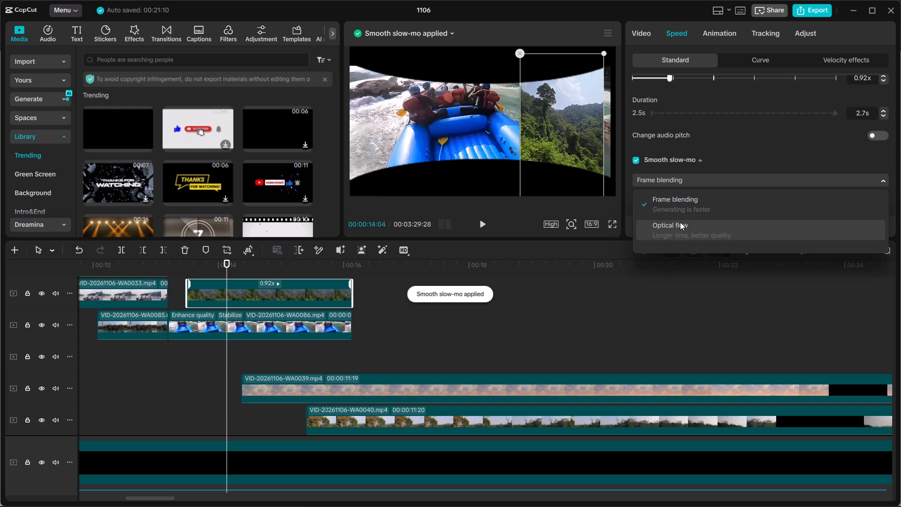
pyautogui.click(691, 221)
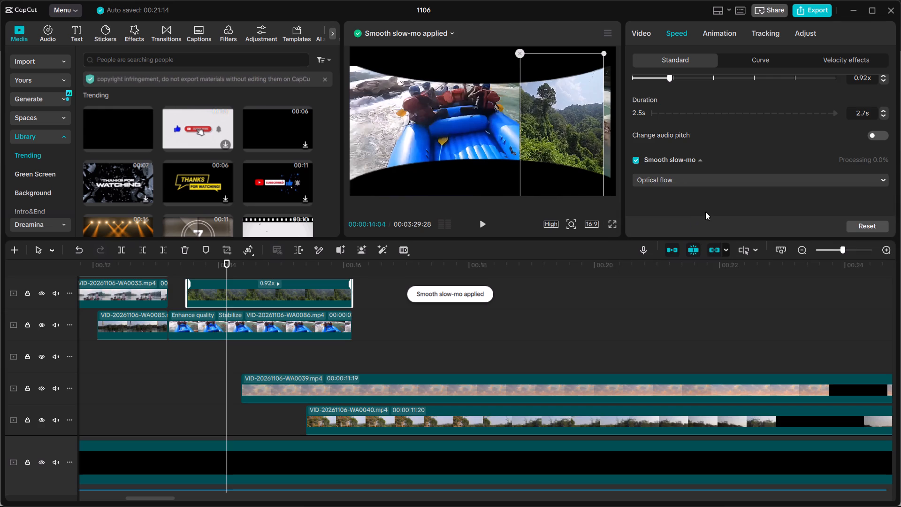